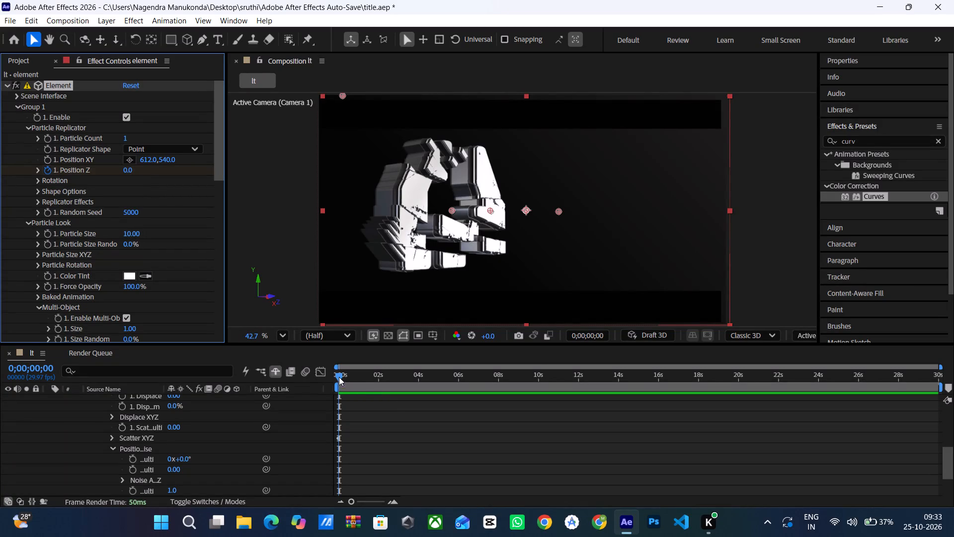
Move the playhead to 0;00;01;04 and turn off keyframing for Group 1's Position Z in the Element effect.
{"action": "left_click_drag", "start_coordinate": [338, 375], "coordinate": [361, 379]}
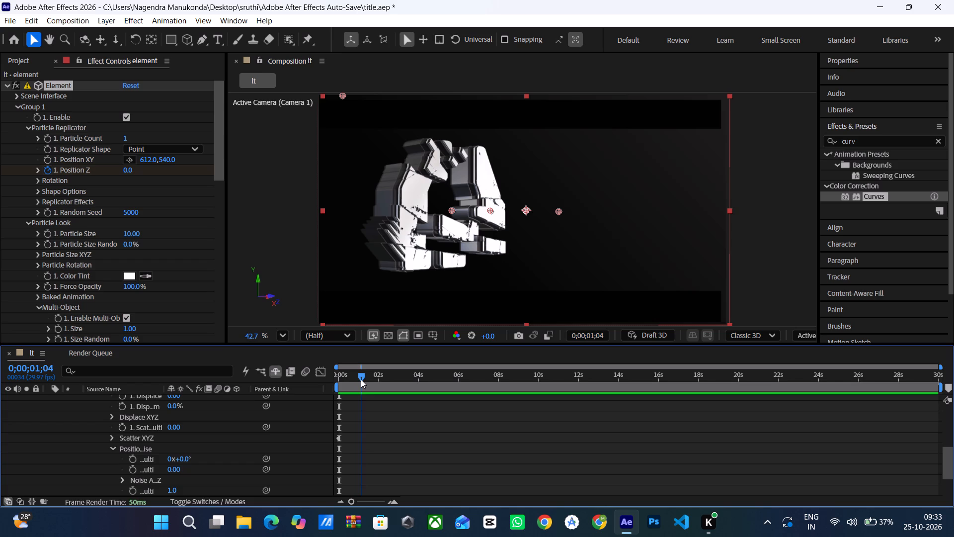
{"action": "left_click_drag", "start_coordinate": [361, 379], "coordinate": [361, 380]}
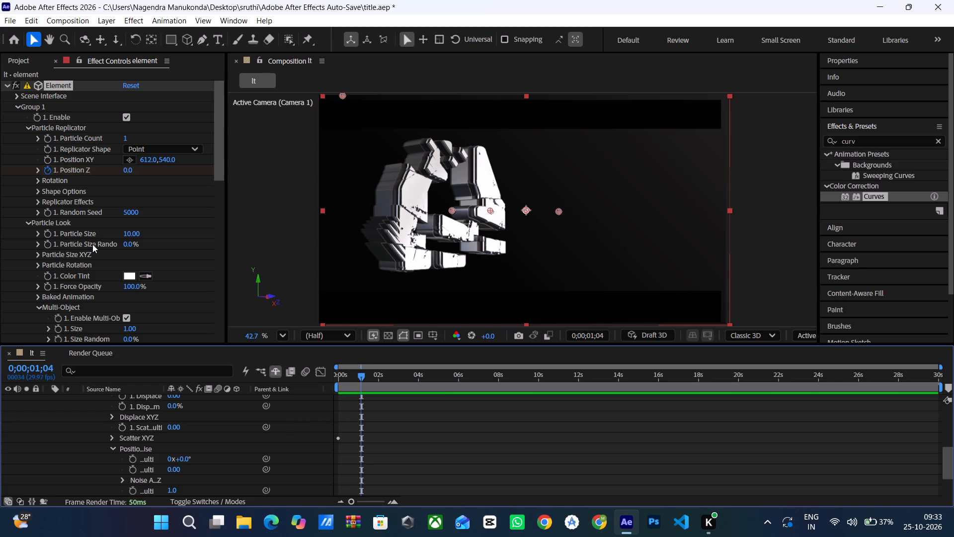
{"action": "scroll", "coordinate": [92, 244], "scroll_direction": "down", "scroll_amount": 2}
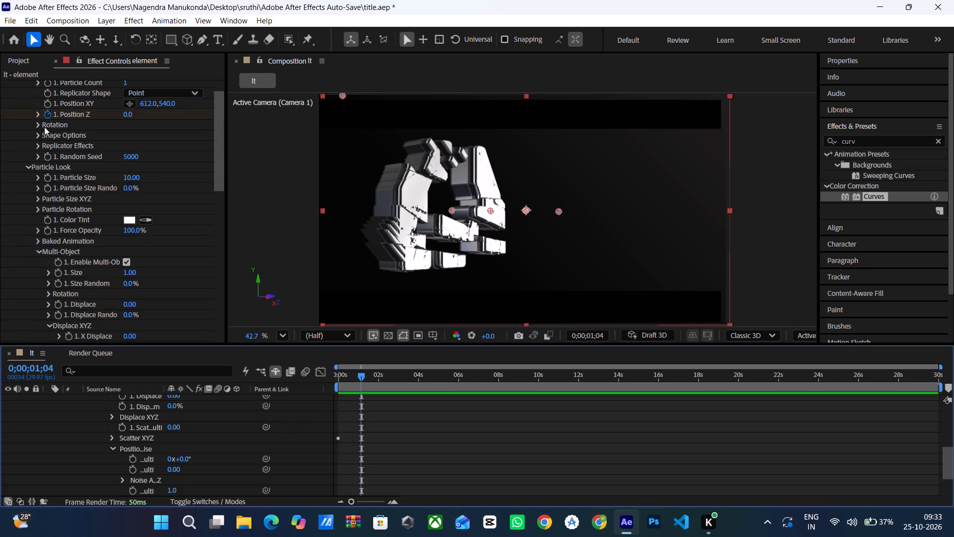
{"action": "left_click", "coordinate": [45, 112]}
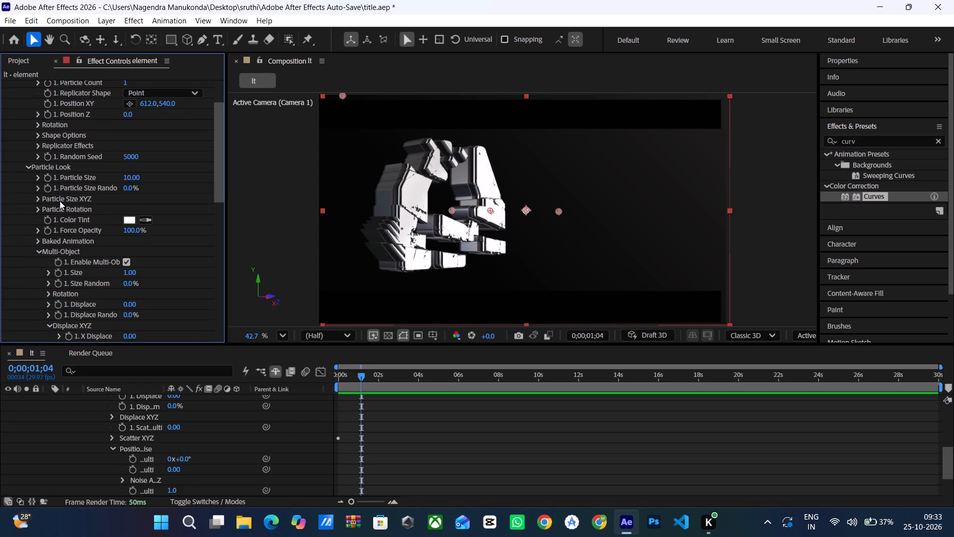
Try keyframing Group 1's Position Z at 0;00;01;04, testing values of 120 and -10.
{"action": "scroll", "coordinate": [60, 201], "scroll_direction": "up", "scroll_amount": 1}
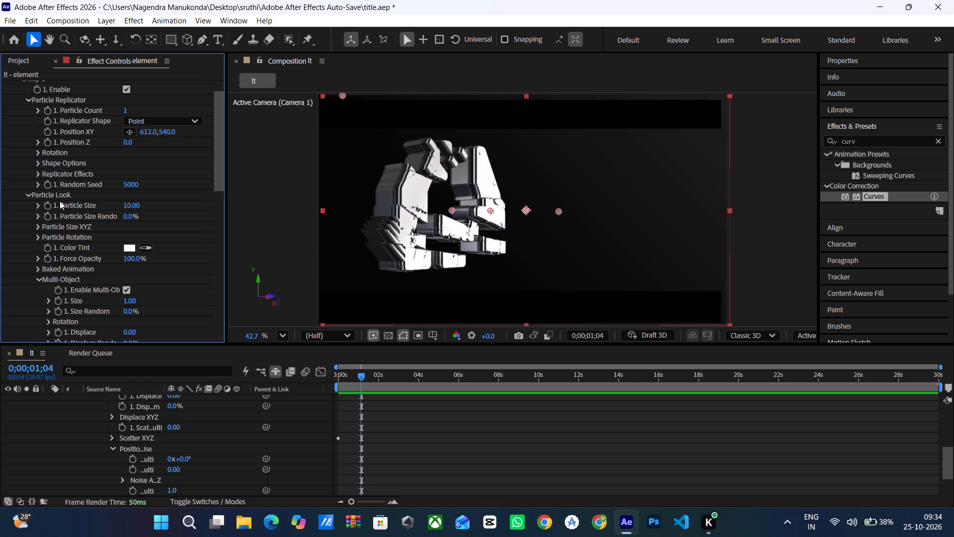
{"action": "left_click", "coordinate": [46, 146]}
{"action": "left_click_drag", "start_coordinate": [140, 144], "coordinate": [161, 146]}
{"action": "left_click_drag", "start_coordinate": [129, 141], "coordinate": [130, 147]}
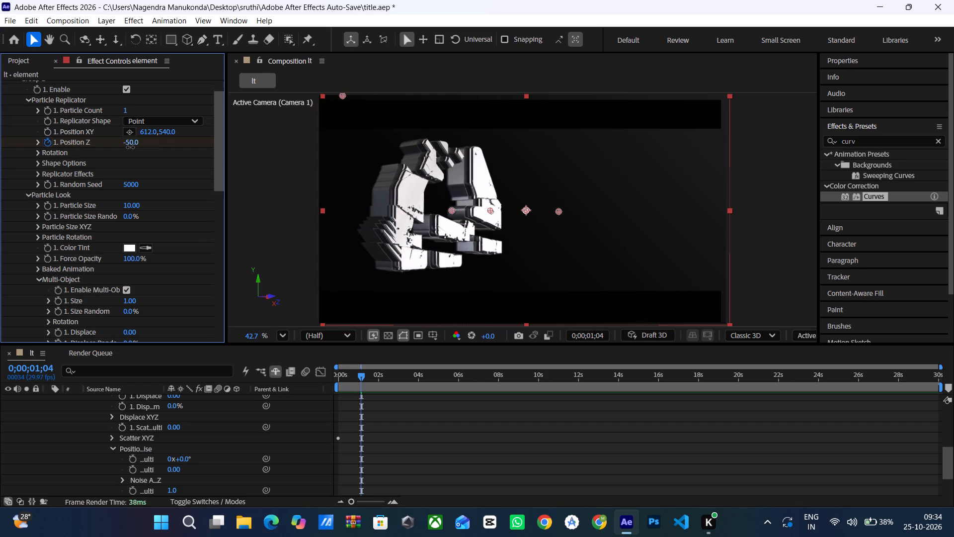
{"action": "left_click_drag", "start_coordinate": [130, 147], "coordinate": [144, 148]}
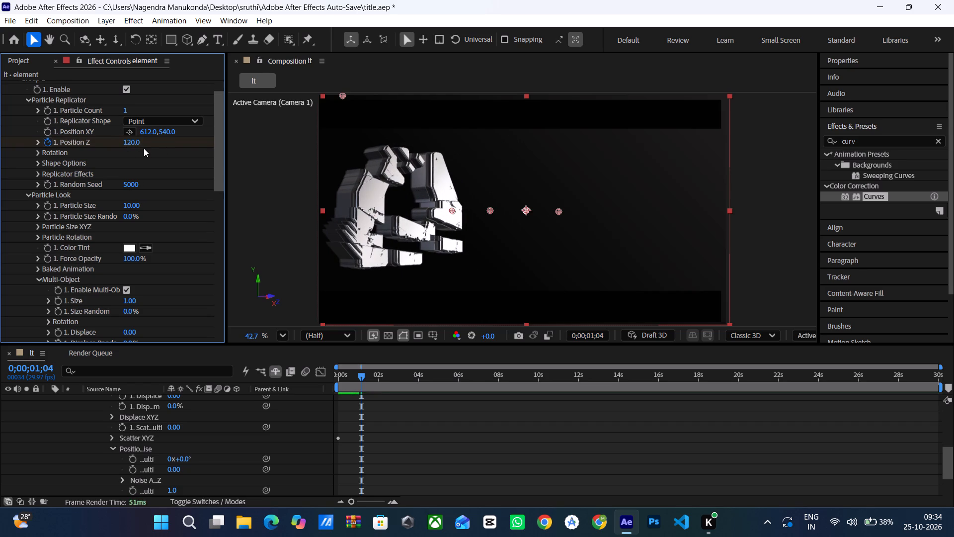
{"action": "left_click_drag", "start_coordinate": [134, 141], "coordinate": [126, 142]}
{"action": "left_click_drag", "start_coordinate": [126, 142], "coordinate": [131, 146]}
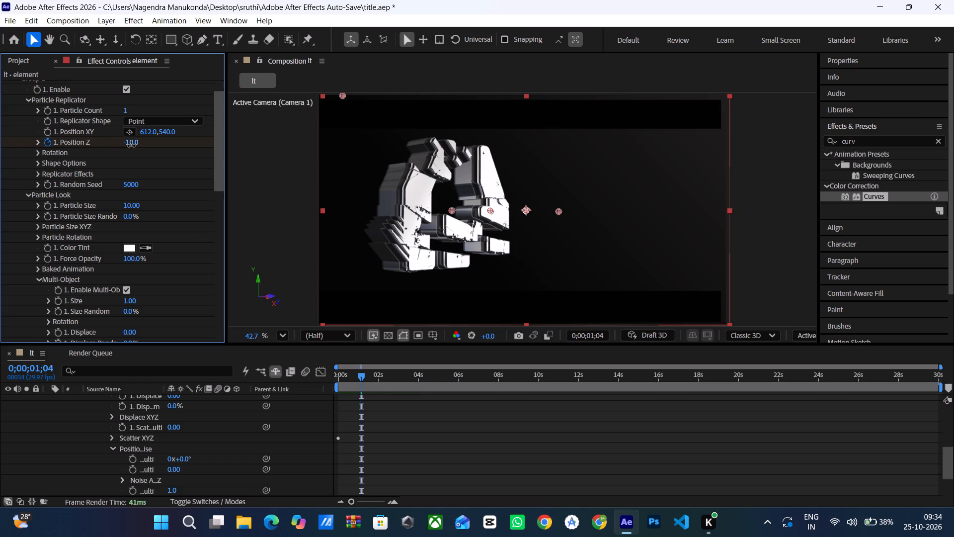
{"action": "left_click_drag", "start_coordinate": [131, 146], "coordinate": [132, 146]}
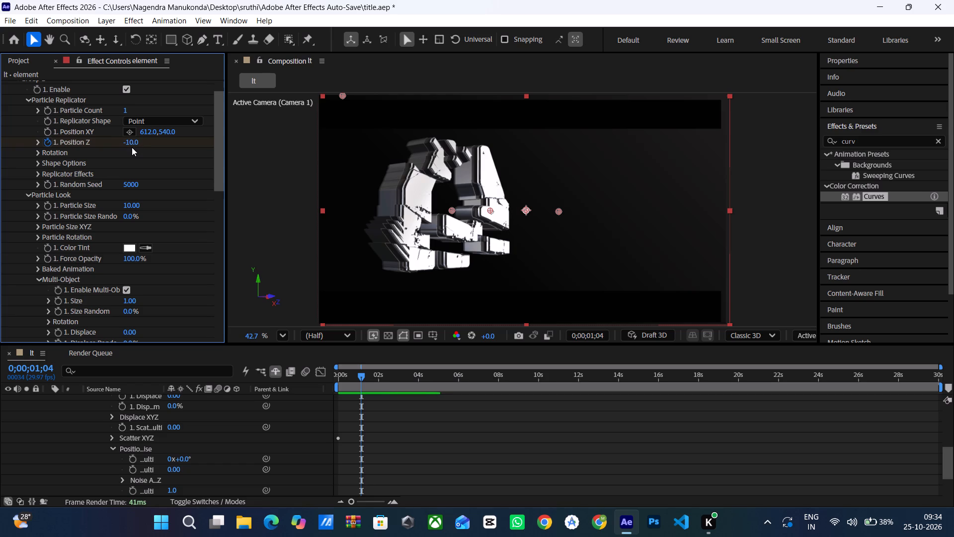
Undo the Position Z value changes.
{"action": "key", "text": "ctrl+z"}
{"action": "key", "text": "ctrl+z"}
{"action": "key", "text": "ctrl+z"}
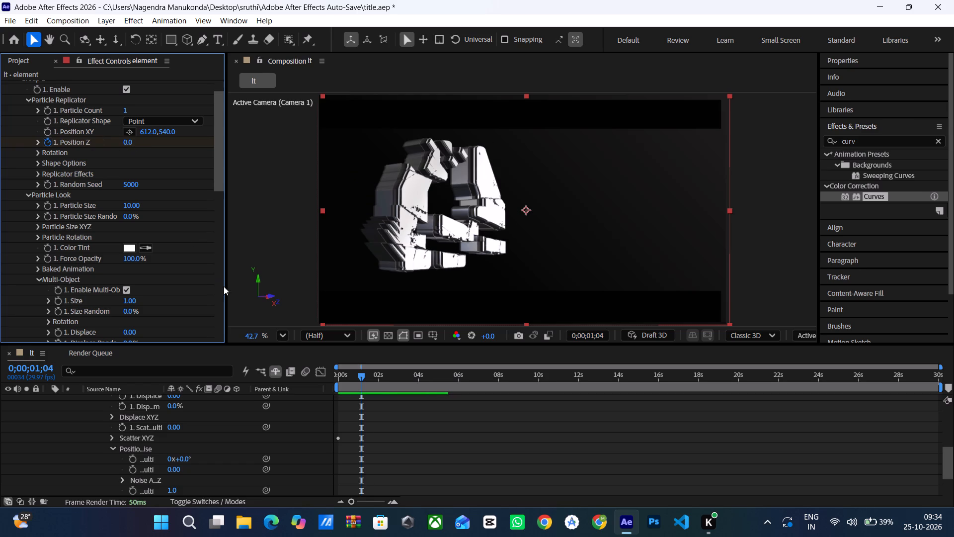
Examine the element layer's Element effect properties in the timeline, collapsing and reopening its Effects group.
{"action": "scroll", "coordinate": [145, 413], "scroll_direction": "up", "scroll_amount": 4}
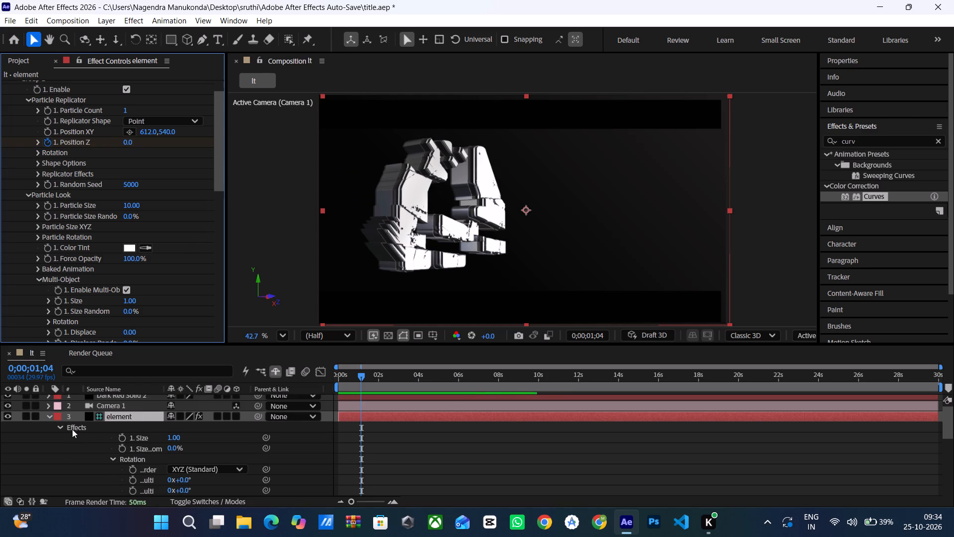
{"action": "left_click", "coordinate": [115, 455]}
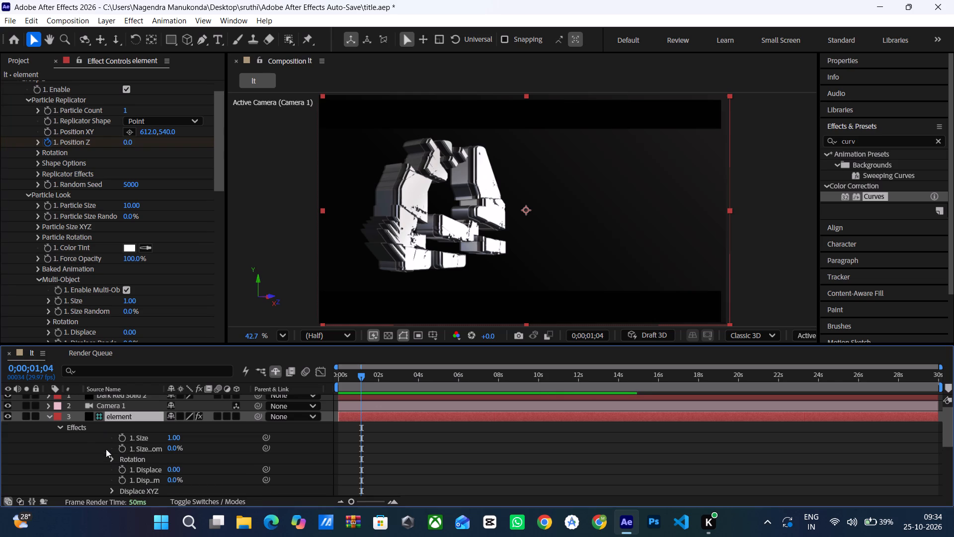
{"action": "left_click", "coordinate": [58, 428]}
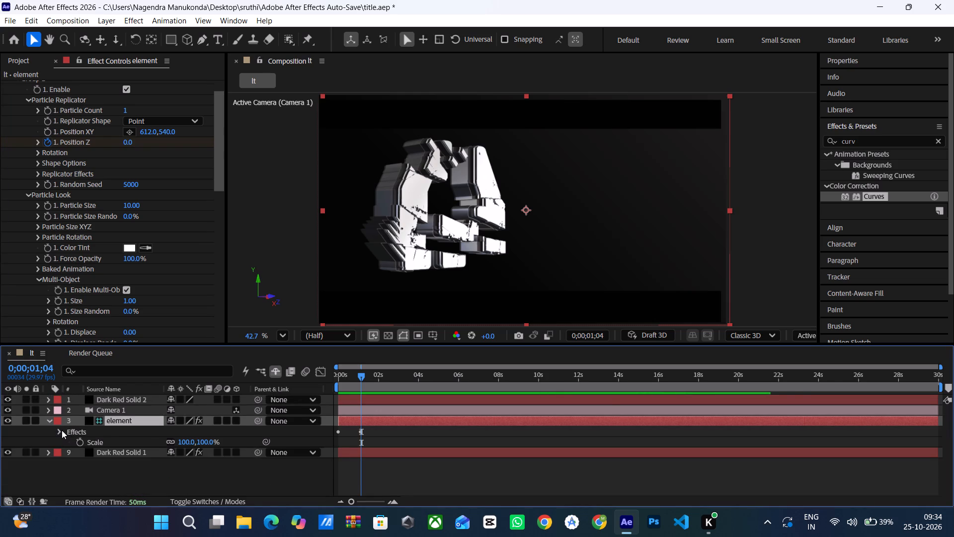
{"action": "left_click", "coordinate": [62, 430]}
{"action": "scroll", "coordinate": [80, 433], "scroll_direction": "down", "scroll_amount": 2}
{"action": "scroll", "coordinate": [79, 431], "scroll_direction": "up", "scroll_amount": 1}
{"action": "scroll", "coordinate": [79, 432], "scroll_direction": "down", "scroll_amount": 1}
{"action": "scroll", "coordinate": [77, 430], "scroll_direction": "up", "scroll_amount": 5}
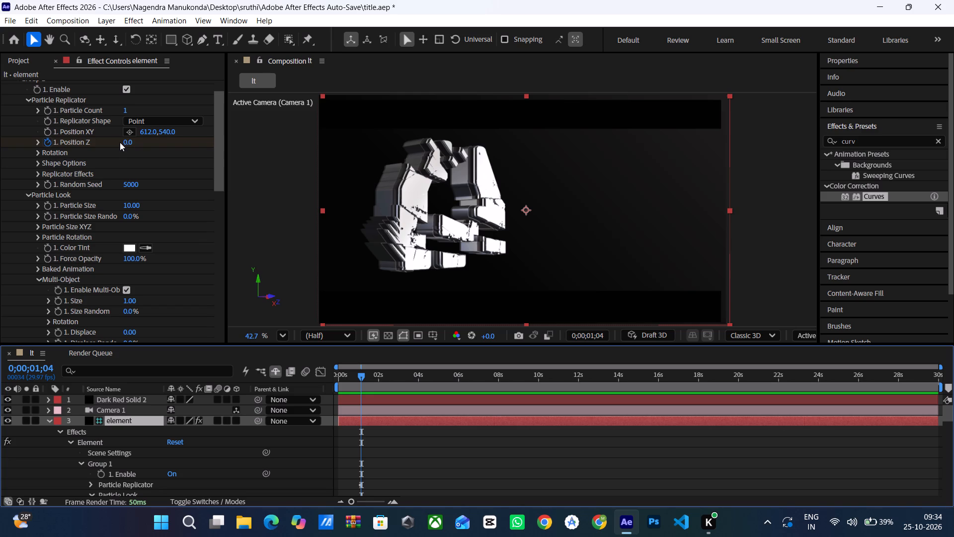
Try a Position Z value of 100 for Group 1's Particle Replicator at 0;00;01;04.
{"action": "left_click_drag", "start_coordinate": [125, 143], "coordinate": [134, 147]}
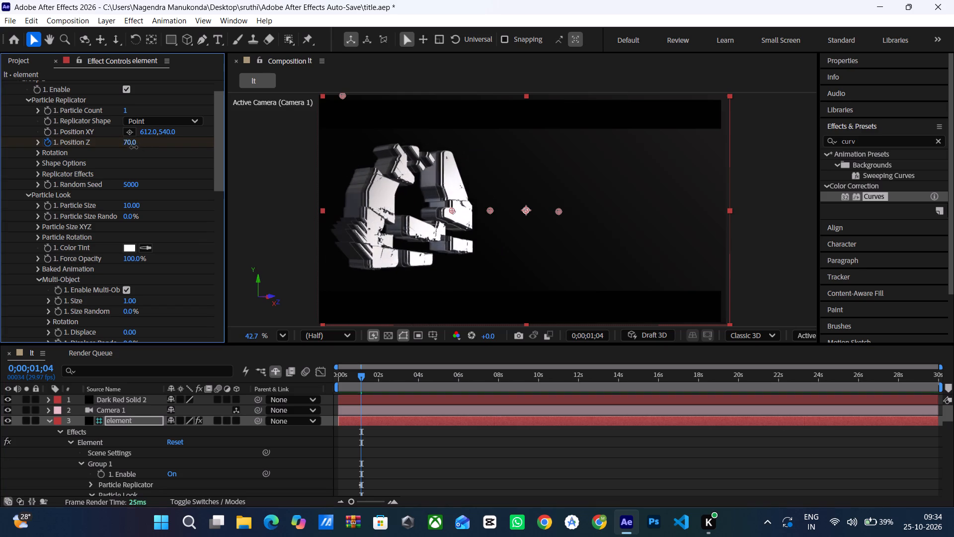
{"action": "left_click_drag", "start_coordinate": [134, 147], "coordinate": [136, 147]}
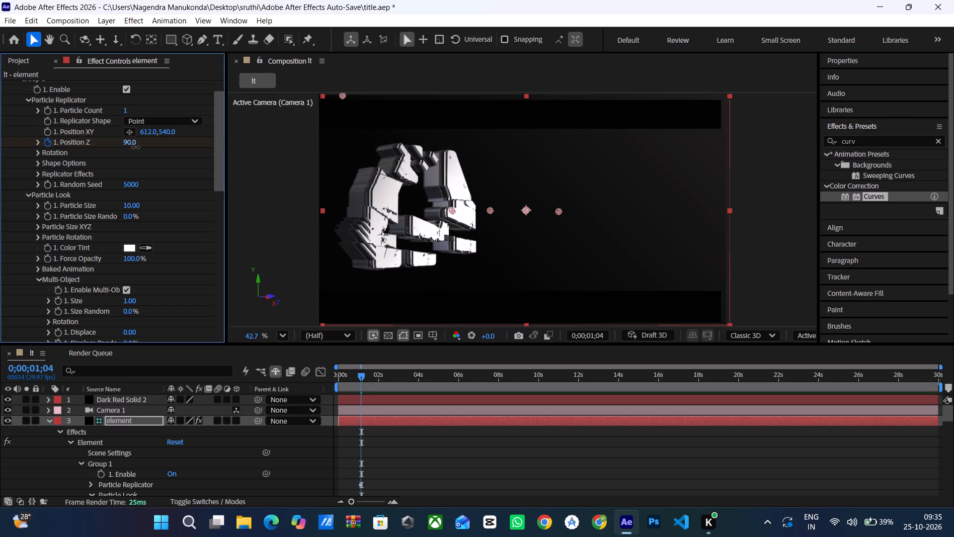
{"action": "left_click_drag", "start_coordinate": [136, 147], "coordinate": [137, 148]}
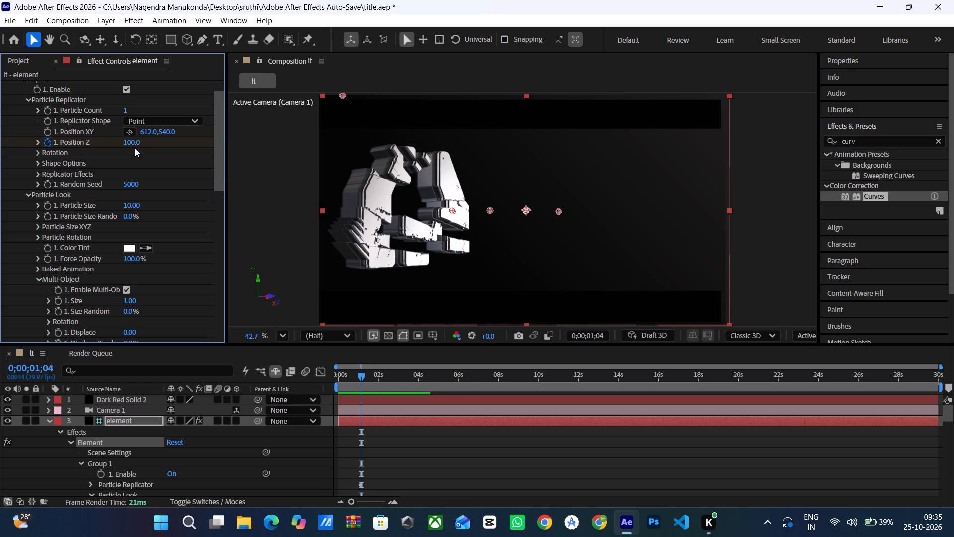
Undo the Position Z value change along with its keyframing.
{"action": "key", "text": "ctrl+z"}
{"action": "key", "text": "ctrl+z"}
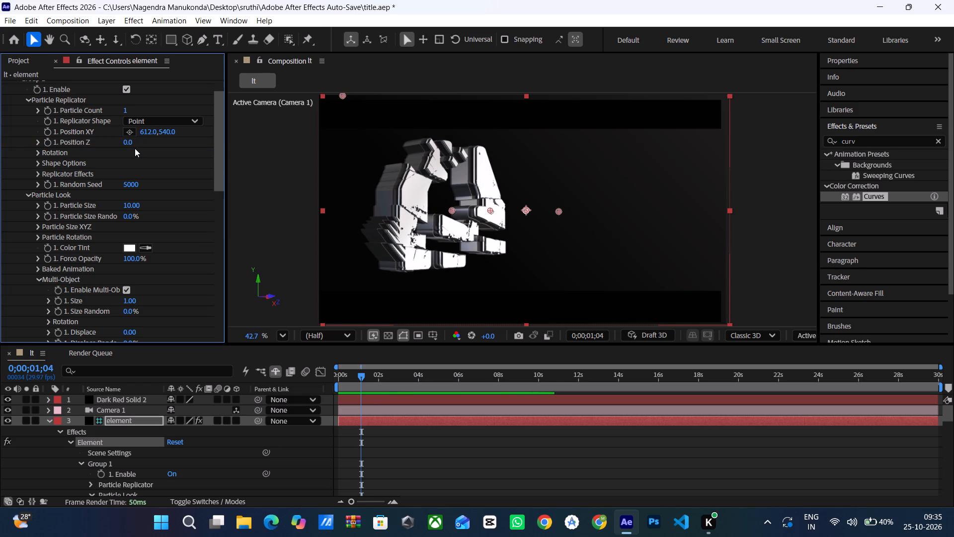
Set Position XY of Group 1's Particle Replicator to 497, 546.
{"action": "scroll", "coordinate": [149, 208], "scroll_direction": "down", "scroll_amount": 2}
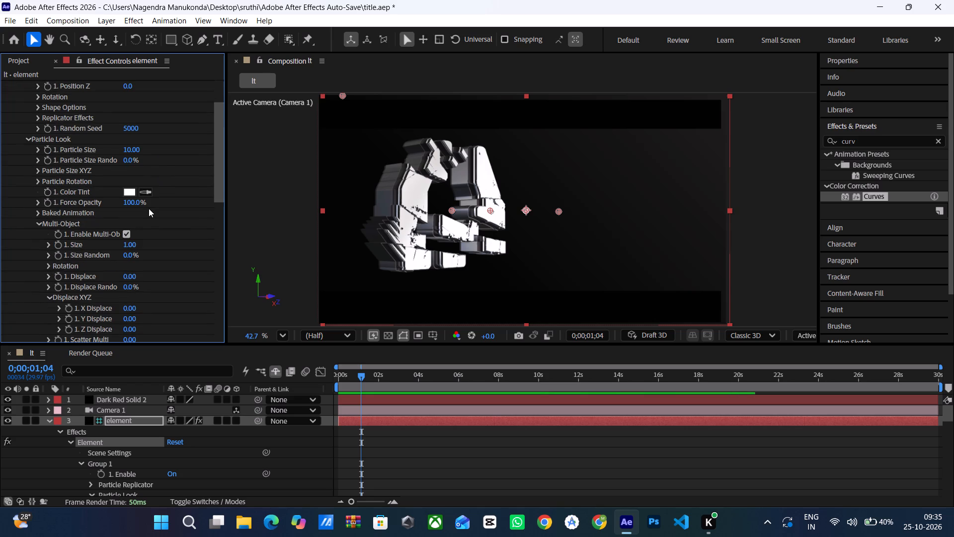
{"action": "scroll", "coordinate": [149, 208], "scroll_direction": "up", "scroll_amount": 3}
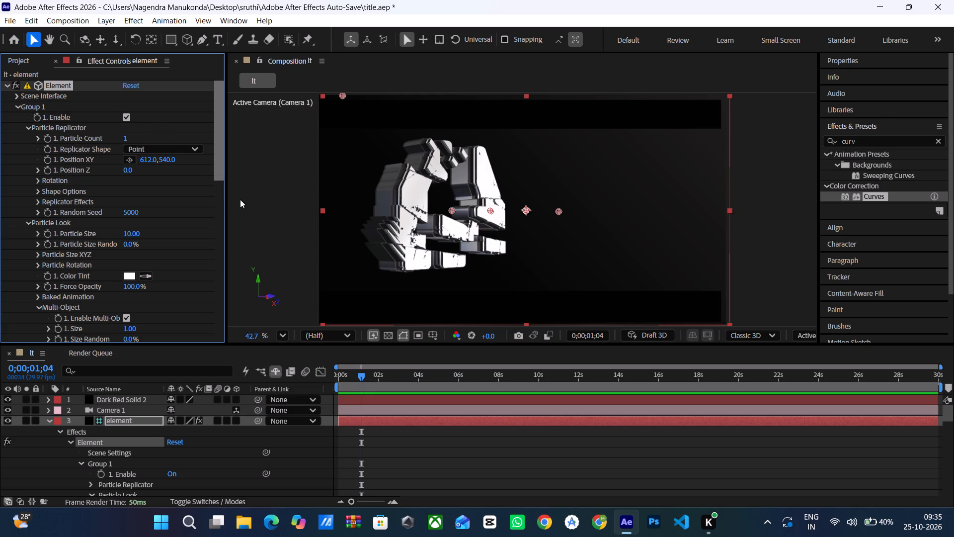
{"action": "left_click", "coordinate": [171, 160]}
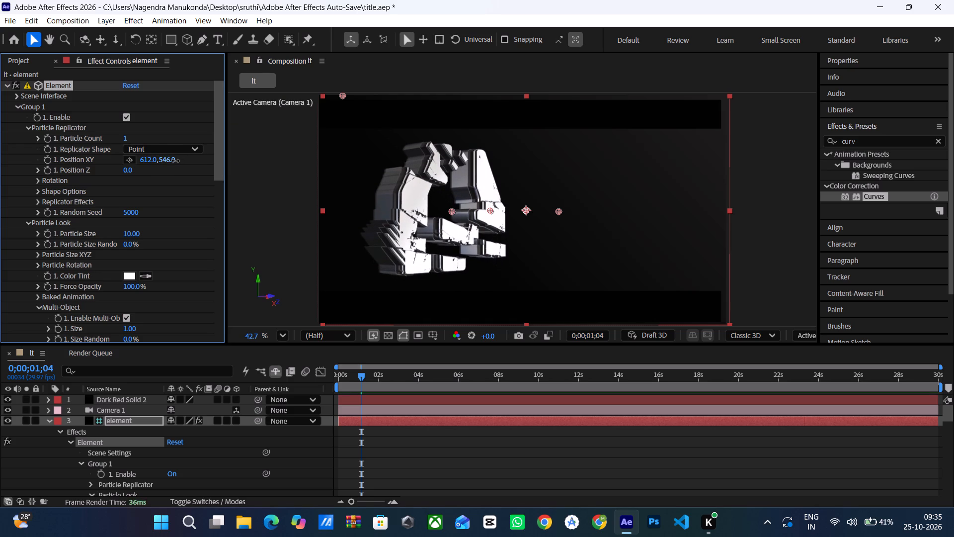
{"action": "left_click_drag", "start_coordinate": [149, 159], "coordinate": [144, 160]}
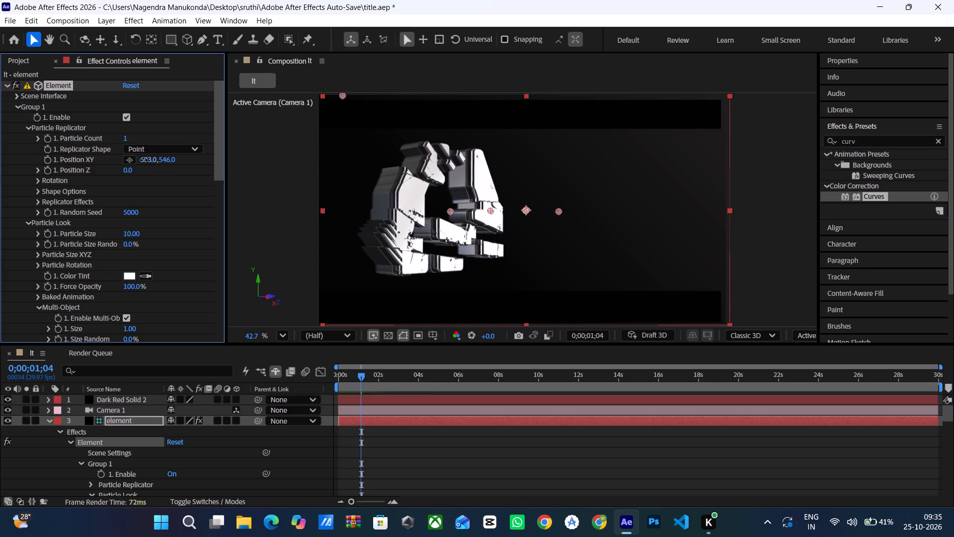
{"action": "left_click_drag", "start_coordinate": [144, 160], "coordinate": [103, 174]}
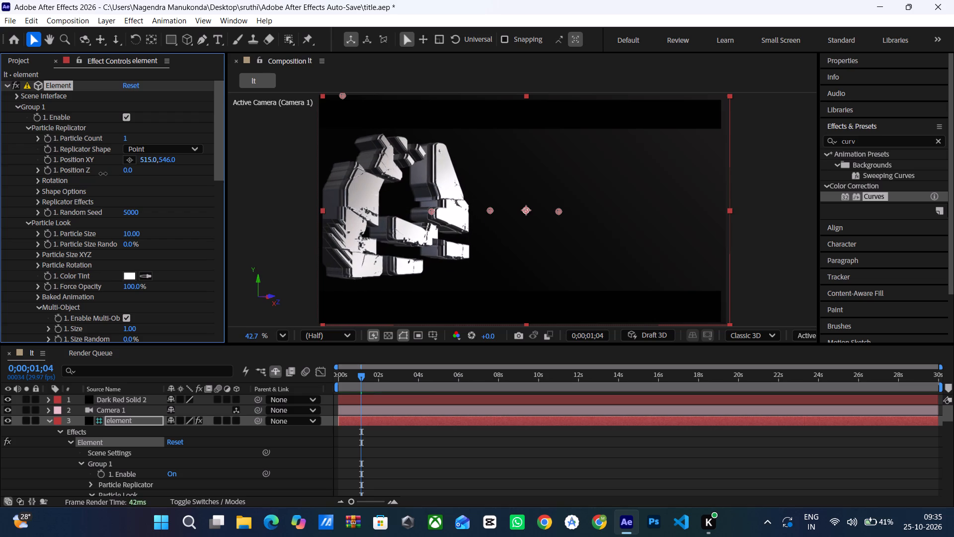
{"action": "left_click_drag", "start_coordinate": [103, 174], "coordinate": [94, 176]}
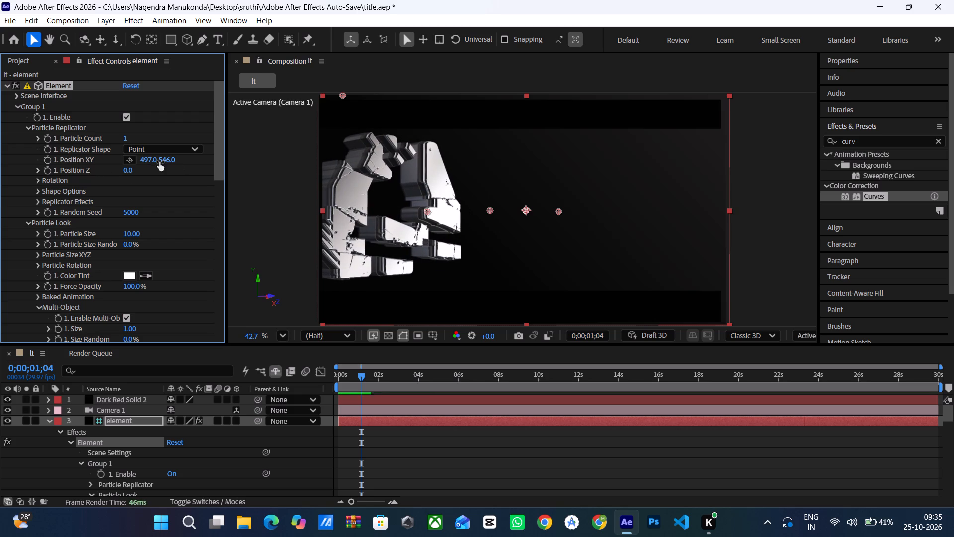
{"action": "left_click", "coordinate": [168, 158]}
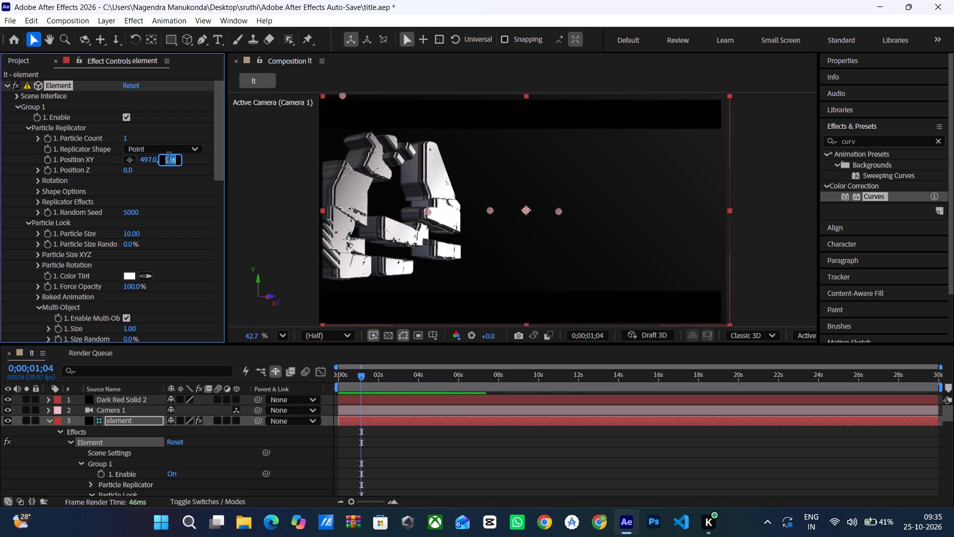
{"action": "left_click", "coordinate": [170, 158]}
{"action": "left_click", "coordinate": [178, 172]}
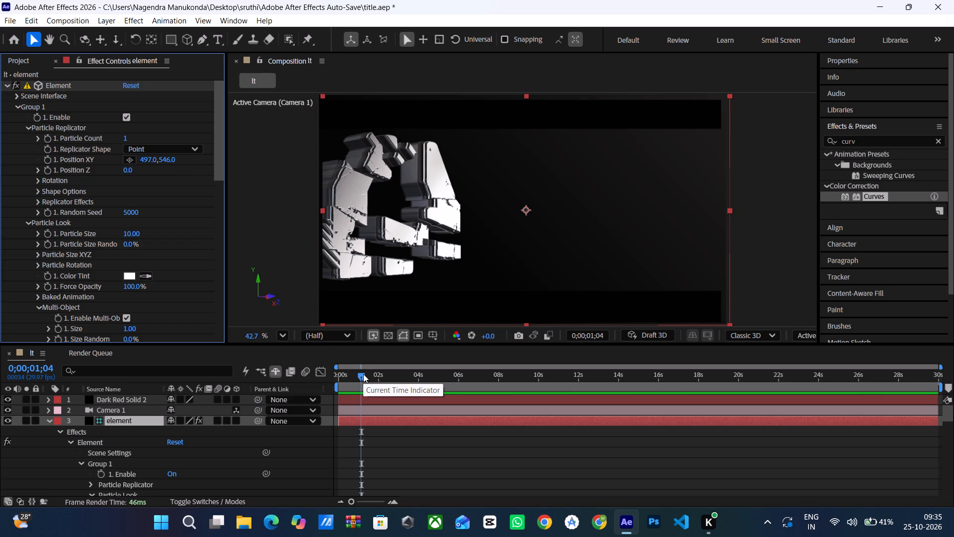
Restart keyframing of Group 1's Multi-Object X Scatter at 0;00;00;00, clearing its existing keyframes and adding a fresh one.
{"action": "left_click_drag", "start_coordinate": [363, 374], "coordinate": [311, 378]}
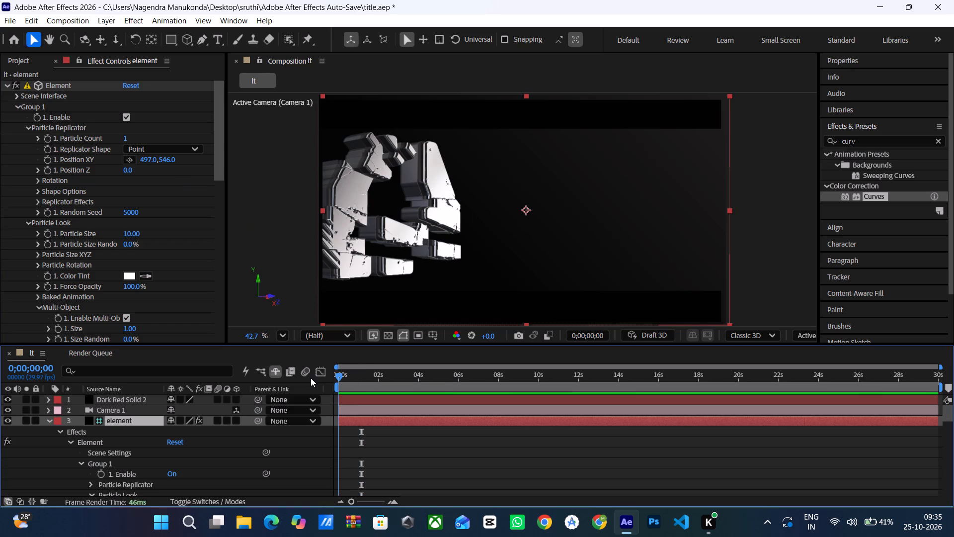
{"action": "left_click_drag", "start_coordinate": [311, 378], "coordinate": [310, 378]}
{"action": "scroll", "coordinate": [12, 205], "scroll_direction": "down", "scroll_amount": 2}
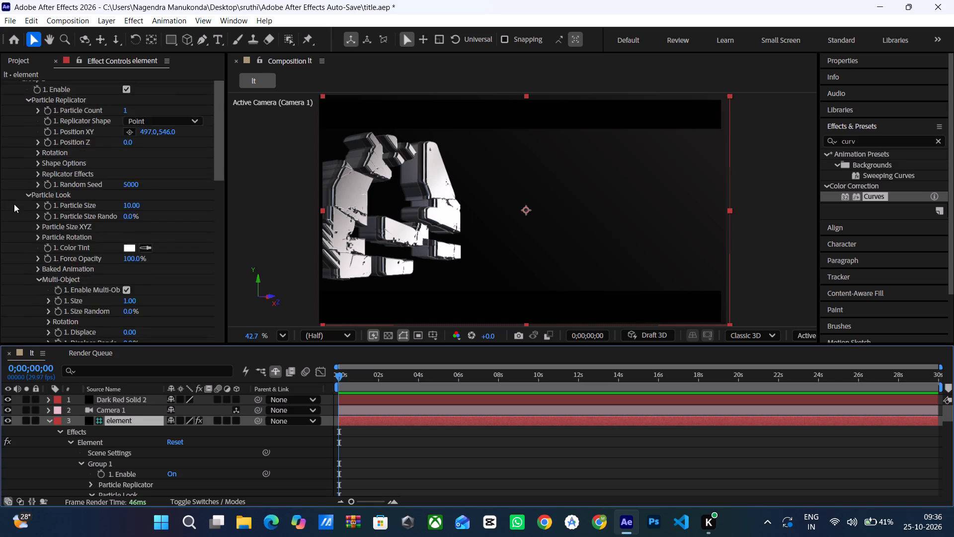
{"action": "scroll", "coordinate": [14, 204], "scroll_direction": "down", "scroll_amount": 1}
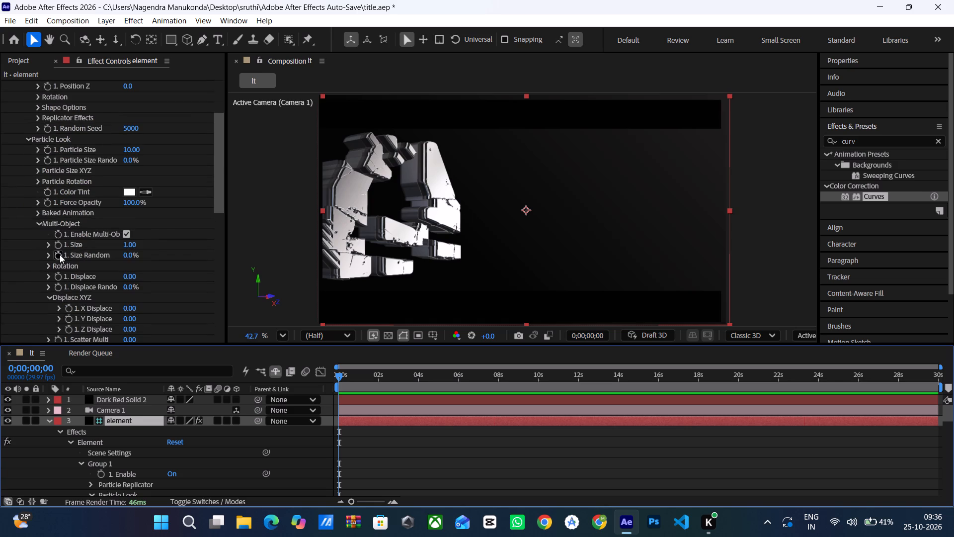
{"action": "scroll", "coordinate": [59, 270], "scroll_direction": "down", "scroll_amount": 2}
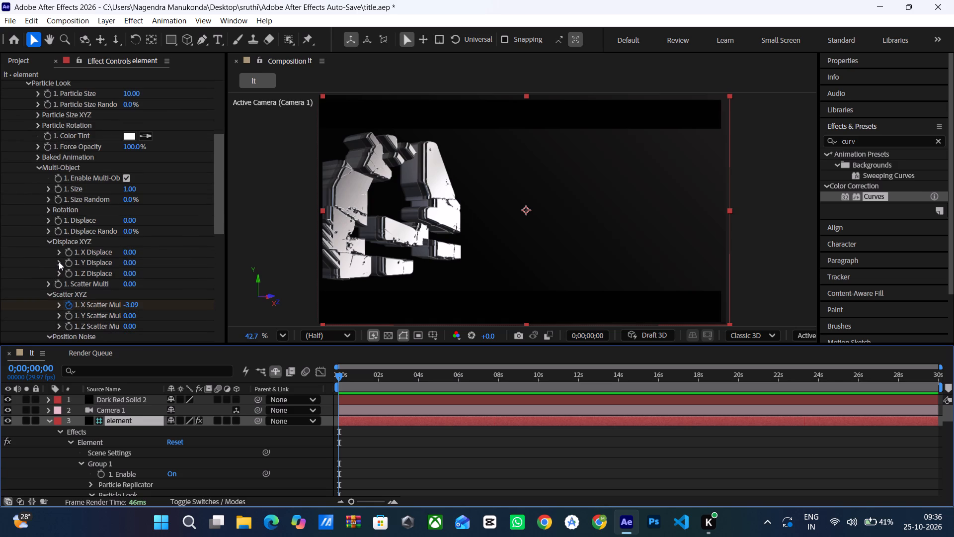
{"action": "scroll", "coordinate": [57, 259], "scroll_direction": "down", "scroll_amount": 2}
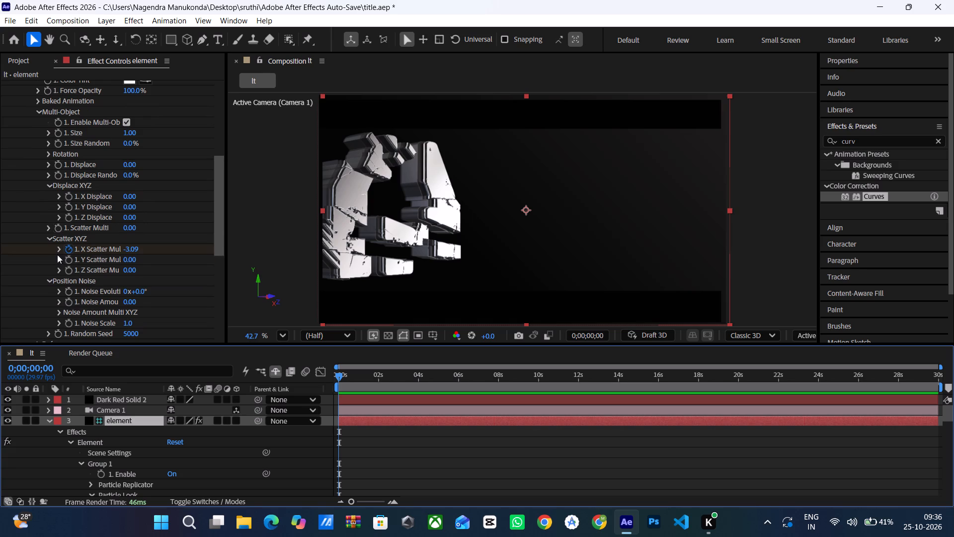
{"action": "scroll", "coordinate": [68, 249], "scroll_direction": "up", "scroll_amount": 2}
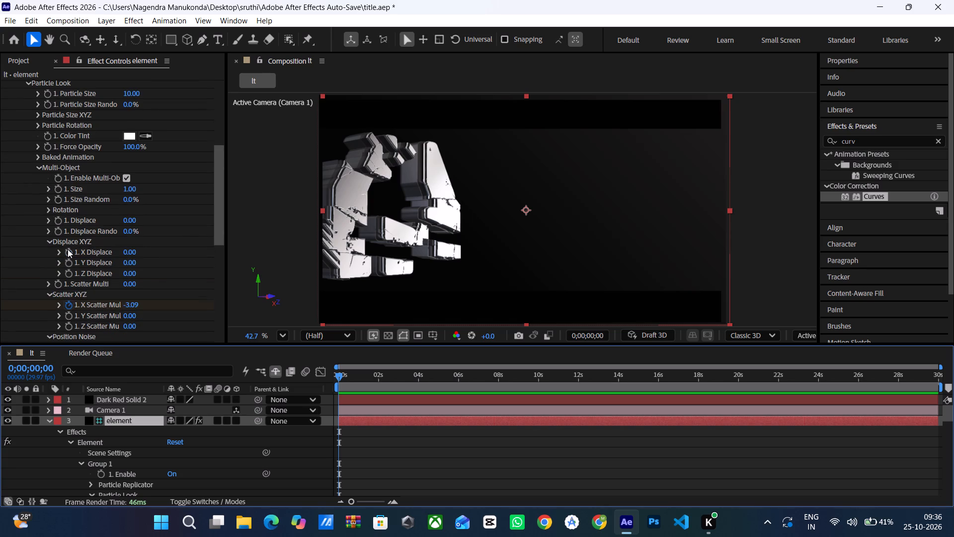
{"action": "scroll", "coordinate": [68, 249], "scroll_direction": "down", "scroll_amount": 2}
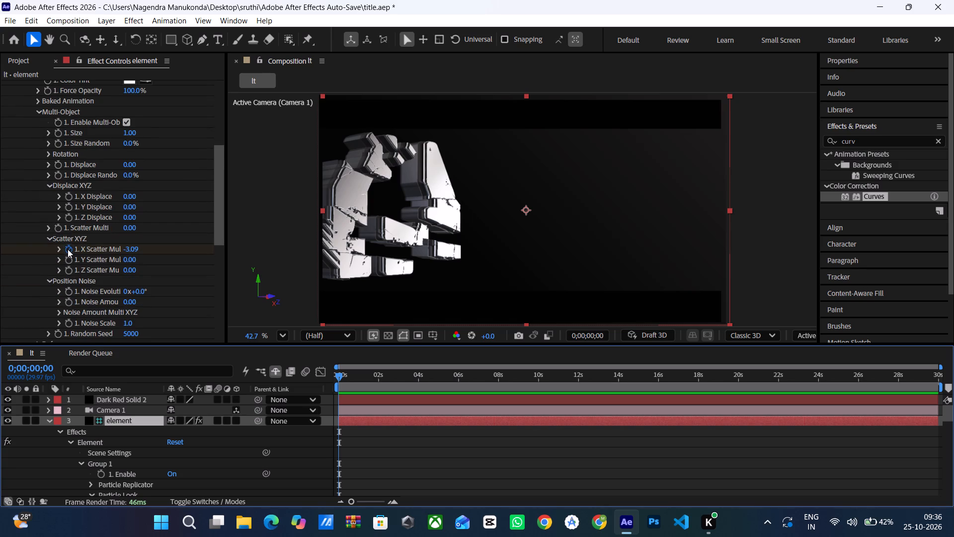
{"action": "left_click", "coordinate": [68, 249]}
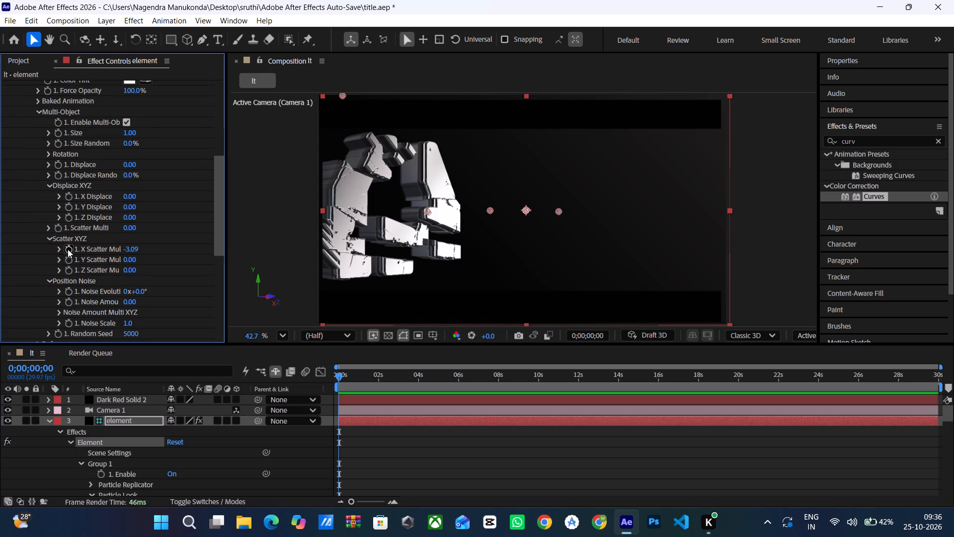
{"action": "left_click", "coordinate": [68, 249]}
Enable keyframing for Position XY in Group 1's Particle Replicator at 0;00;00;00.
{"action": "scroll", "coordinate": [68, 249], "scroll_direction": "up", "scroll_amount": 3}
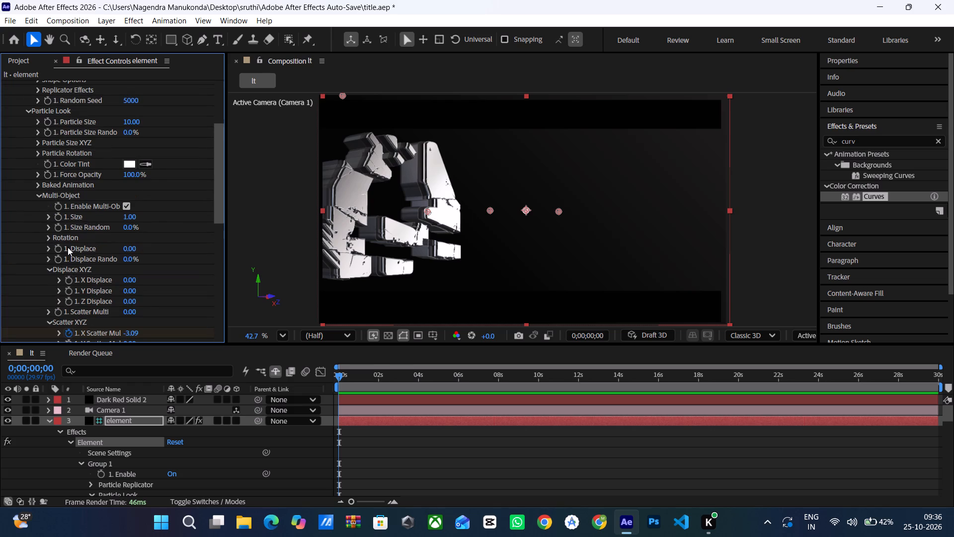
{"action": "scroll", "coordinate": [68, 247], "scroll_direction": "up", "scroll_amount": 3}
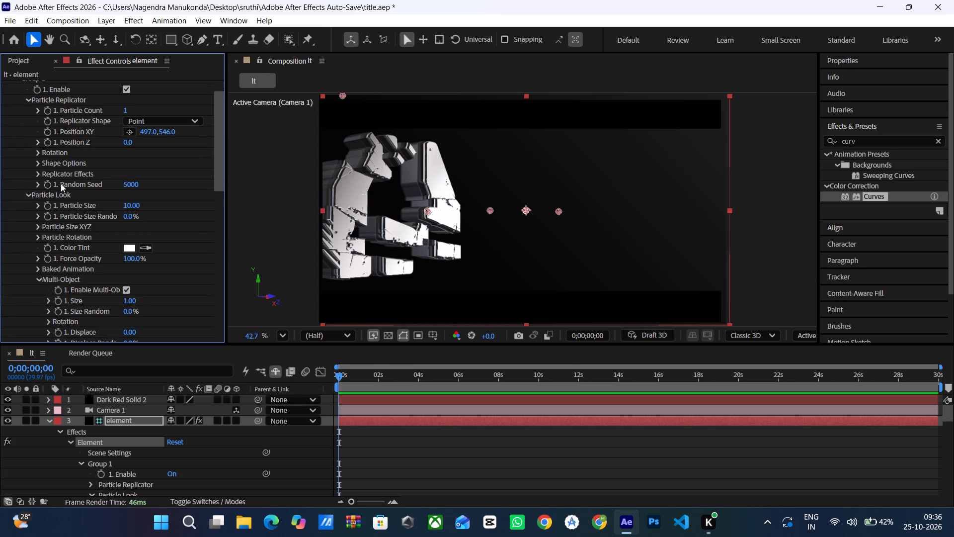
{"action": "left_click", "coordinate": [47, 133]}
Keyframe Position XY of Group 1's Particle Replicator at 567, 559 at time 0;00;01;13.
{"action": "scroll", "coordinate": [77, 200], "scroll_direction": "down", "scroll_amount": 3}
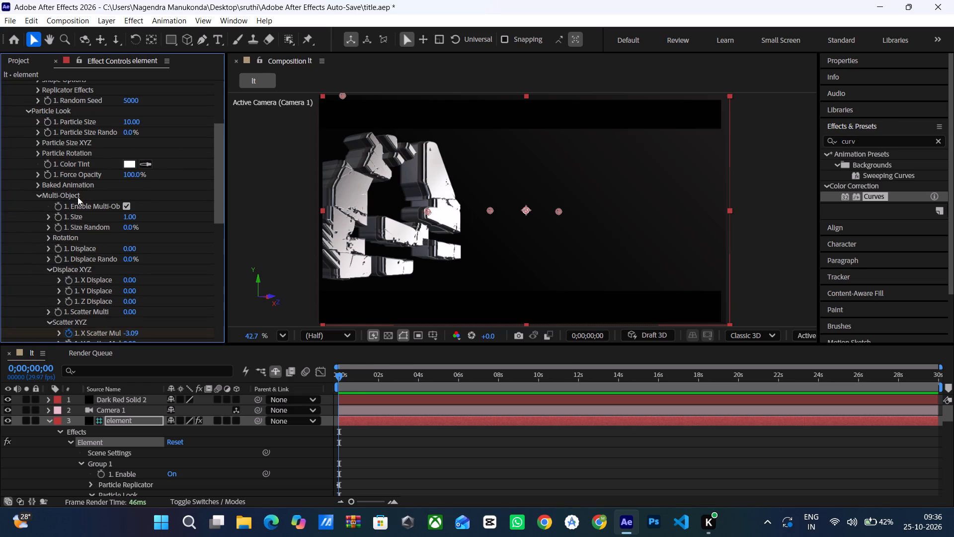
{"action": "left_click_drag", "start_coordinate": [339, 375], "coordinate": [347, 375]}
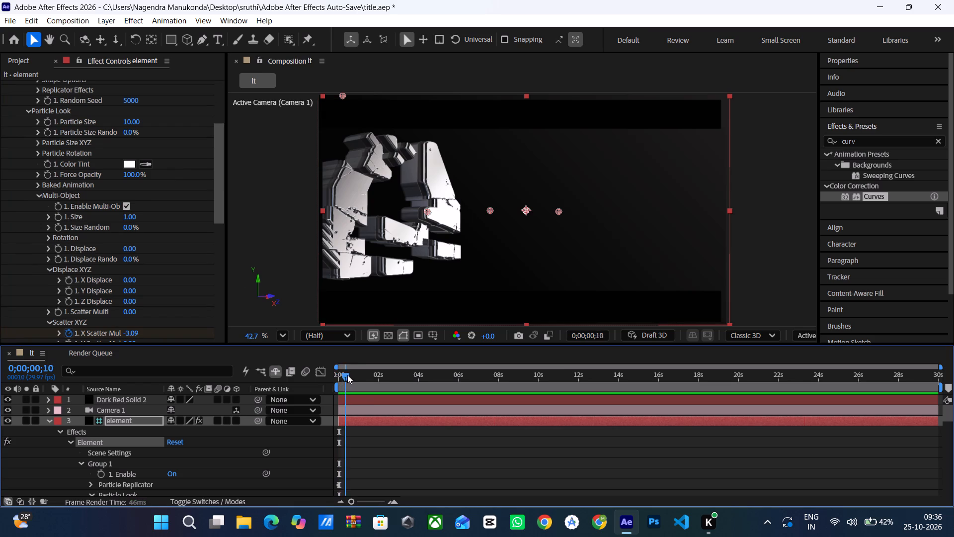
{"action": "left_click_drag", "start_coordinate": [347, 375], "coordinate": [368, 376]}
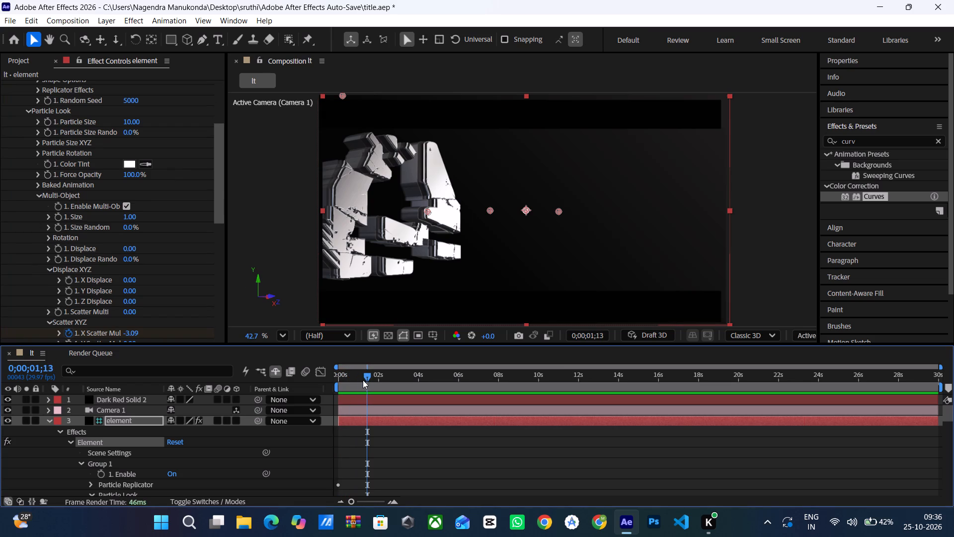
{"action": "scroll", "coordinate": [75, 174], "scroll_direction": "up", "scroll_amount": 1}
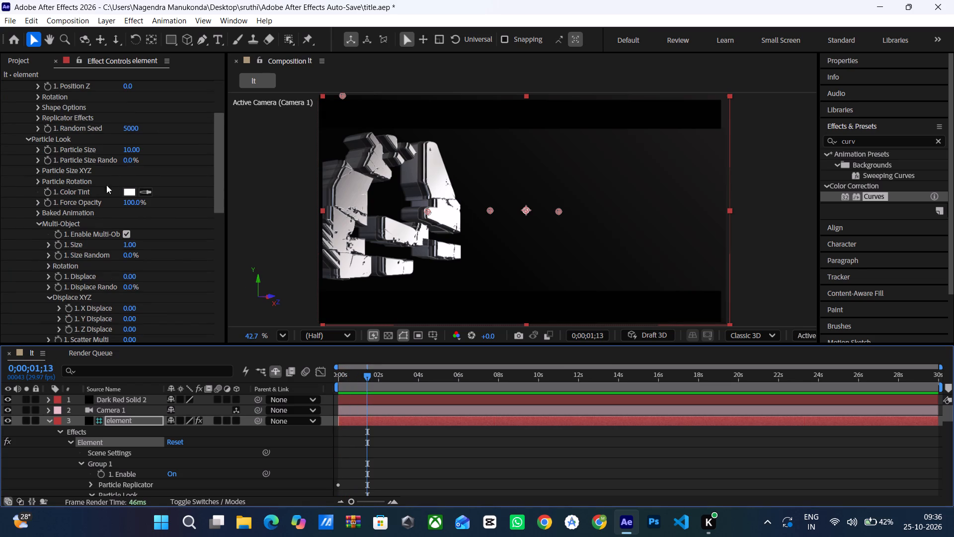
{"action": "scroll", "coordinate": [110, 161], "scroll_direction": "up", "scroll_amount": 2}
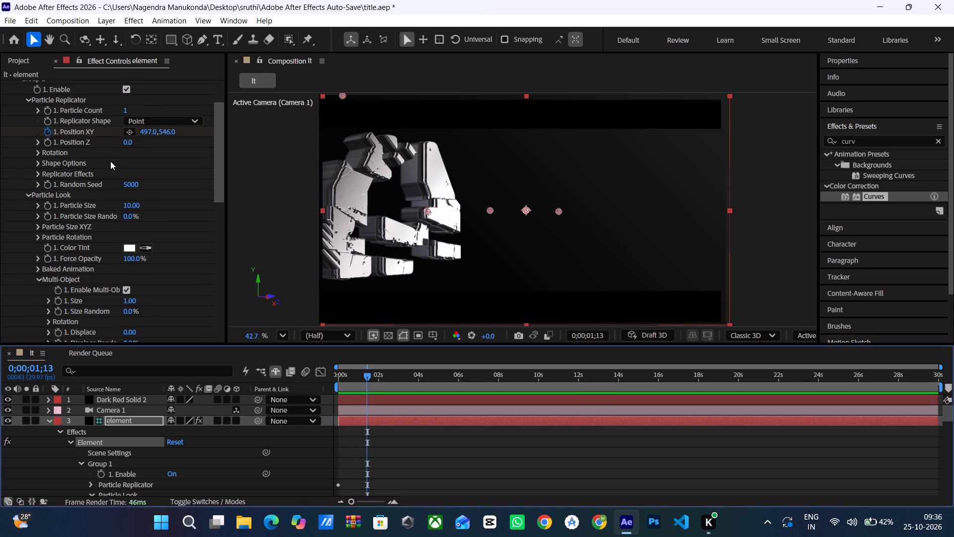
{"action": "scroll", "coordinate": [110, 161], "scroll_direction": "up", "scroll_amount": 1}
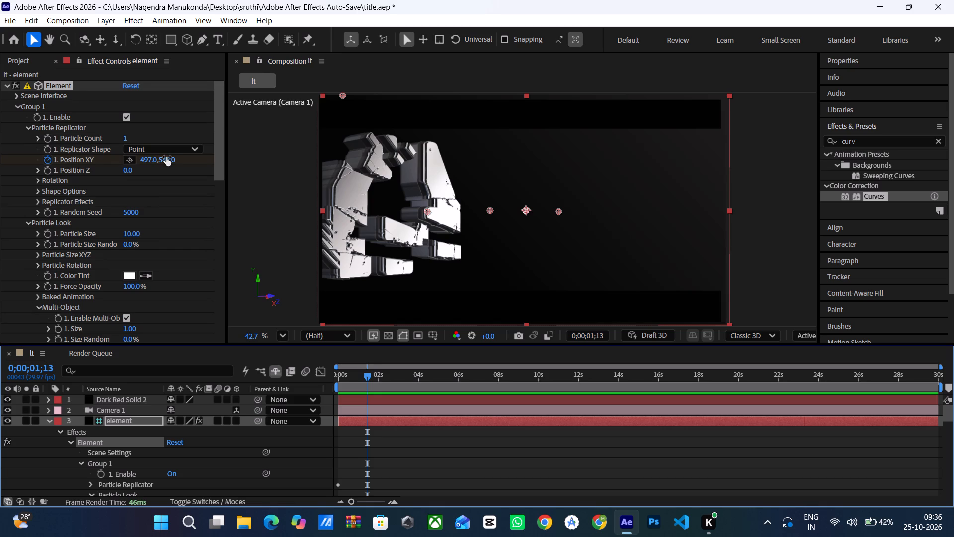
{"action": "left_click_drag", "start_coordinate": [166, 159], "coordinate": [165, 163]}
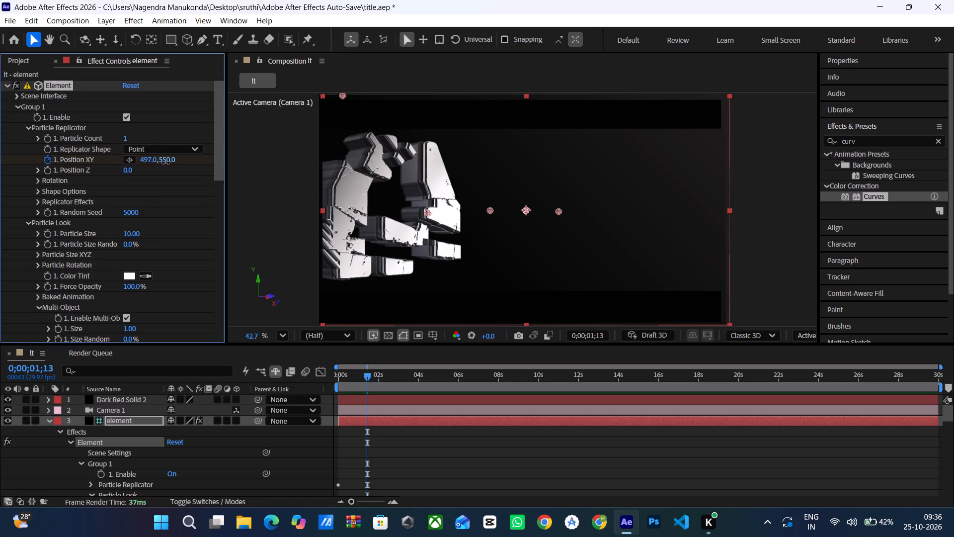
{"action": "left_click_drag", "start_coordinate": [165, 163], "coordinate": [169, 164]}
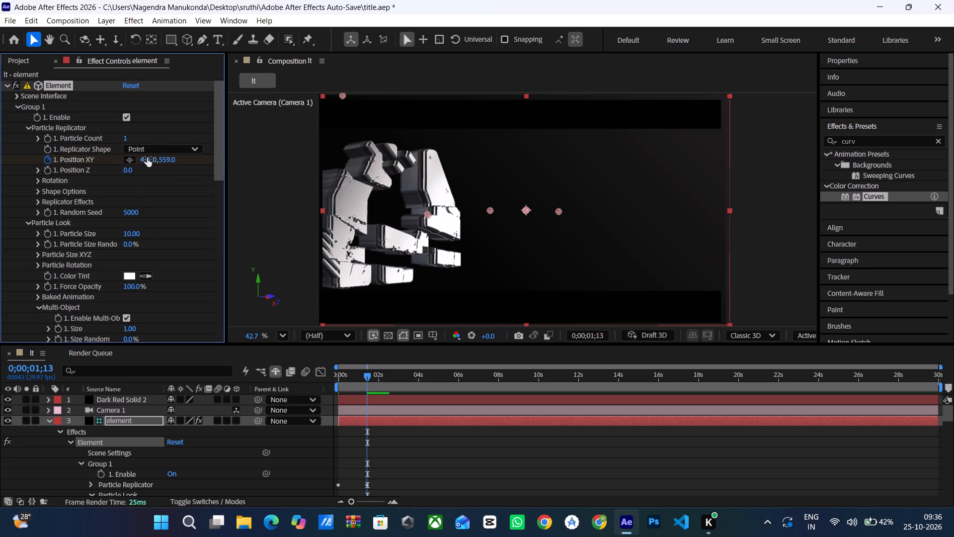
{"action": "left_click_drag", "start_coordinate": [147, 158], "coordinate": [190, 168]}
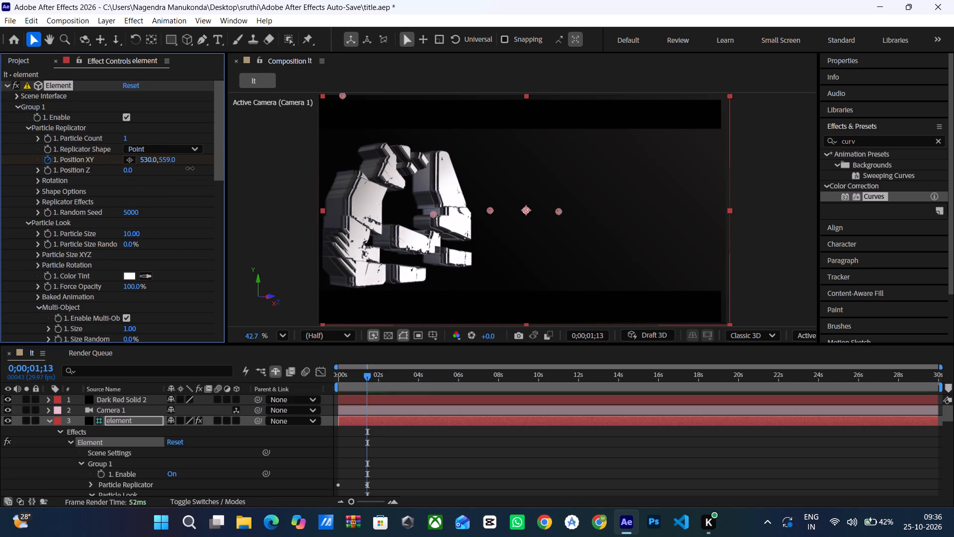
{"action": "left_click_drag", "start_coordinate": [190, 168], "coordinate": [201, 169]}
Keyframe Group 1's Multi-Object X Scatter at 0.00 at time 0;00;01;13.
{"action": "scroll", "coordinate": [126, 227], "scroll_direction": "down", "scroll_amount": 2}
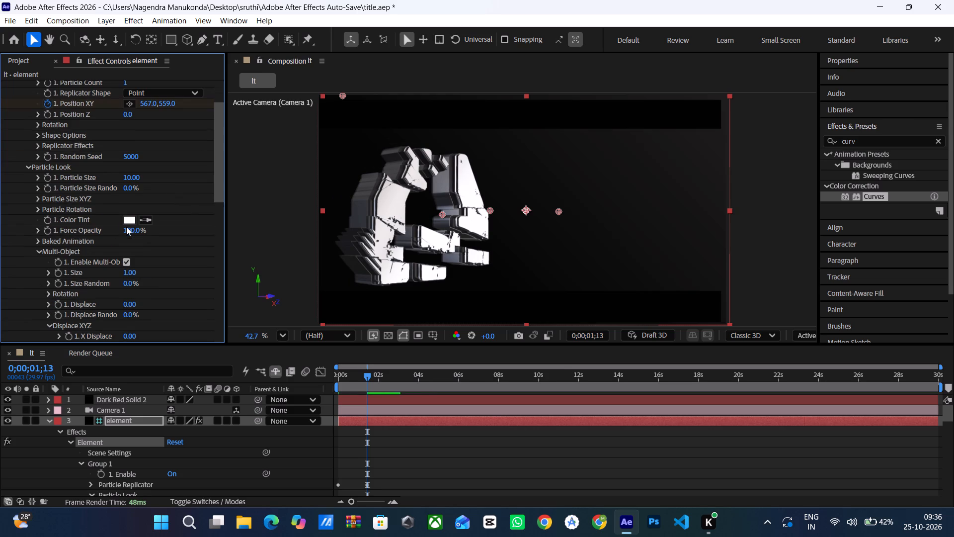
{"action": "scroll", "coordinate": [128, 257], "scroll_direction": "down", "scroll_amount": 4}
{"action": "left_click_drag", "start_coordinate": [130, 276], "coordinate": [110, 278]}
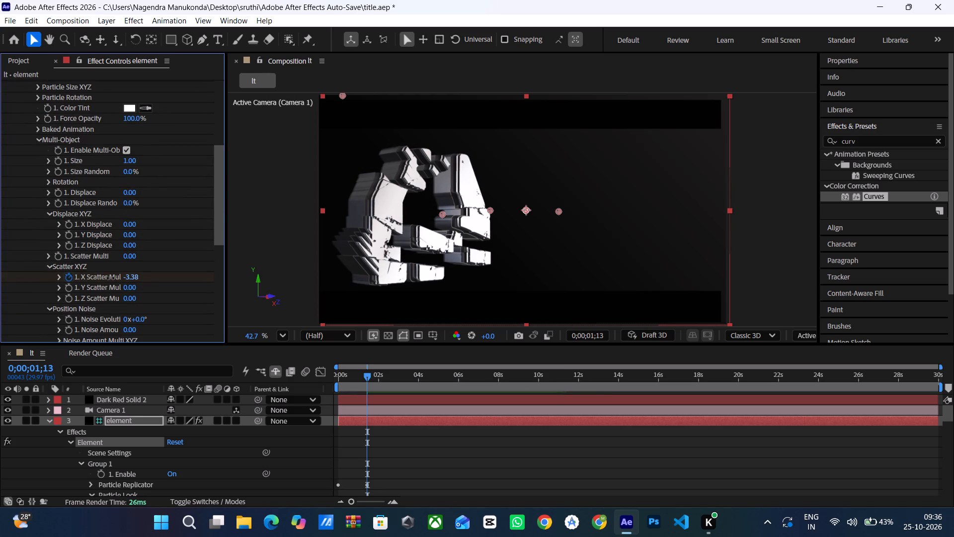
{"action": "left_click_drag", "start_coordinate": [110, 278], "coordinate": [205, 270]}
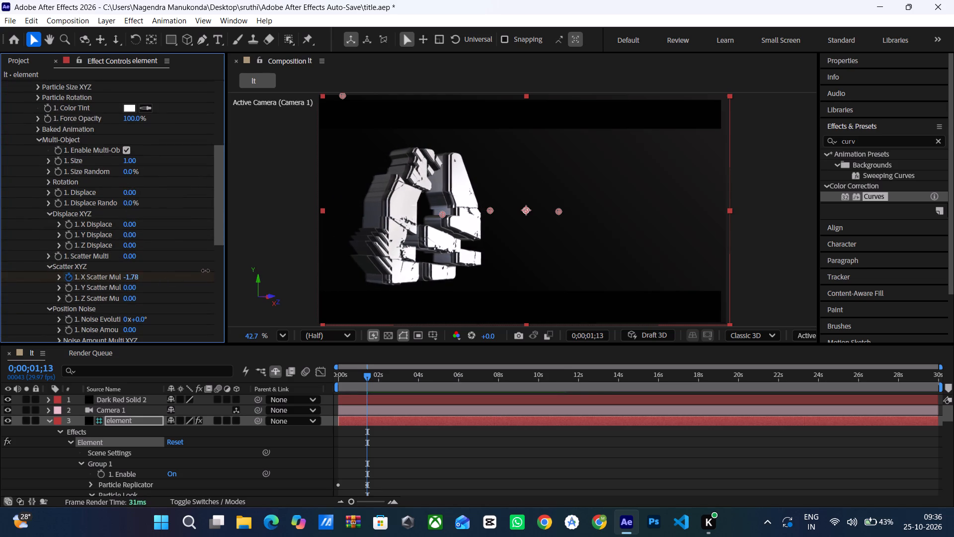
{"action": "left_click_drag", "start_coordinate": [205, 270], "coordinate": [317, 245]}
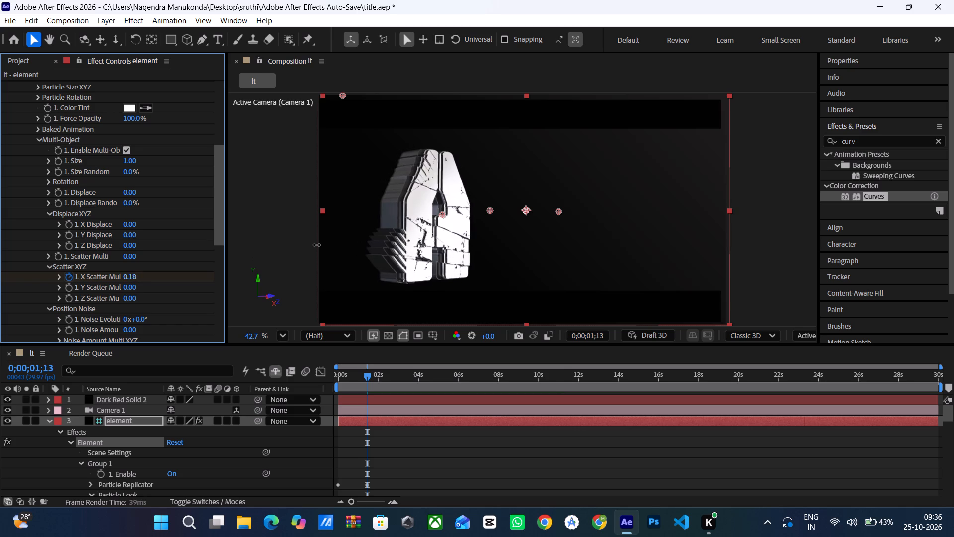
{"action": "left_click_drag", "start_coordinate": [317, 245], "coordinate": [300, 249]}
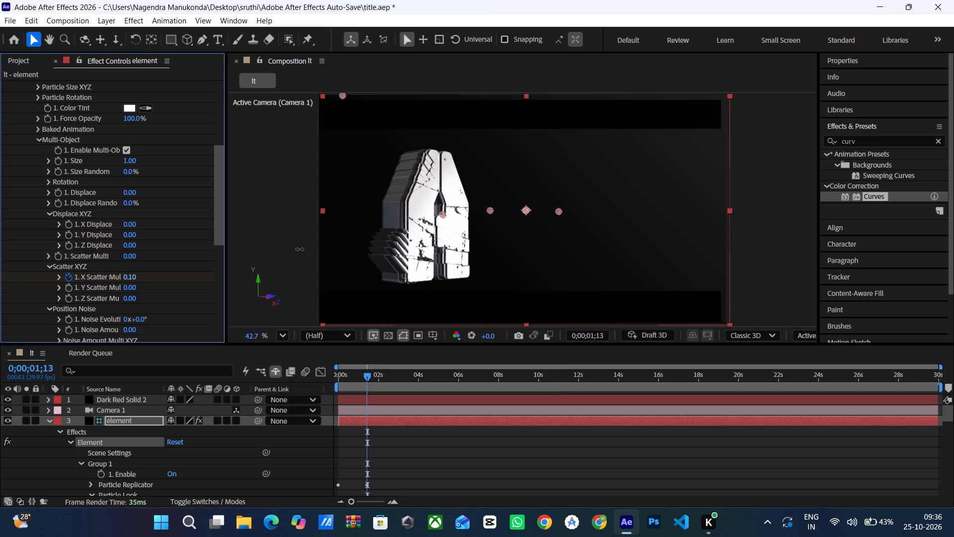
{"action": "left_click_drag", "start_coordinate": [300, 249], "coordinate": [297, 249]}
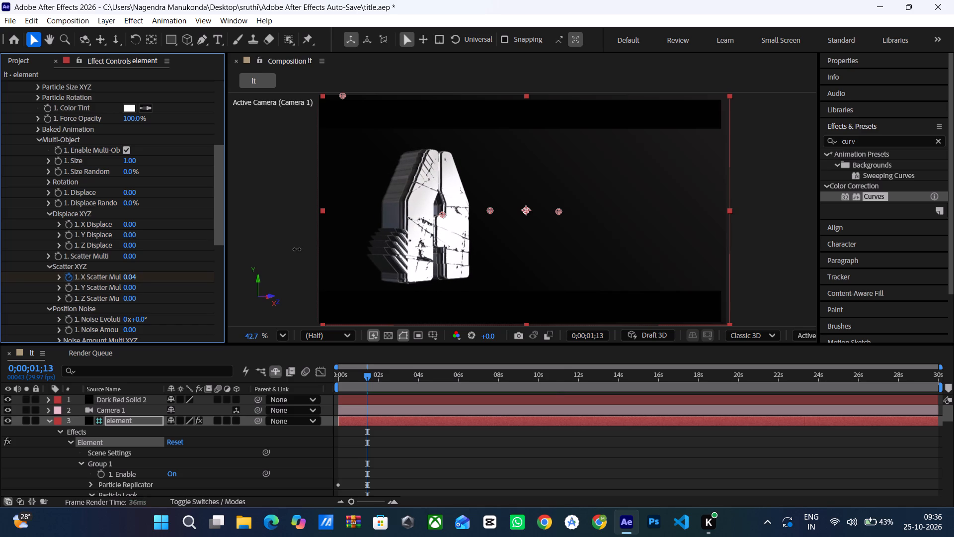
{"action": "left_click_drag", "start_coordinate": [297, 249], "coordinate": [294, 249]}
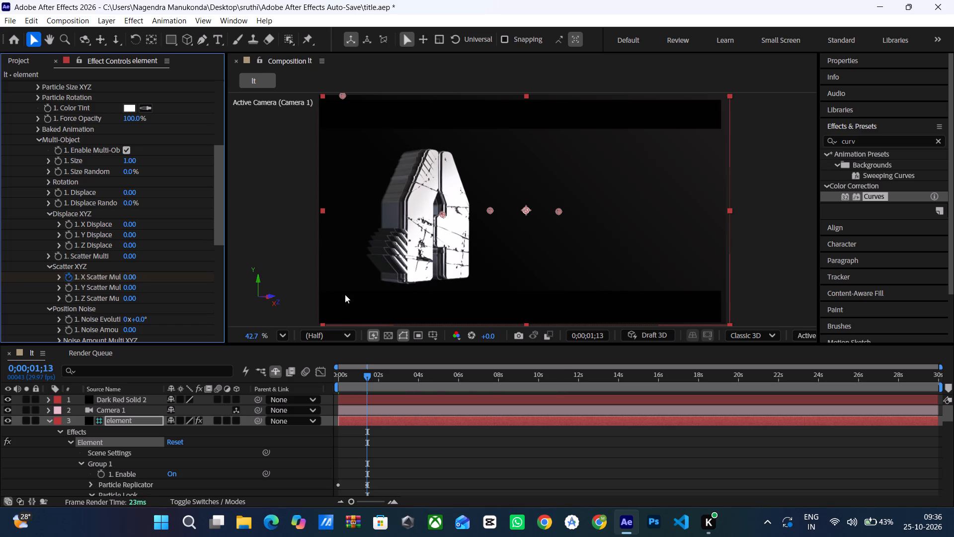
Preview the title's scatter and position animation twice from 0;00;00;00, returning to the start.
{"action": "left_click_drag", "start_coordinate": [365, 373], "coordinate": [337, 379]}
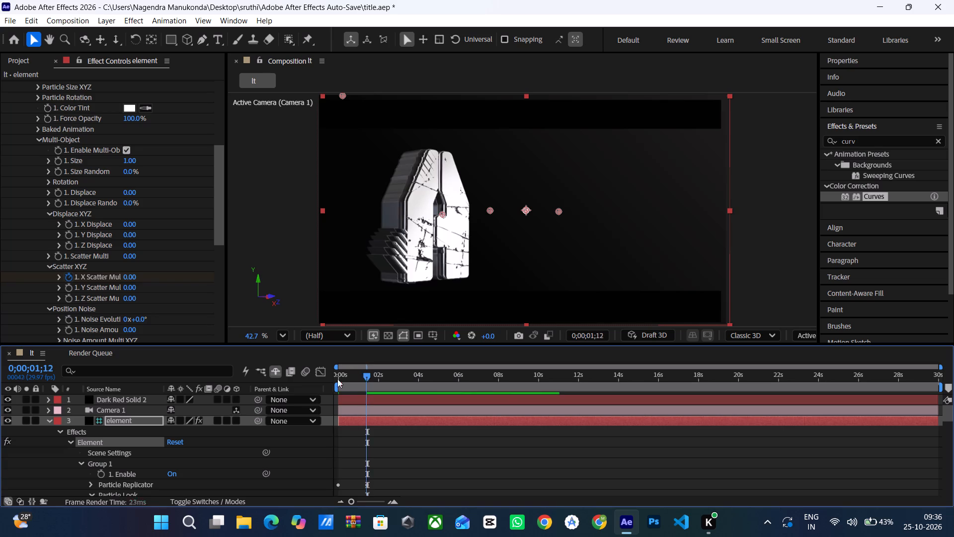
{"action": "left_click_drag", "start_coordinate": [337, 379], "coordinate": [316, 384]}
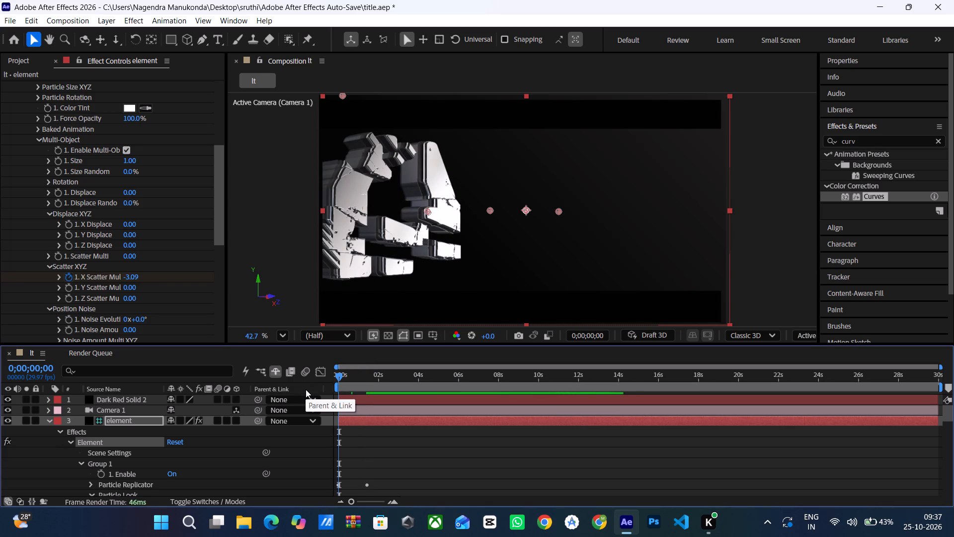
{"action": "key", "text": "space"}
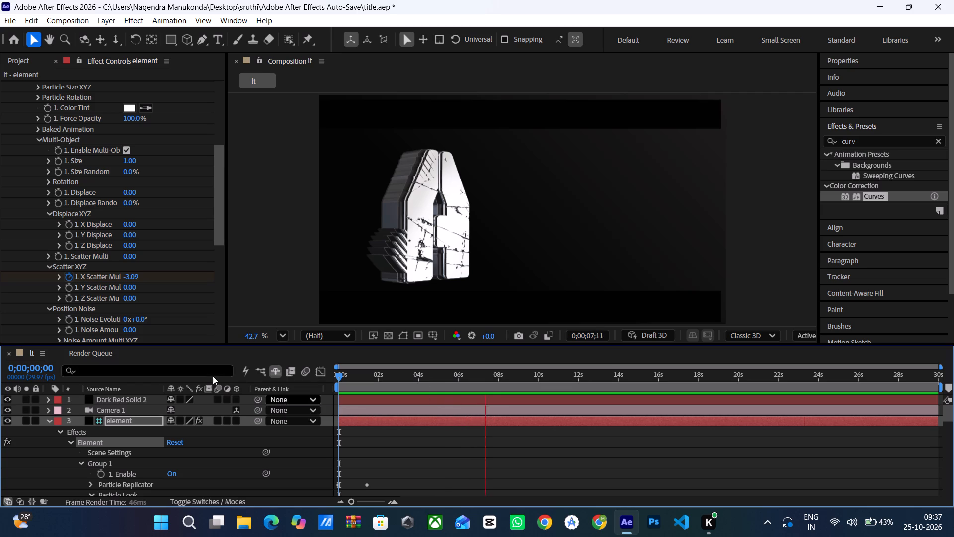
{"action": "left_click", "coordinate": [339, 375]}
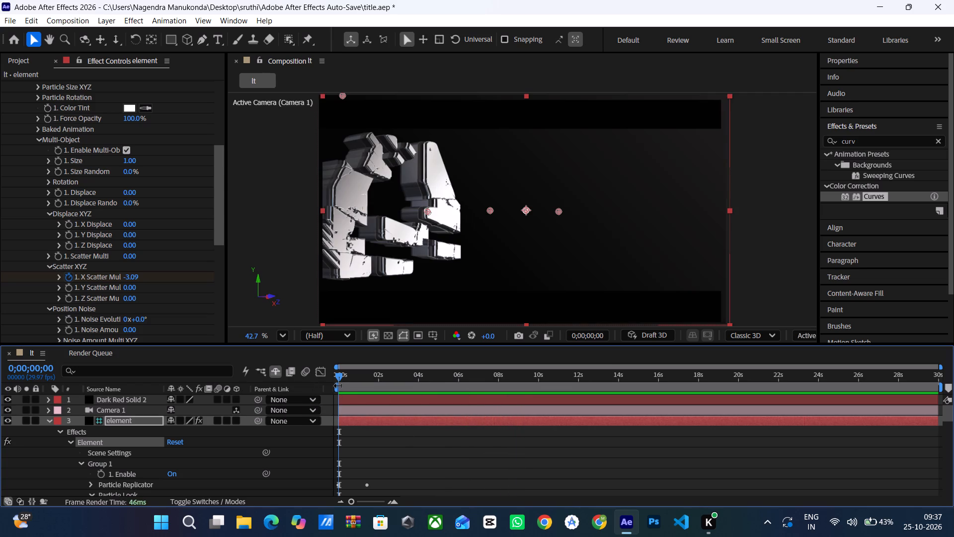
{"action": "key", "text": "space"}
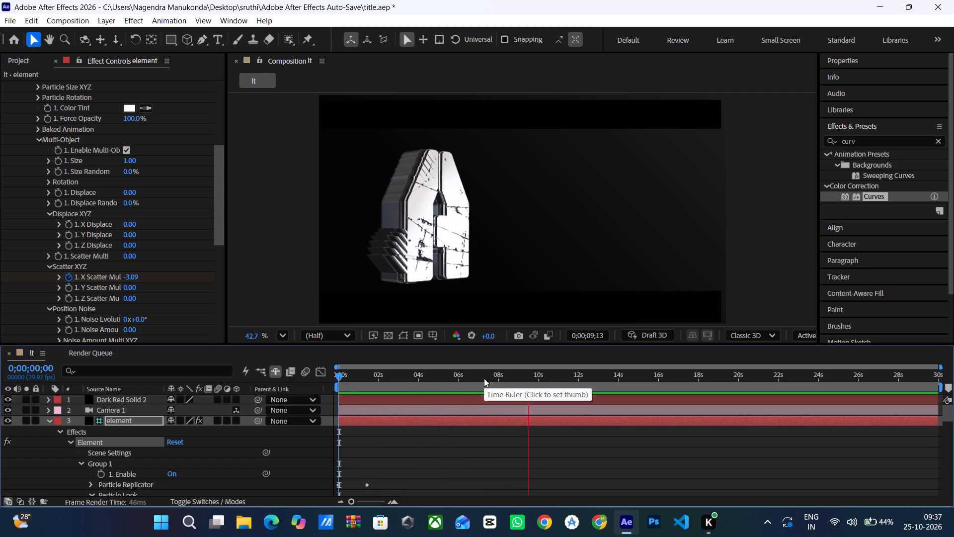
{"action": "left_click", "coordinate": [338, 381]}
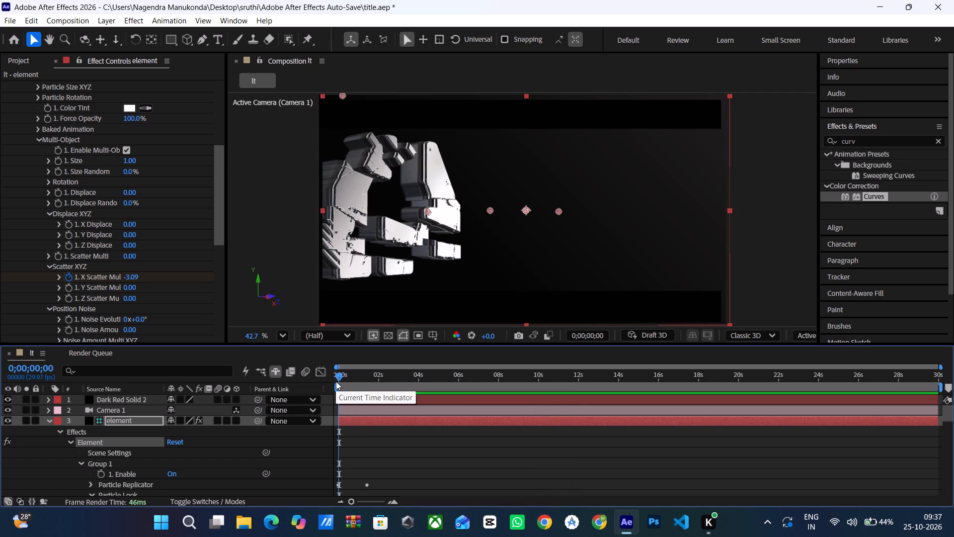
Enable keyframing for Particle Size in Group 1's Particle Look at 0;00;00;00 and set it to 23.00.
{"action": "scroll", "coordinate": [200, 416], "scroll_direction": "up", "scroll_amount": 2}
{"action": "scroll", "coordinate": [78, 200], "scroll_direction": "up", "scroll_amount": 1}
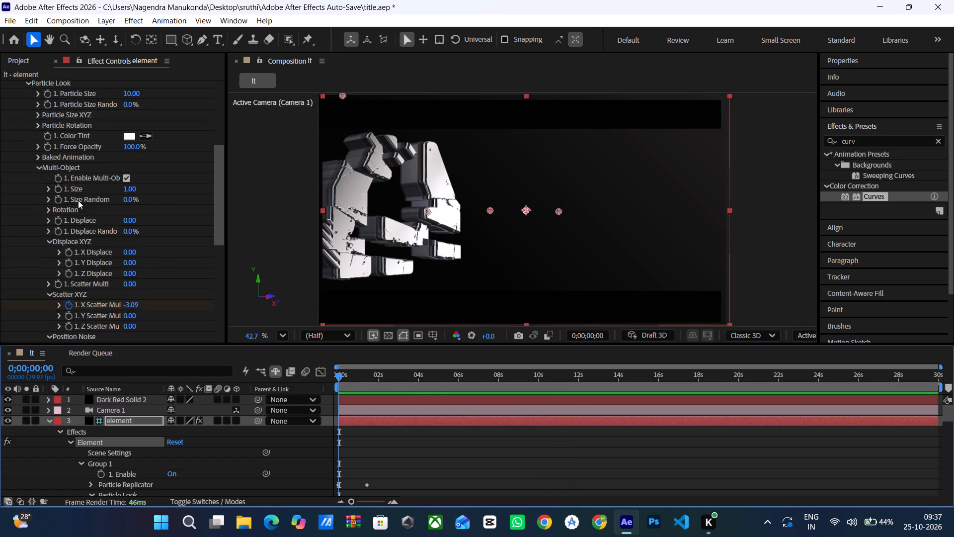
{"action": "scroll", "coordinate": [78, 200], "scroll_direction": "up", "scroll_amount": 3}
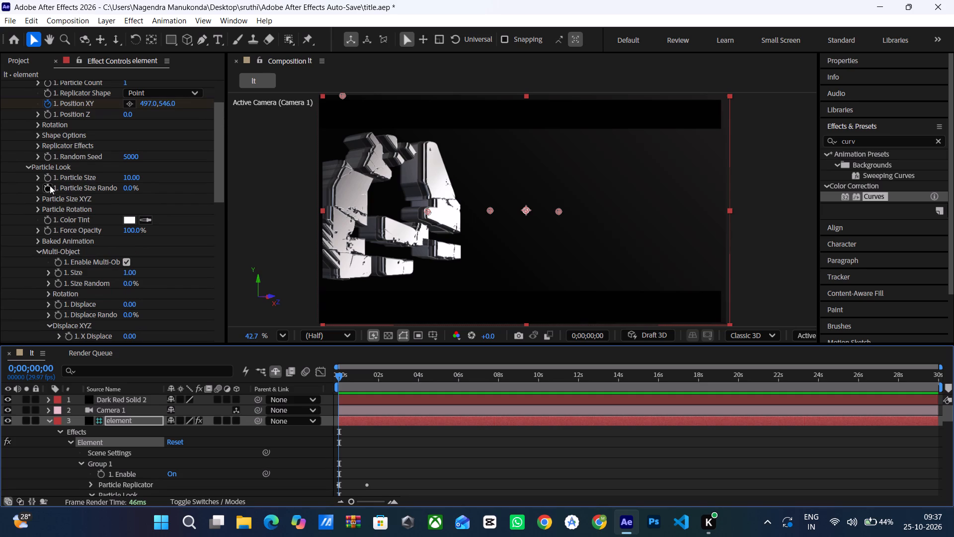
{"action": "left_click", "coordinate": [47, 179]}
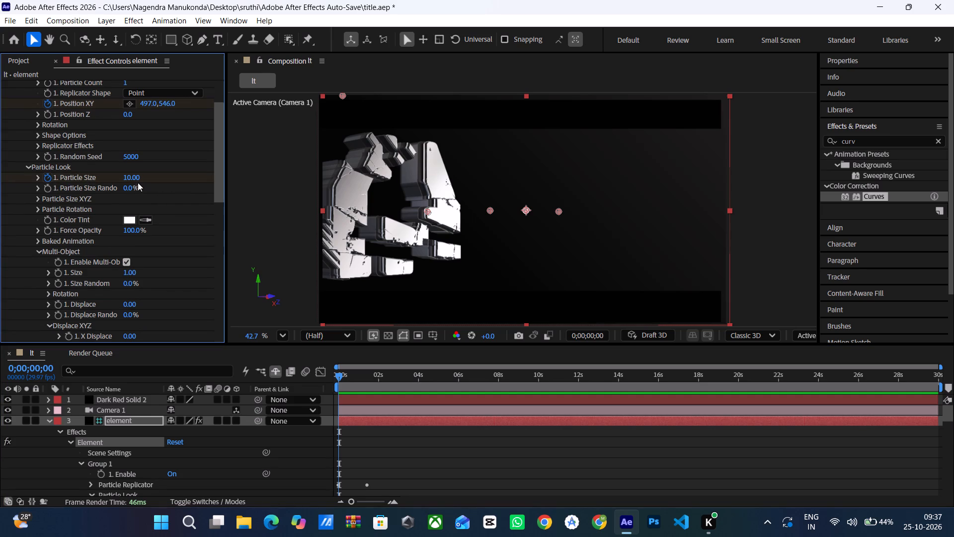
{"action": "left_click_drag", "start_coordinate": [128, 177], "coordinate": [246, 225]}
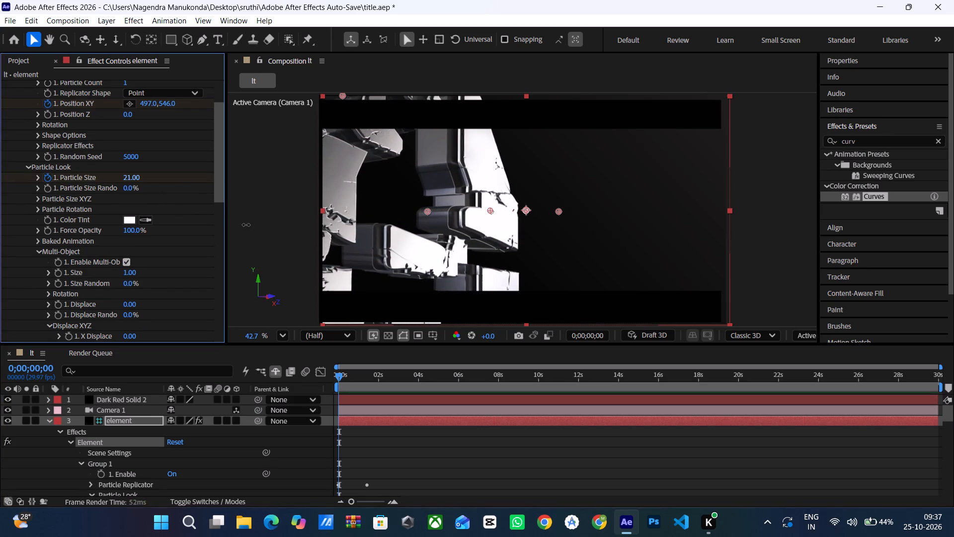
{"action": "left_click_drag", "start_coordinate": [246, 225], "coordinate": [264, 232]}
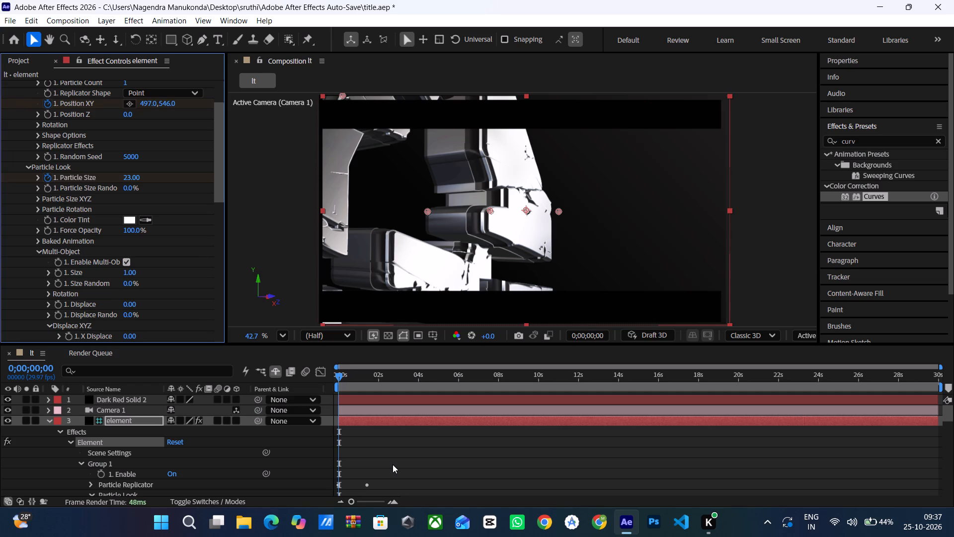
Keyframe Group 1's Particle Size at 8.70 at time 0;00;01;14.
{"action": "left_click", "coordinate": [367, 483]}
{"action": "left_click_drag", "start_coordinate": [337, 372], "coordinate": [349, 378]}
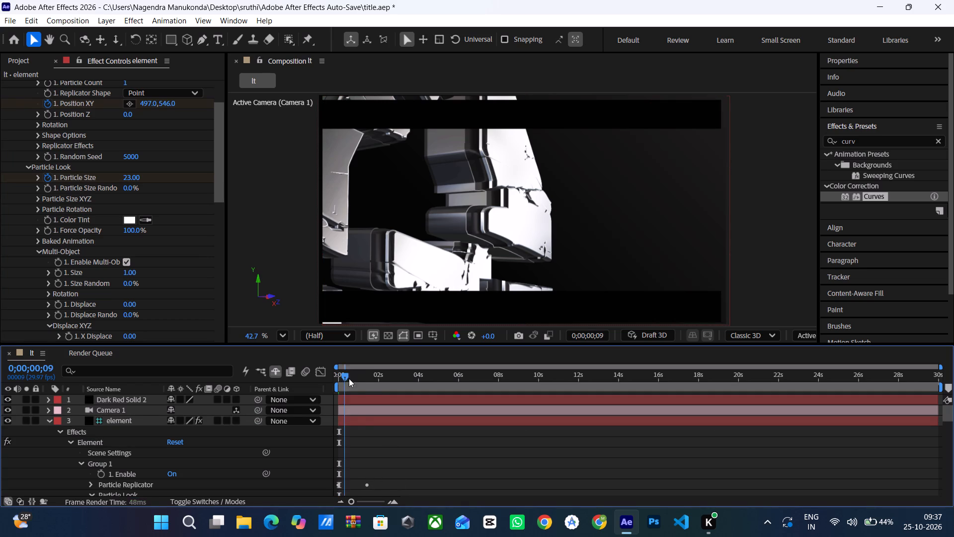
{"action": "left_click_drag", "start_coordinate": [349, 378], "coordinate": [367, 384]}
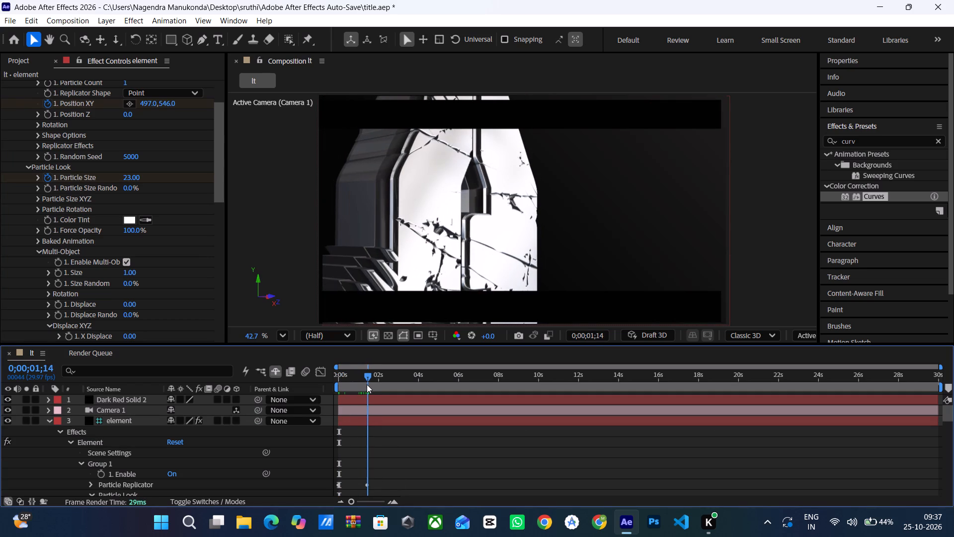
{"action": "left_click_drag", "start_coordinate": [367, 384], "coordinate": [366, 385]}
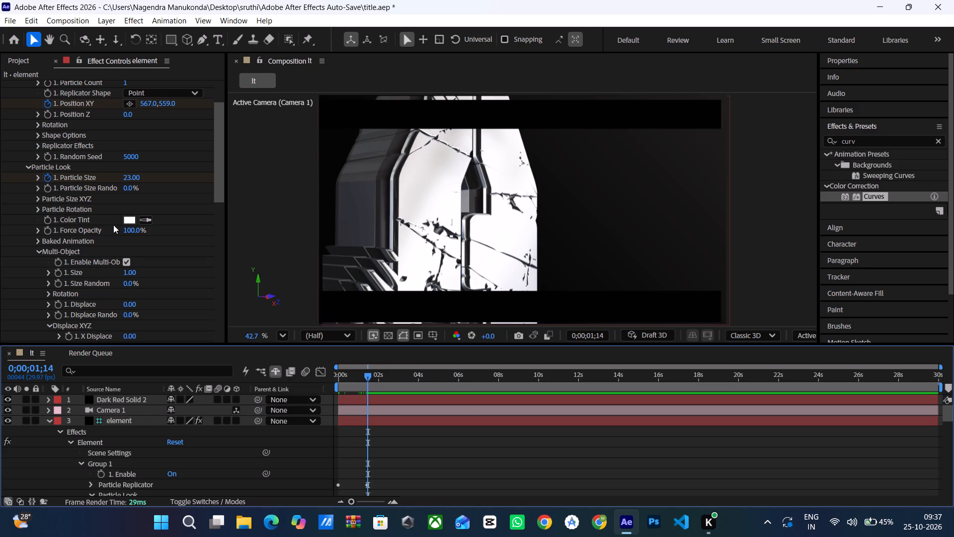
{"action": "left_click_drag", "start_coordinate": [129, 178], "coordinate": [99, 182]}
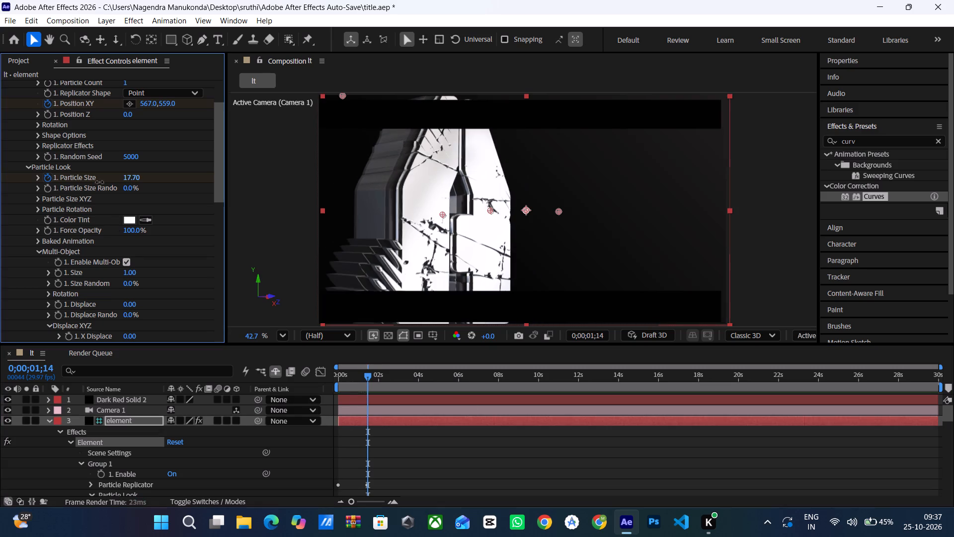
{"action": "left_click_drag", "start_coordinate": [99, 182], "coordinate": [32, 207]}
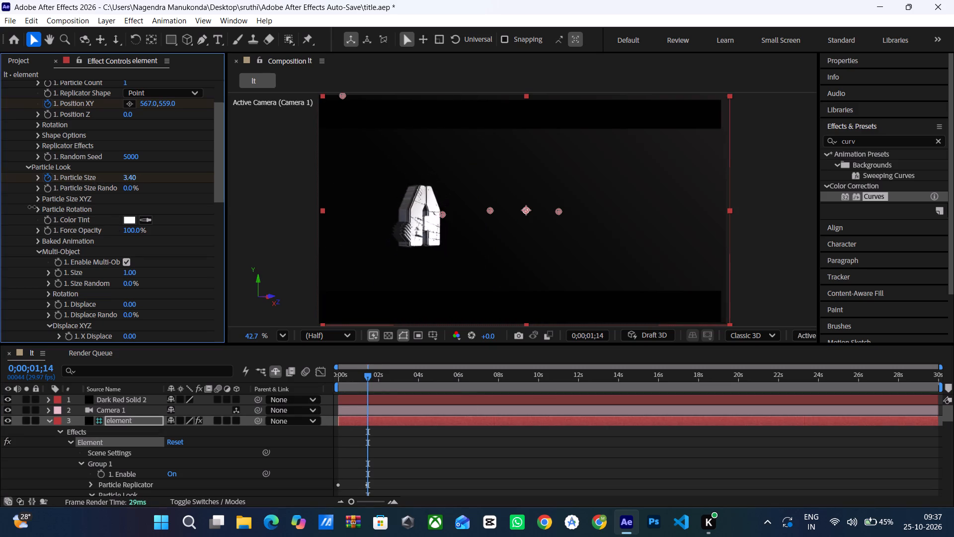
{"action": "left_click_drag", "start_coordinate": [32, 207], "coordinate": [14, 208]}
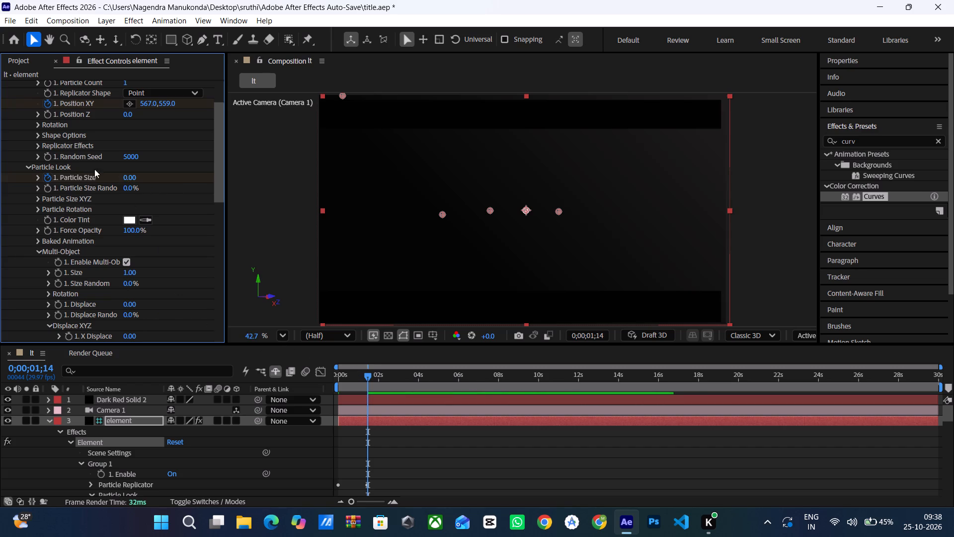
{"action": "left_click_drag", "start_coordinate": [128, 177], "coordinate": [164, 189]}
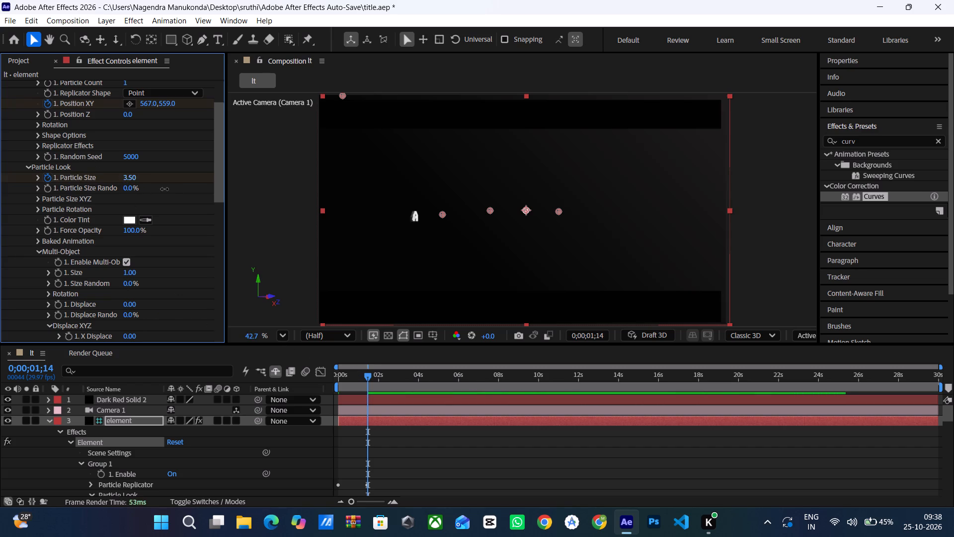
{"action": "left_click_drag", "start_coordinate": [164, 189], "coordinate": [200, 194]}
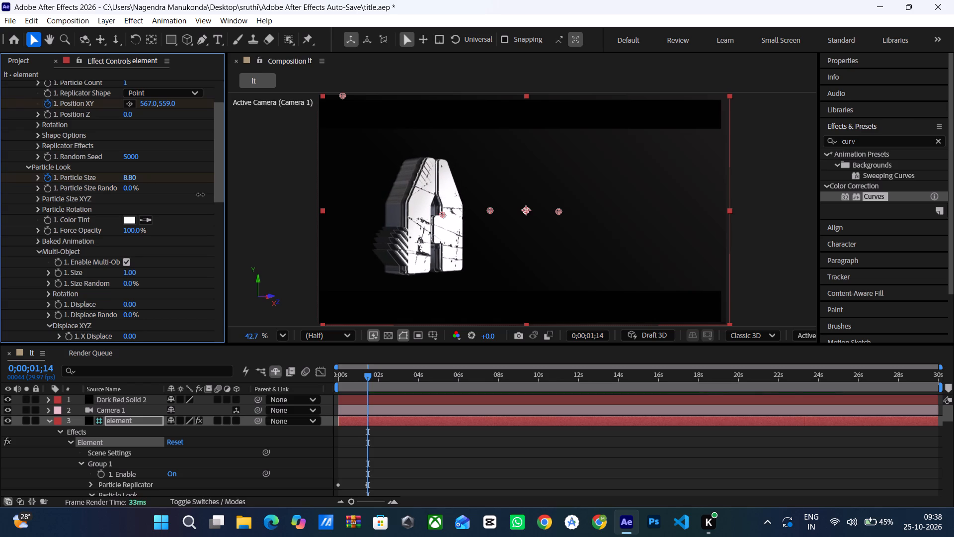
{"action": "left_click_drag", "start_coordinate": [200, 194], "coordinate": [197, 194]}
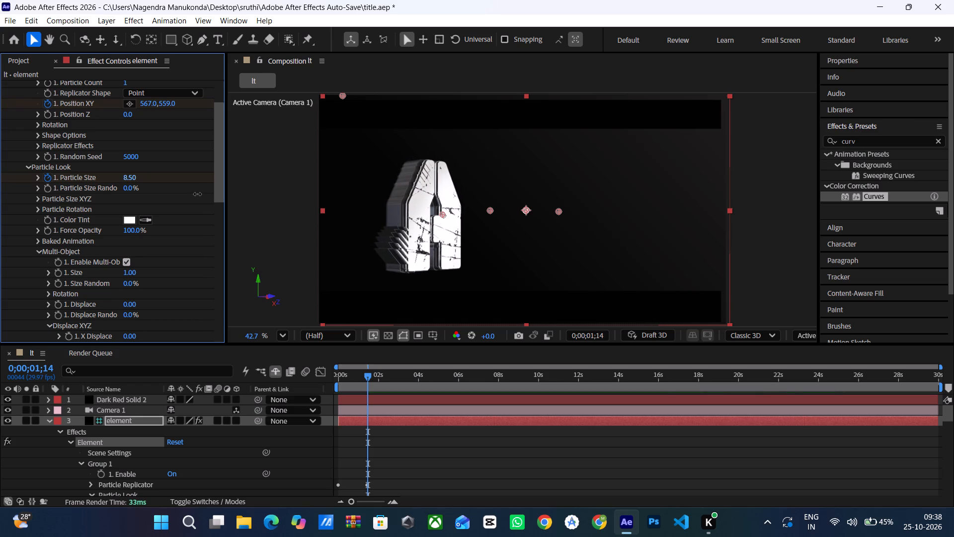
{"action": "left_click_drag", "start_coordinate": [197, 194], "coordinate": [197, 193]}
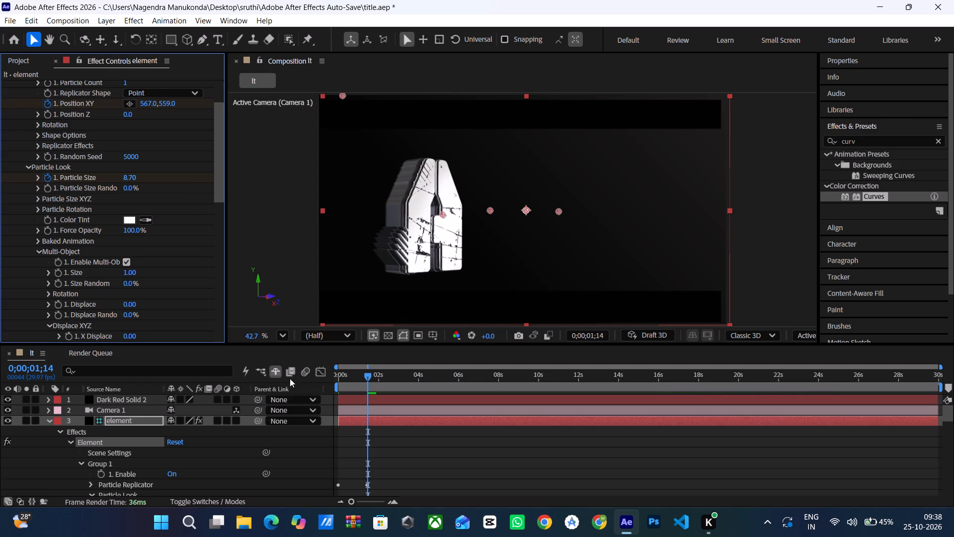
Preview the particle size animation from 0;00;00;00, and examine the scatter settings at 0;00;01;14 and at the start.
{"action": "left_click_drag", "start_coordinate": [366, 375], "coordinate": [326, 369]}
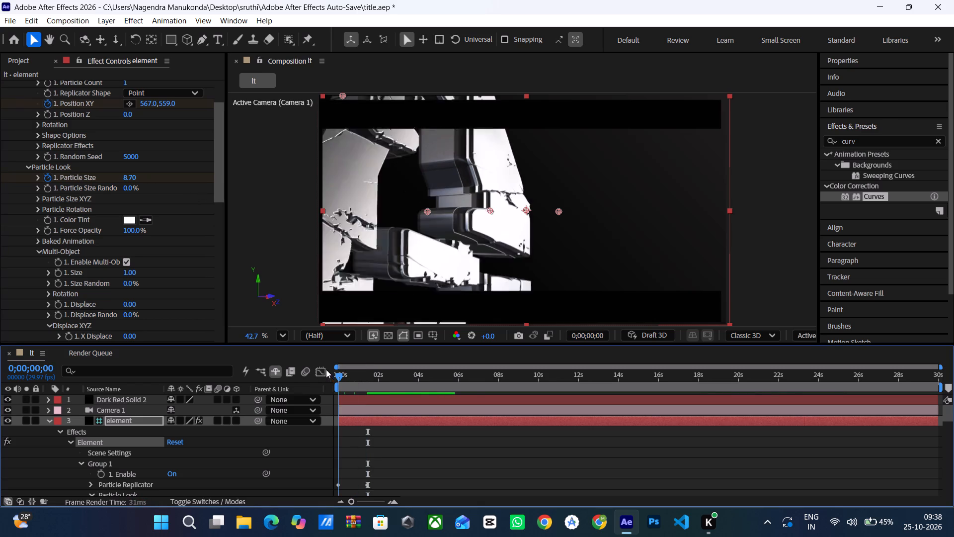
{"action": "left_click_drag", "start_coordinate": [326, 369], "coordinate": [318, 370]}
{"action": "key", "text": "space"}
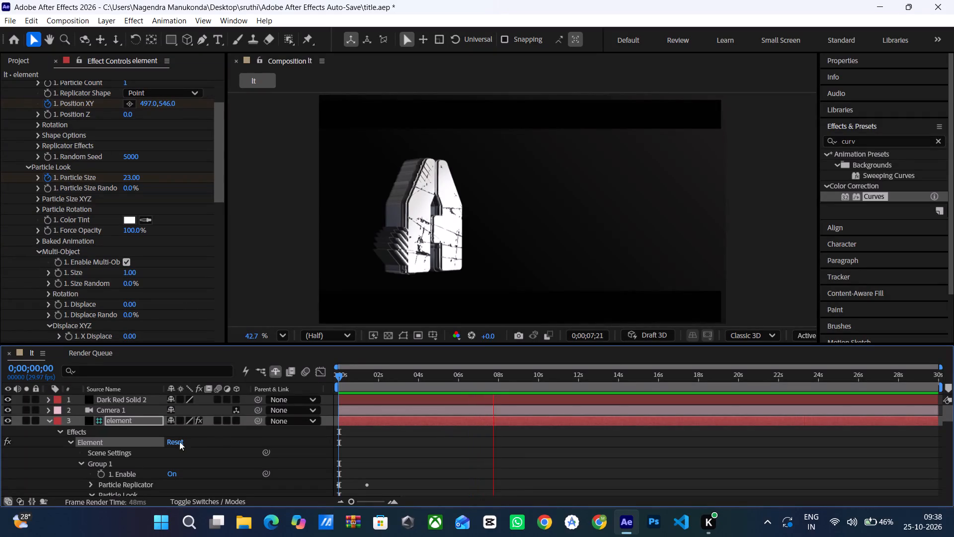
{"action": "left_click", "coordinate": [366, 485]}
{"action": "left_click", "coordinate": [366, 485]}
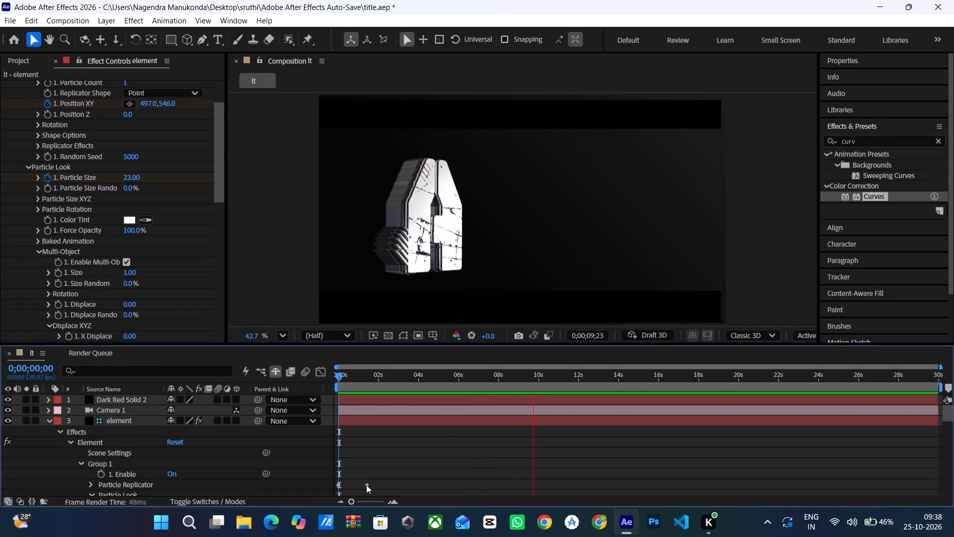
{"action": "left_click", "coordinate": [366, 417]}
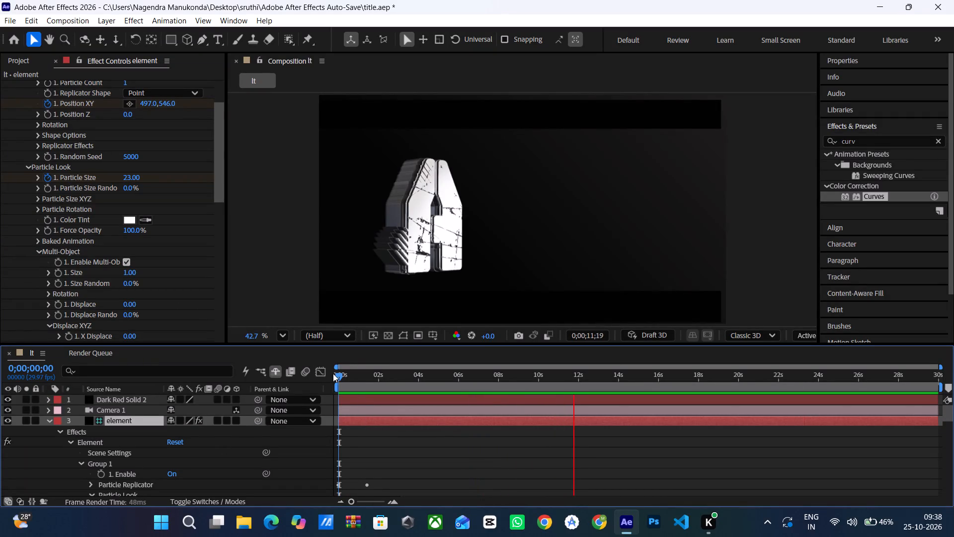
{"action": "left_click_drag", "start_coordinate": [338, 374], "coordinate": [368, 386]}
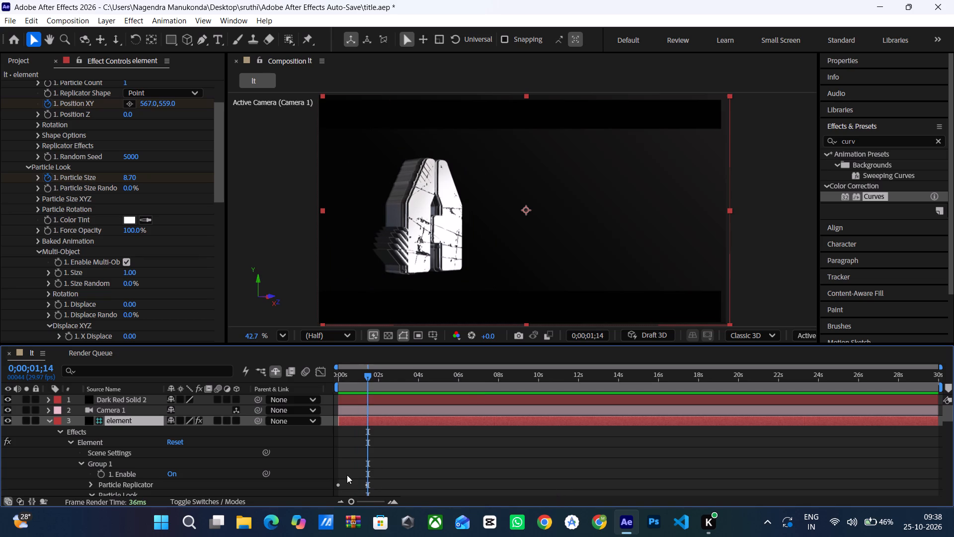
{"action": "scroll", "coordinate": [143, 293], "scroll_direction": "down", "scroll_amount": 4}
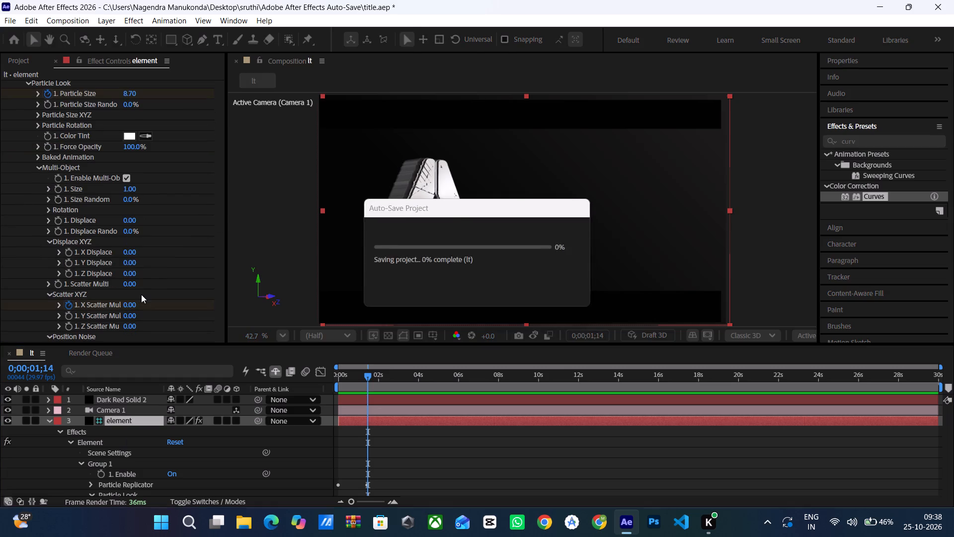
{"action": "scroll", "coordinate": [141, 295], "scroll_direction": "down", "scroll_amount": 1}
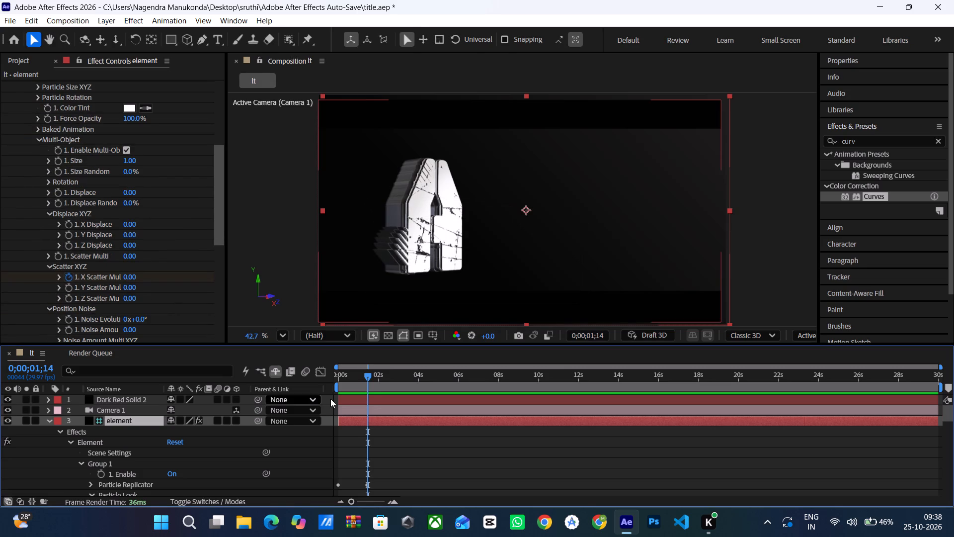
{"action": "left_click_drag", "start_coordinate": [367, 375], "coordinate": [328, 374]}
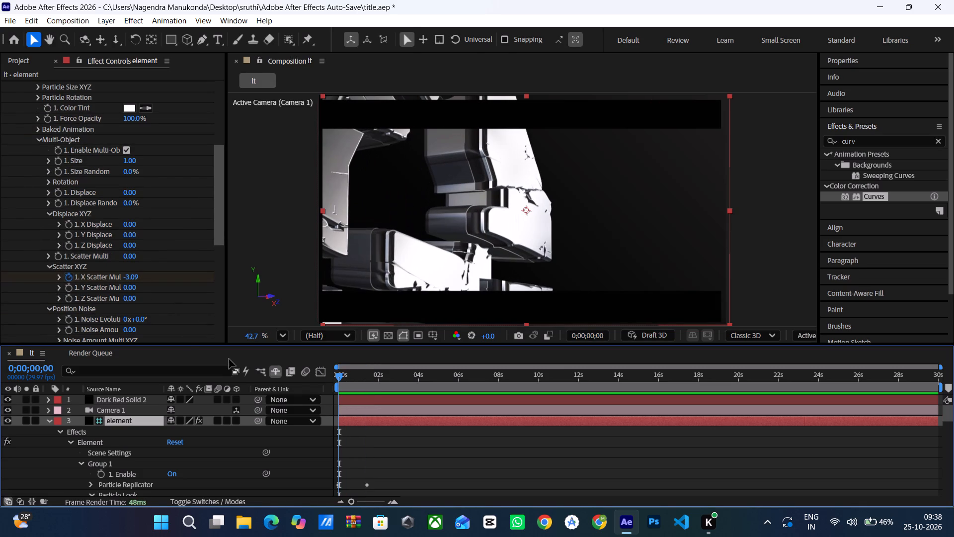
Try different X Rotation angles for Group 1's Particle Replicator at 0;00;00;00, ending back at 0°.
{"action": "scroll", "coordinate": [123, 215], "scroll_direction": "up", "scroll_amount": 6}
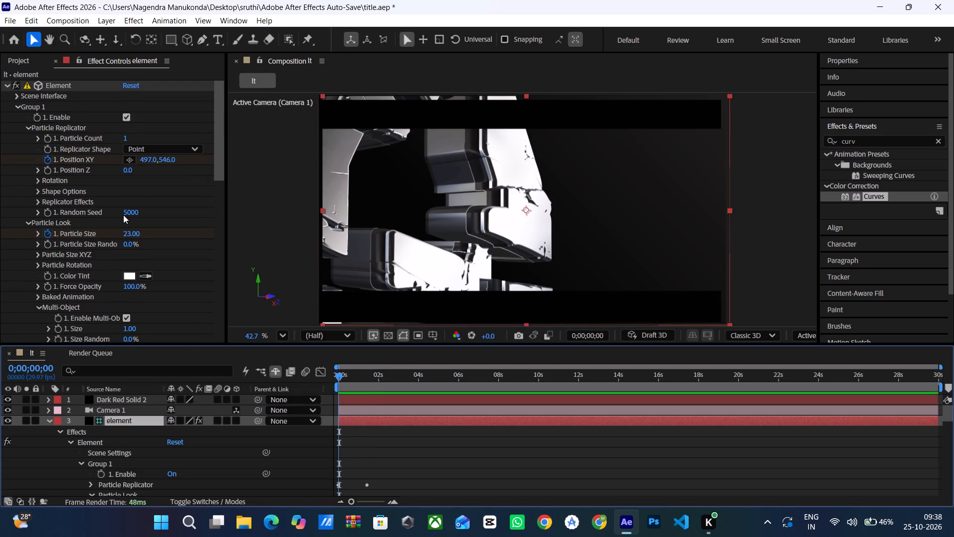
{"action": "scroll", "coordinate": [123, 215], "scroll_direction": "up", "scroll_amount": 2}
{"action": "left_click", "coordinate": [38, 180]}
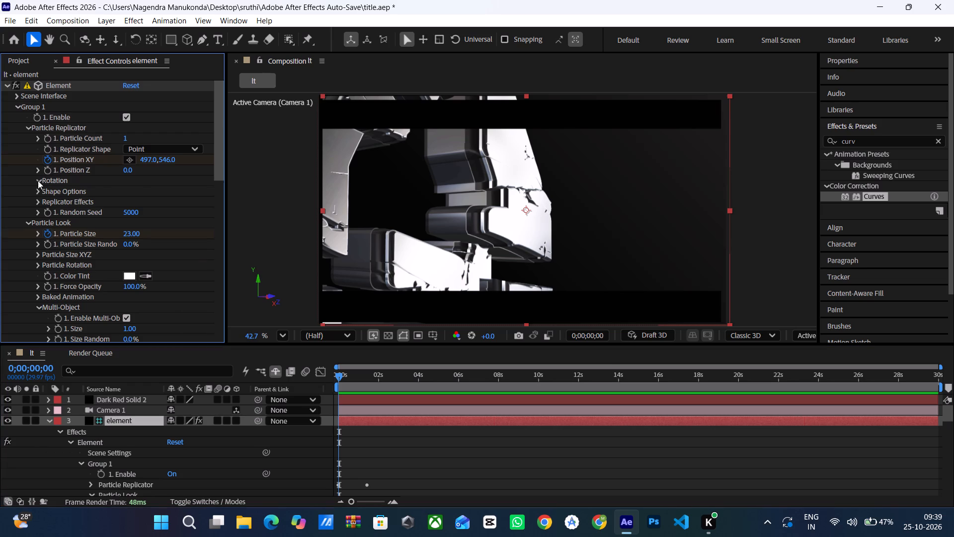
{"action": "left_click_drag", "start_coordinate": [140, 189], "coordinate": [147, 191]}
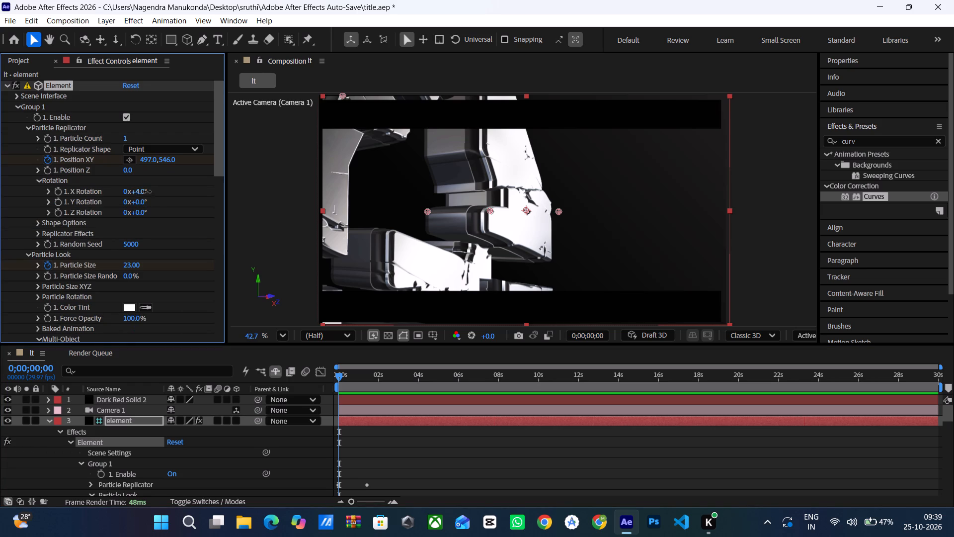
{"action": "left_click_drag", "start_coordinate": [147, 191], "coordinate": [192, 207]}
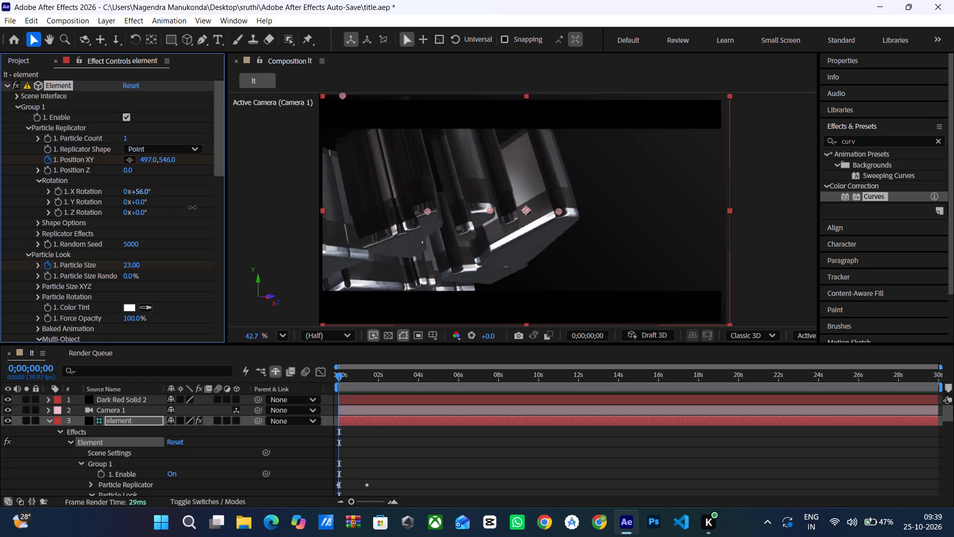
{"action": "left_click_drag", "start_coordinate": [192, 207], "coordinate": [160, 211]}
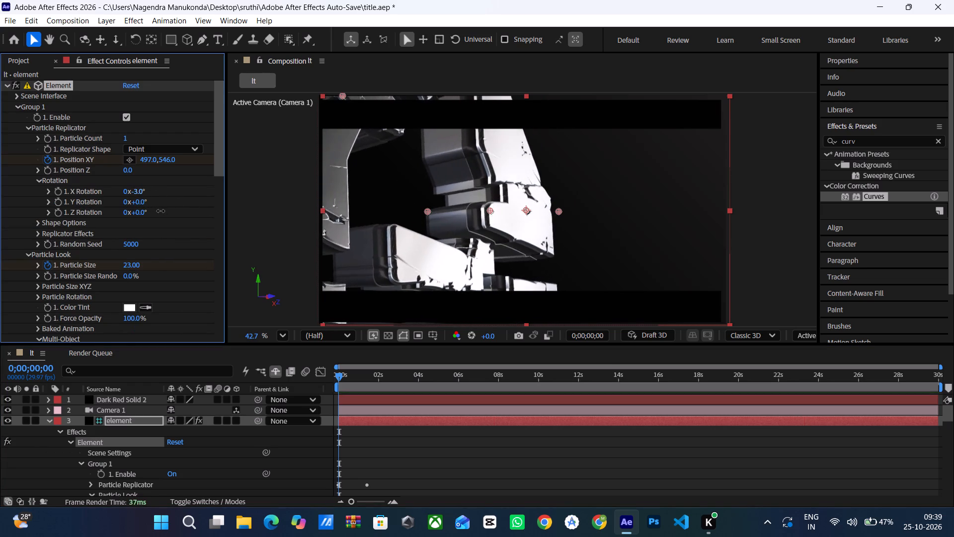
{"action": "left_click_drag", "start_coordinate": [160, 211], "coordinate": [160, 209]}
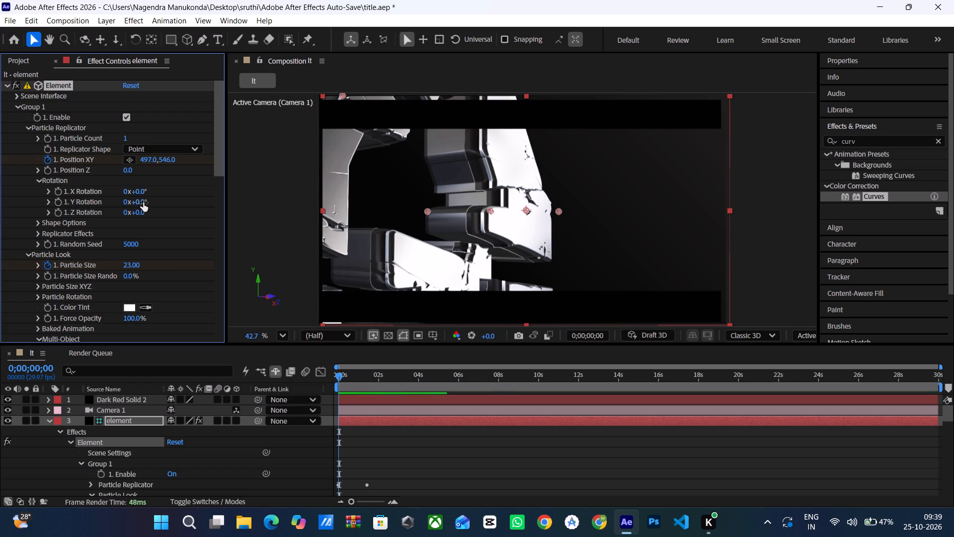
Set Particle Order to Mirror in the Shape Options of Group 1's Particle Replicator.
{"action": "left_click", "coordinate": [41, 233]}
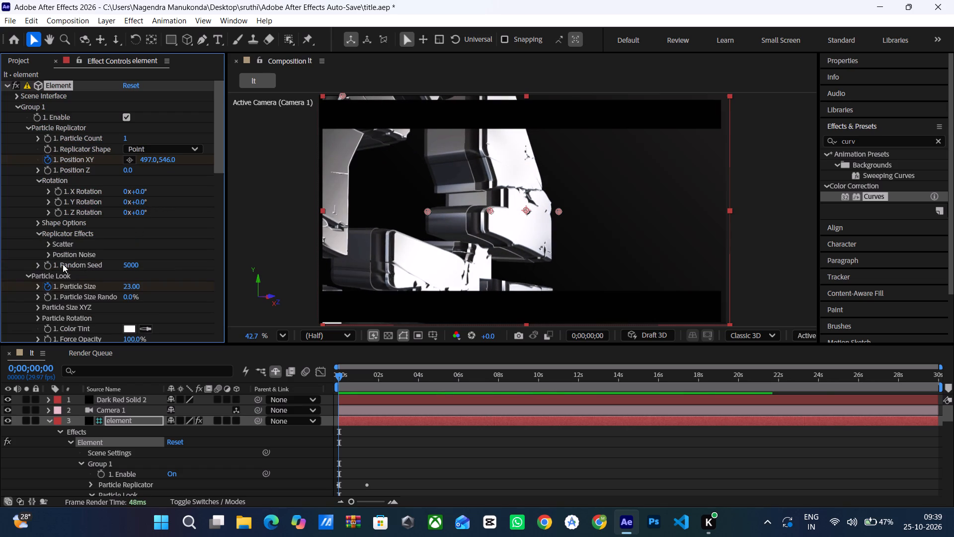
{"action": "left_click", "coordinate": [38, 220]}
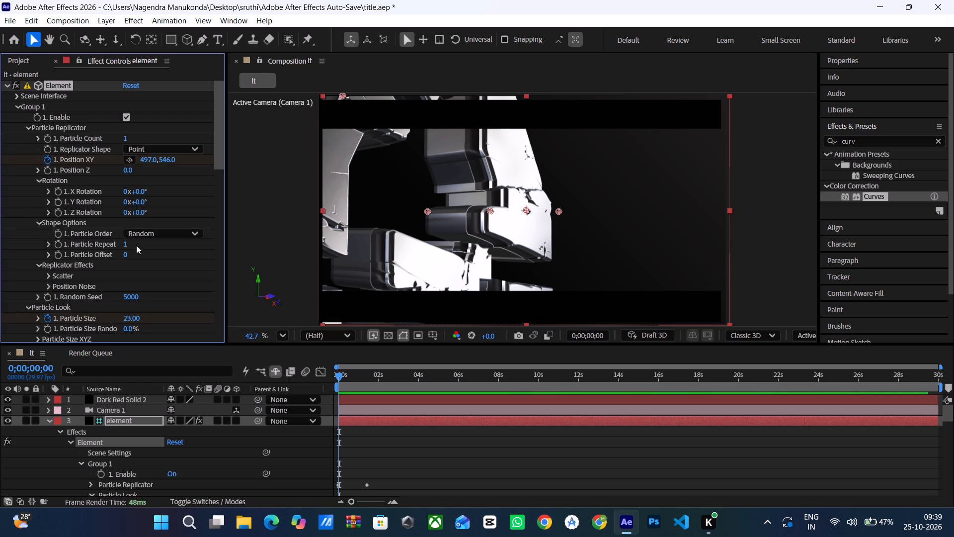
{"action": "left_click", "coordinate": [156, 232]}
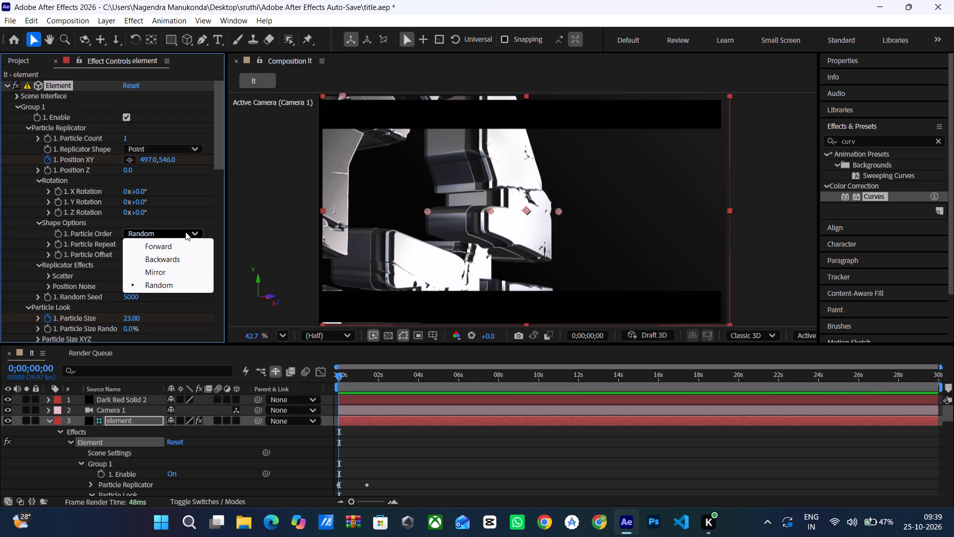
{"action": "left_click", "coordinate": [185, 231]}
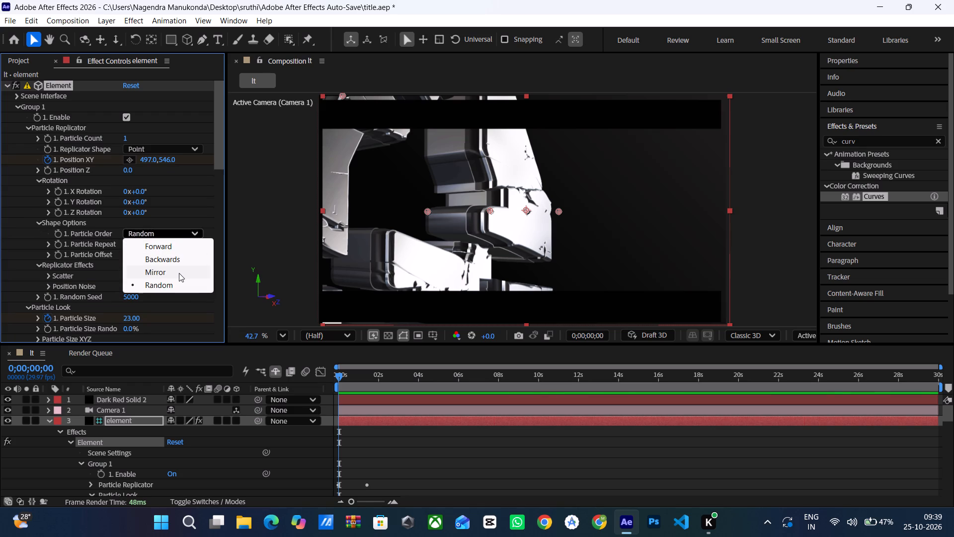
{"action": "left_click", "coordinate": [179, 273]}
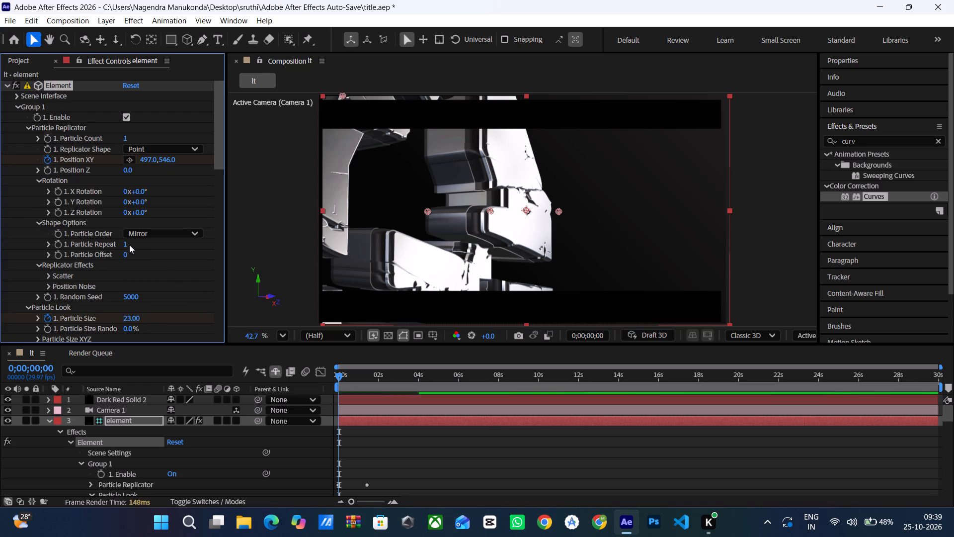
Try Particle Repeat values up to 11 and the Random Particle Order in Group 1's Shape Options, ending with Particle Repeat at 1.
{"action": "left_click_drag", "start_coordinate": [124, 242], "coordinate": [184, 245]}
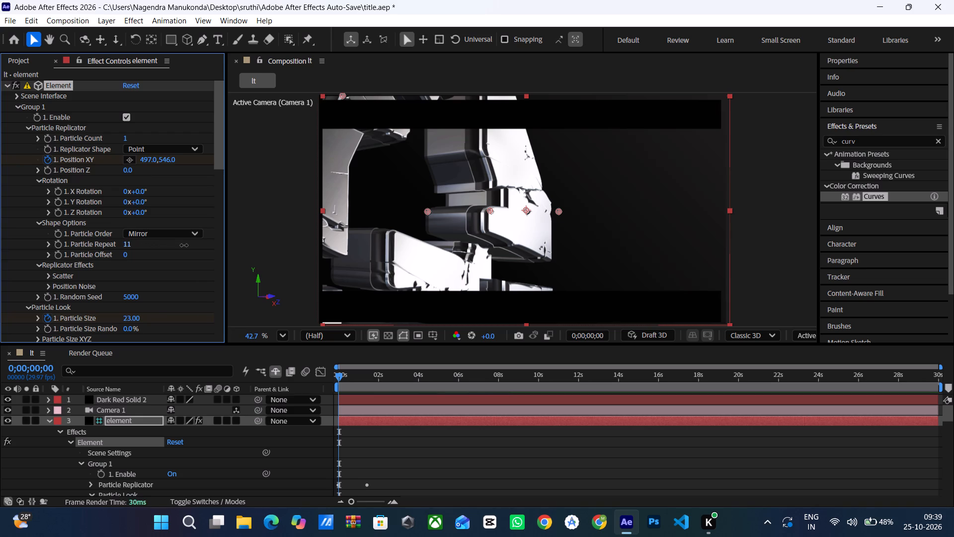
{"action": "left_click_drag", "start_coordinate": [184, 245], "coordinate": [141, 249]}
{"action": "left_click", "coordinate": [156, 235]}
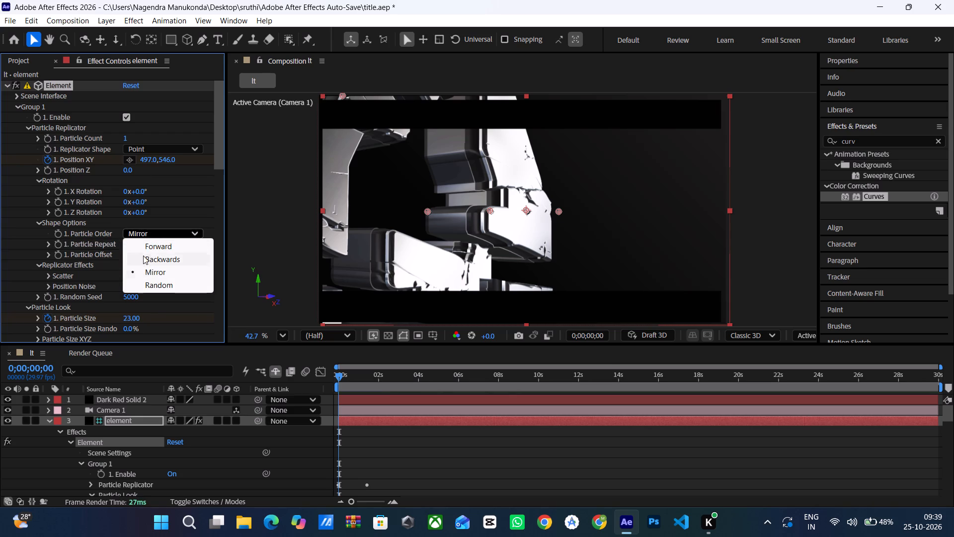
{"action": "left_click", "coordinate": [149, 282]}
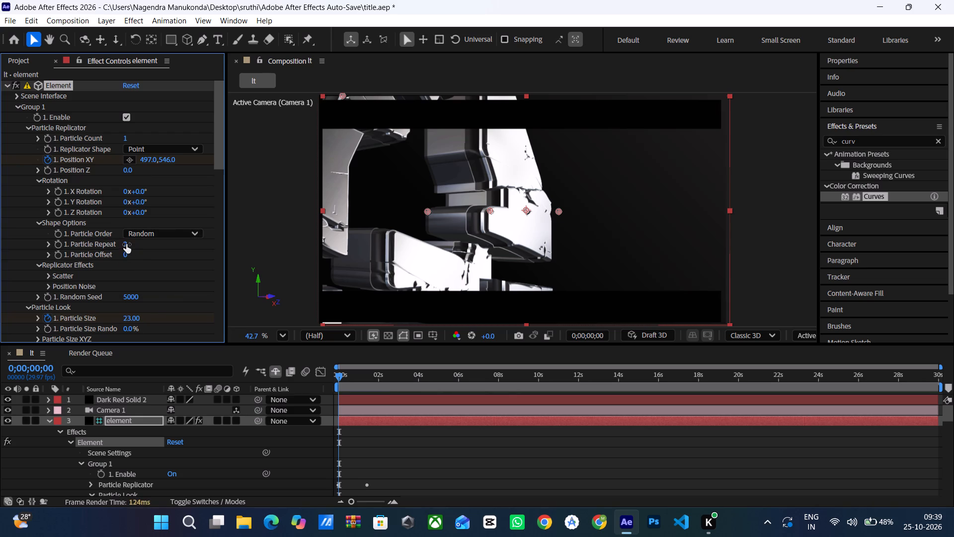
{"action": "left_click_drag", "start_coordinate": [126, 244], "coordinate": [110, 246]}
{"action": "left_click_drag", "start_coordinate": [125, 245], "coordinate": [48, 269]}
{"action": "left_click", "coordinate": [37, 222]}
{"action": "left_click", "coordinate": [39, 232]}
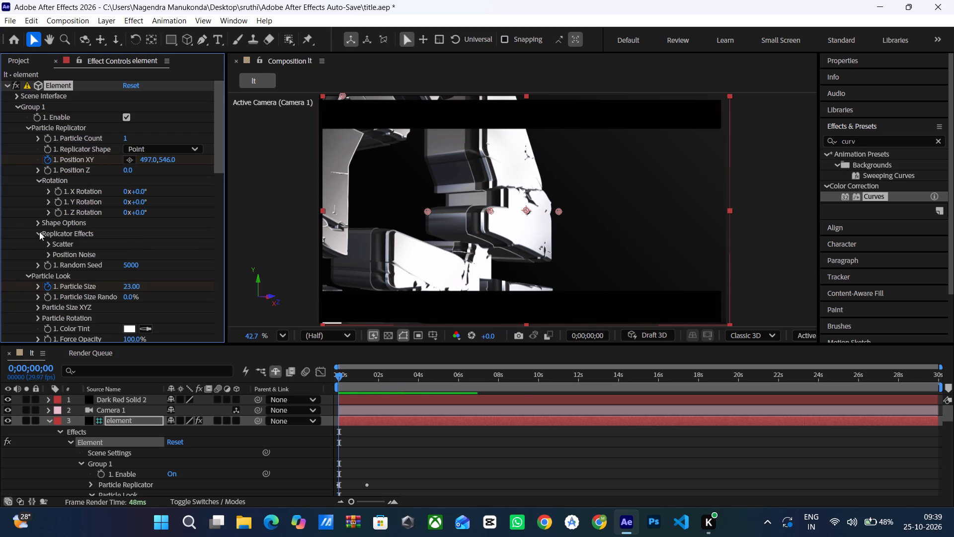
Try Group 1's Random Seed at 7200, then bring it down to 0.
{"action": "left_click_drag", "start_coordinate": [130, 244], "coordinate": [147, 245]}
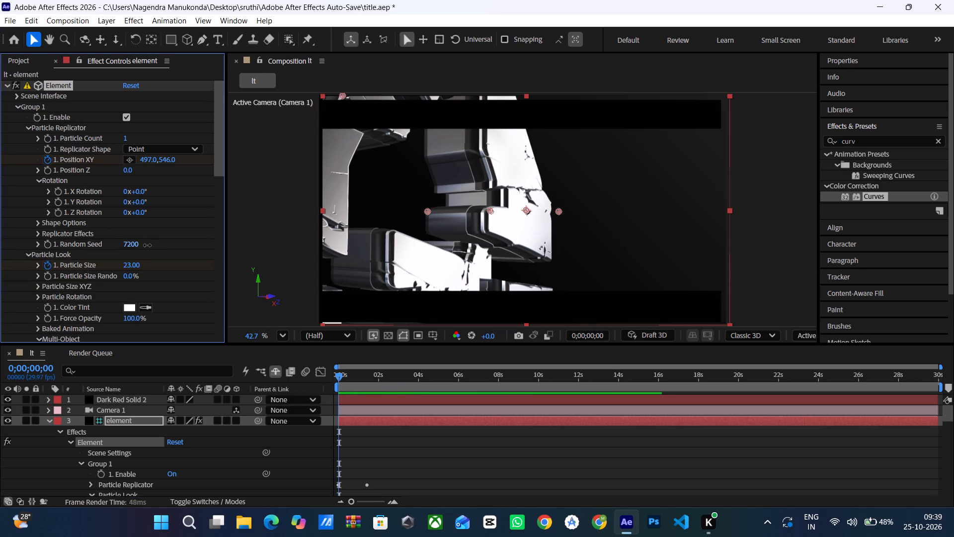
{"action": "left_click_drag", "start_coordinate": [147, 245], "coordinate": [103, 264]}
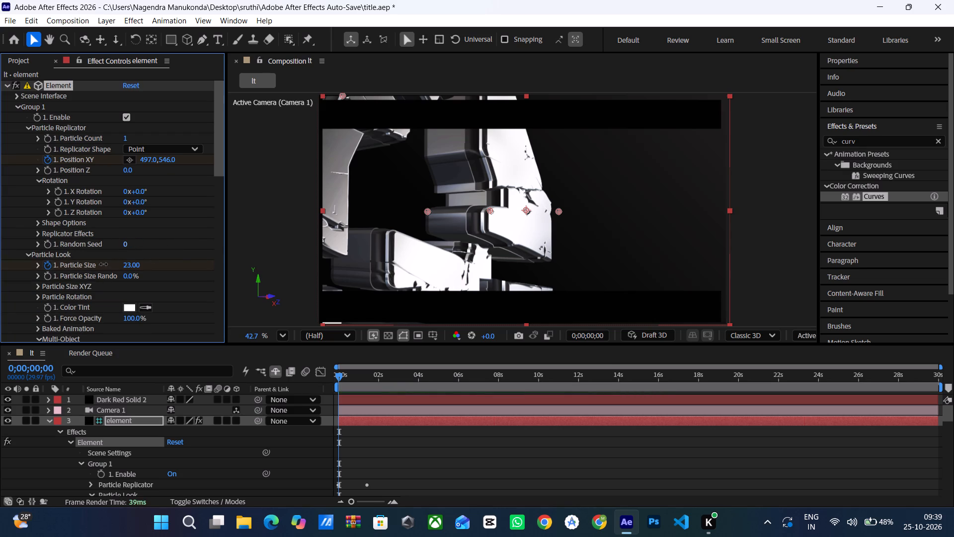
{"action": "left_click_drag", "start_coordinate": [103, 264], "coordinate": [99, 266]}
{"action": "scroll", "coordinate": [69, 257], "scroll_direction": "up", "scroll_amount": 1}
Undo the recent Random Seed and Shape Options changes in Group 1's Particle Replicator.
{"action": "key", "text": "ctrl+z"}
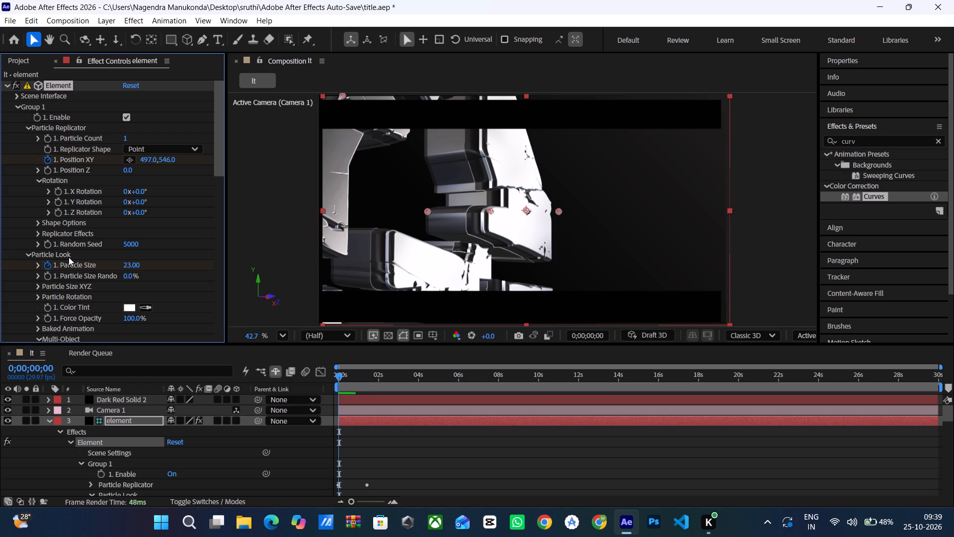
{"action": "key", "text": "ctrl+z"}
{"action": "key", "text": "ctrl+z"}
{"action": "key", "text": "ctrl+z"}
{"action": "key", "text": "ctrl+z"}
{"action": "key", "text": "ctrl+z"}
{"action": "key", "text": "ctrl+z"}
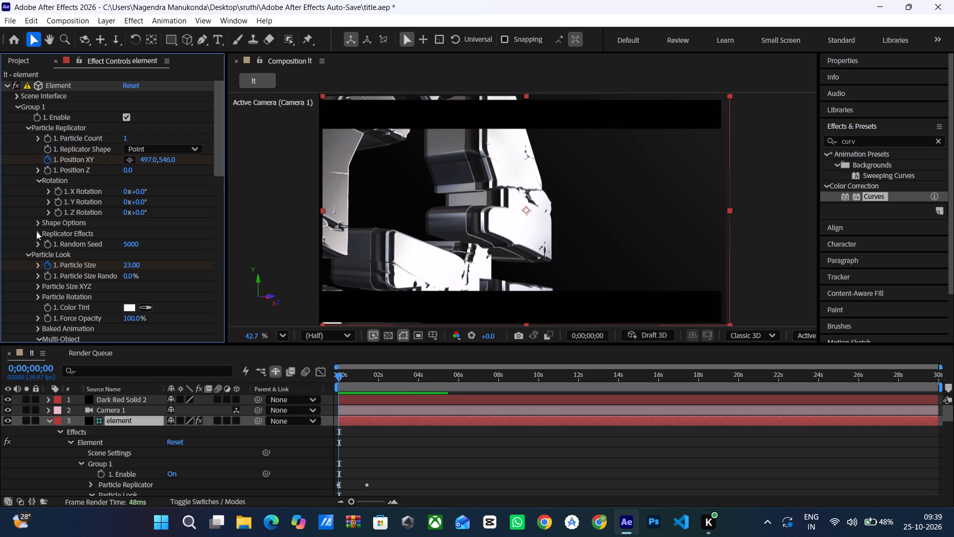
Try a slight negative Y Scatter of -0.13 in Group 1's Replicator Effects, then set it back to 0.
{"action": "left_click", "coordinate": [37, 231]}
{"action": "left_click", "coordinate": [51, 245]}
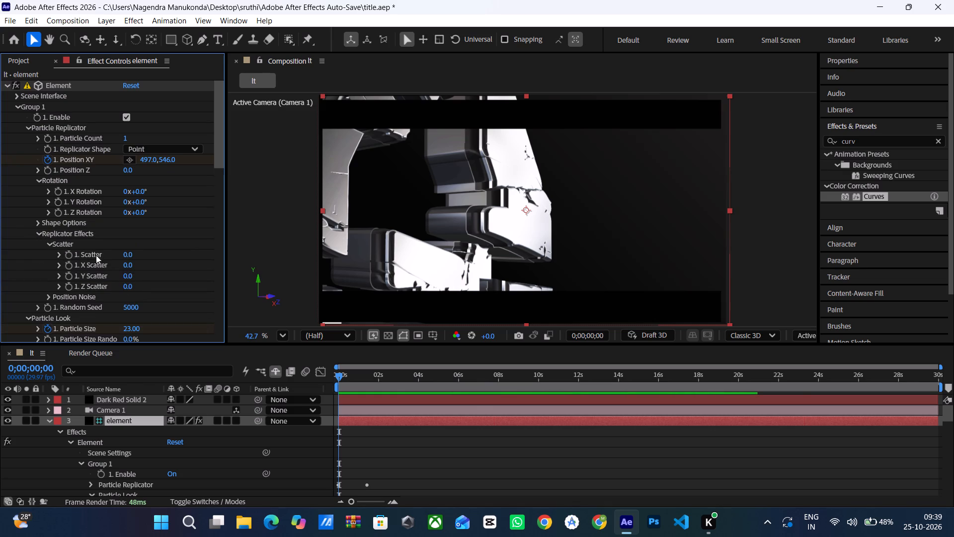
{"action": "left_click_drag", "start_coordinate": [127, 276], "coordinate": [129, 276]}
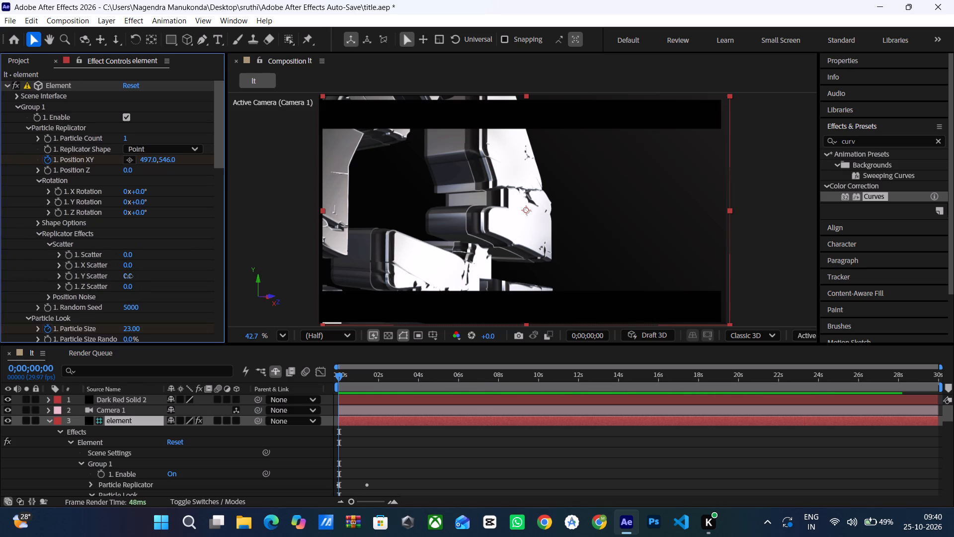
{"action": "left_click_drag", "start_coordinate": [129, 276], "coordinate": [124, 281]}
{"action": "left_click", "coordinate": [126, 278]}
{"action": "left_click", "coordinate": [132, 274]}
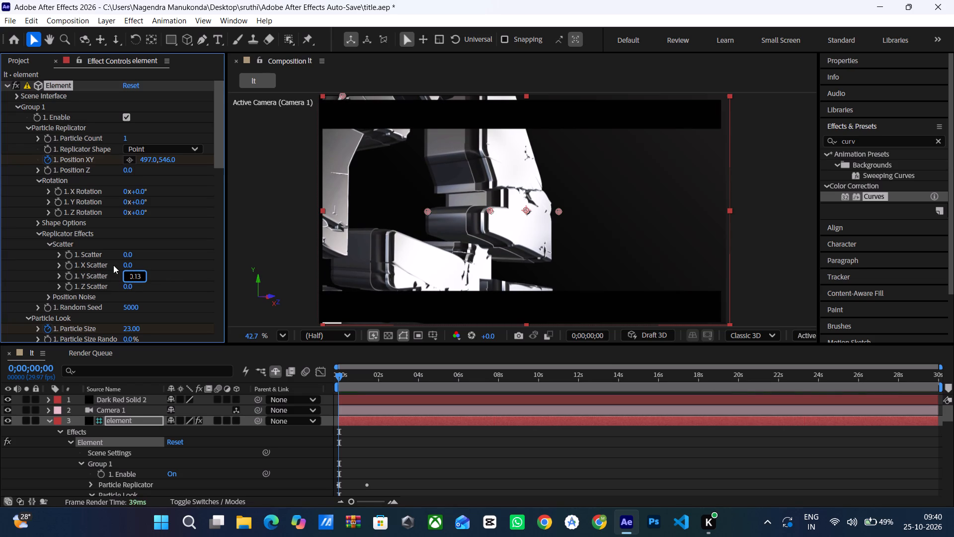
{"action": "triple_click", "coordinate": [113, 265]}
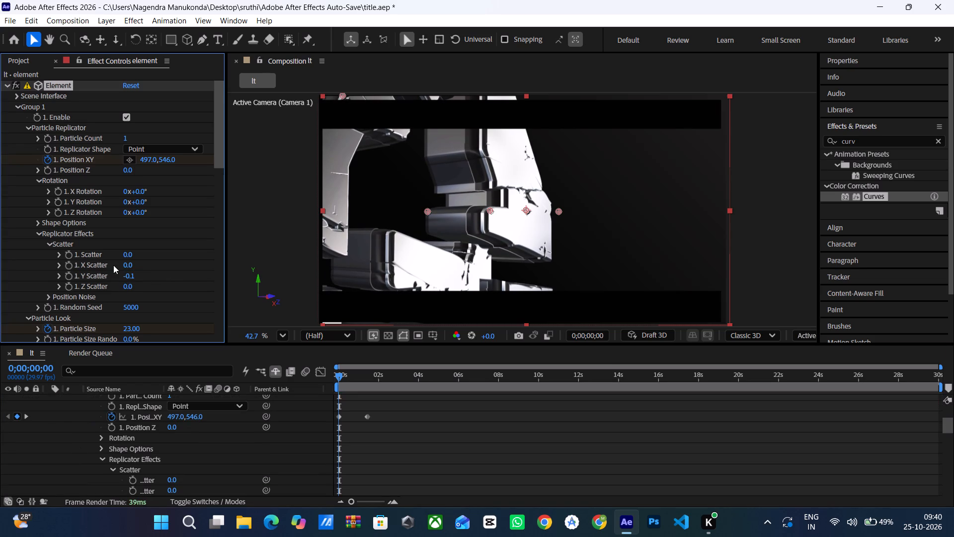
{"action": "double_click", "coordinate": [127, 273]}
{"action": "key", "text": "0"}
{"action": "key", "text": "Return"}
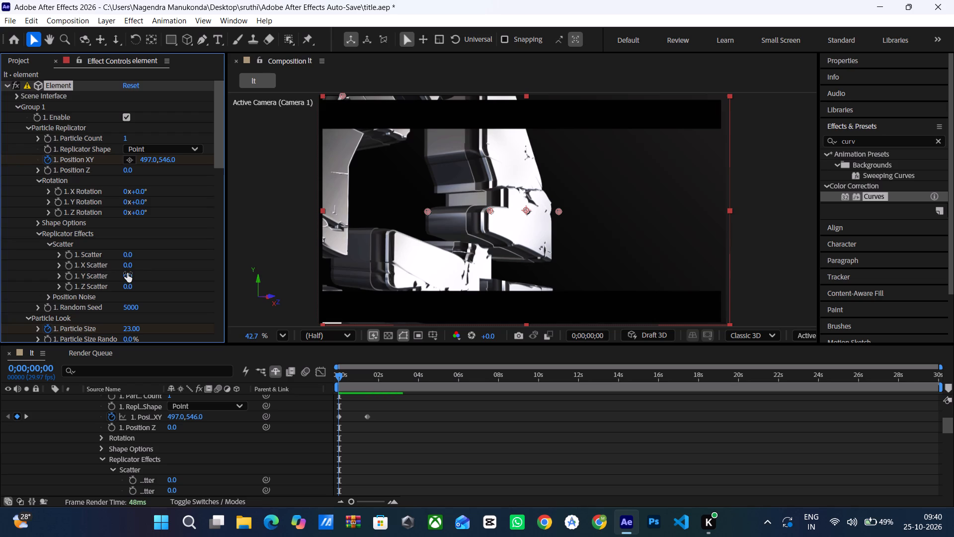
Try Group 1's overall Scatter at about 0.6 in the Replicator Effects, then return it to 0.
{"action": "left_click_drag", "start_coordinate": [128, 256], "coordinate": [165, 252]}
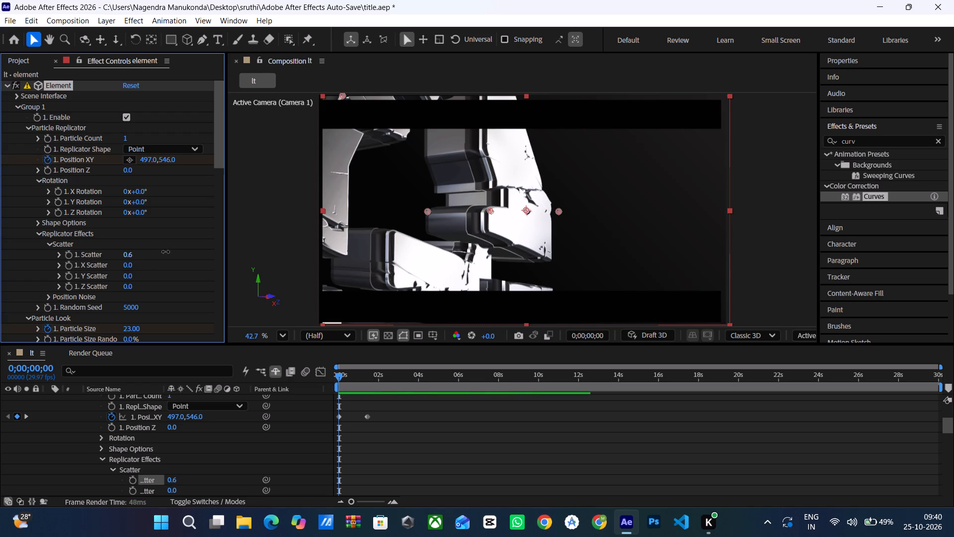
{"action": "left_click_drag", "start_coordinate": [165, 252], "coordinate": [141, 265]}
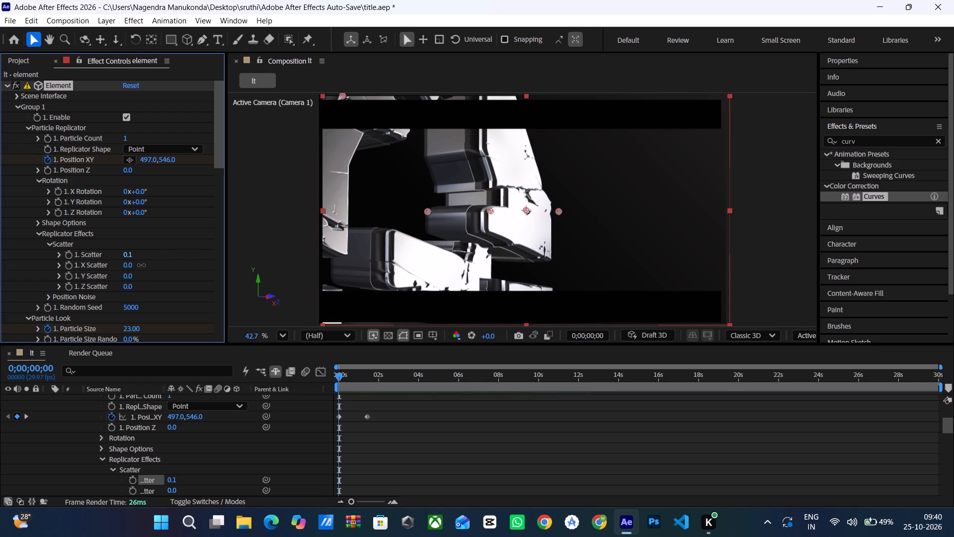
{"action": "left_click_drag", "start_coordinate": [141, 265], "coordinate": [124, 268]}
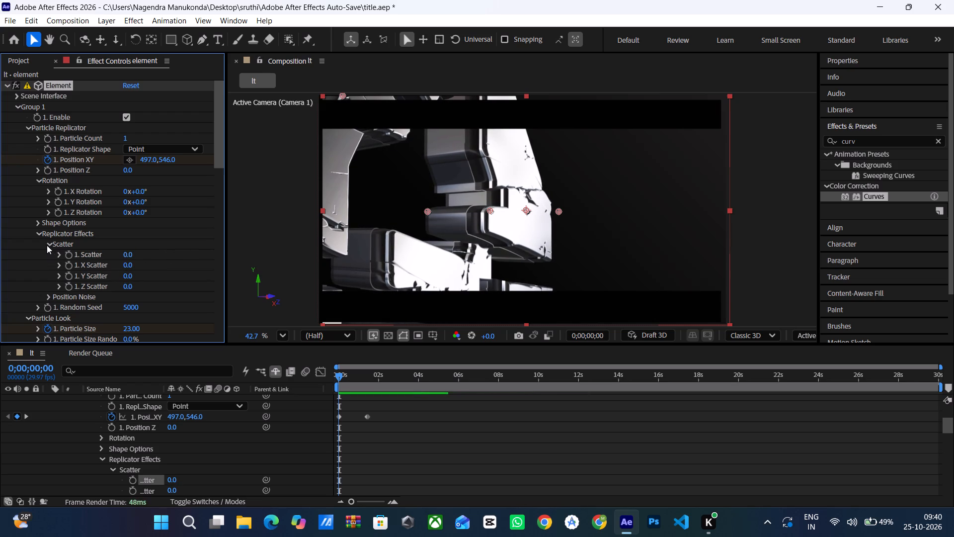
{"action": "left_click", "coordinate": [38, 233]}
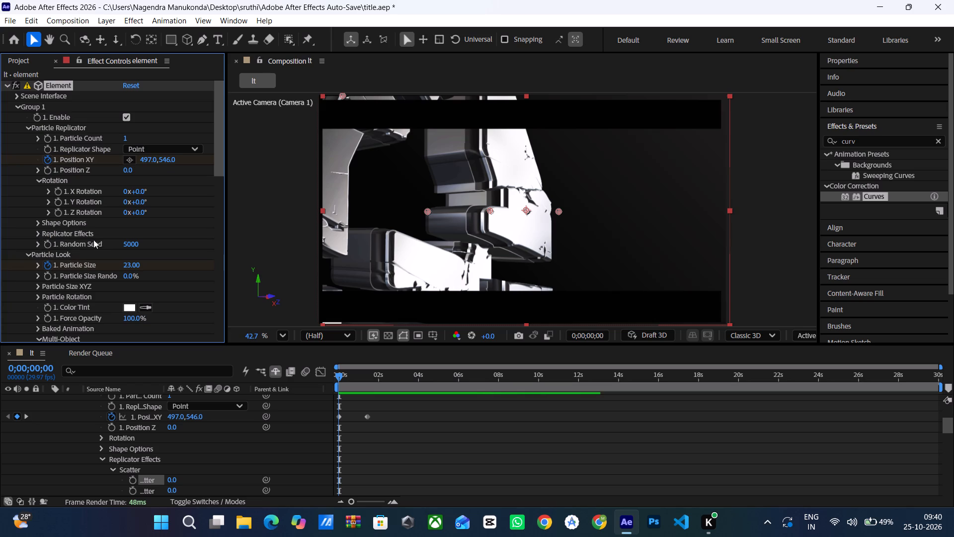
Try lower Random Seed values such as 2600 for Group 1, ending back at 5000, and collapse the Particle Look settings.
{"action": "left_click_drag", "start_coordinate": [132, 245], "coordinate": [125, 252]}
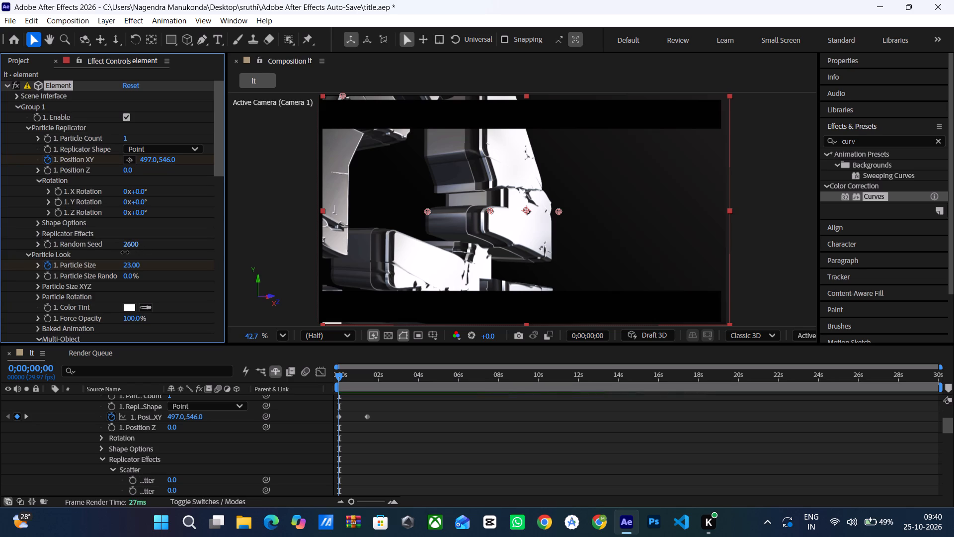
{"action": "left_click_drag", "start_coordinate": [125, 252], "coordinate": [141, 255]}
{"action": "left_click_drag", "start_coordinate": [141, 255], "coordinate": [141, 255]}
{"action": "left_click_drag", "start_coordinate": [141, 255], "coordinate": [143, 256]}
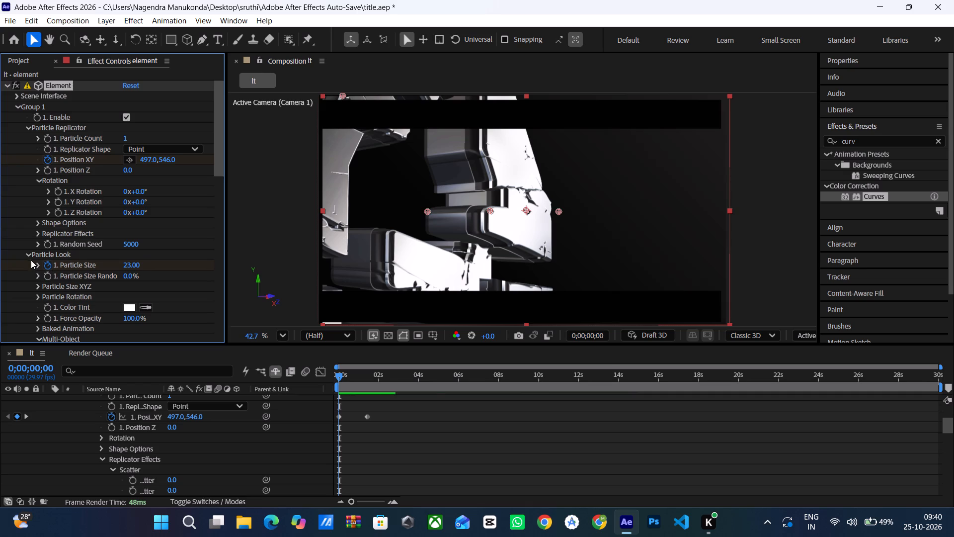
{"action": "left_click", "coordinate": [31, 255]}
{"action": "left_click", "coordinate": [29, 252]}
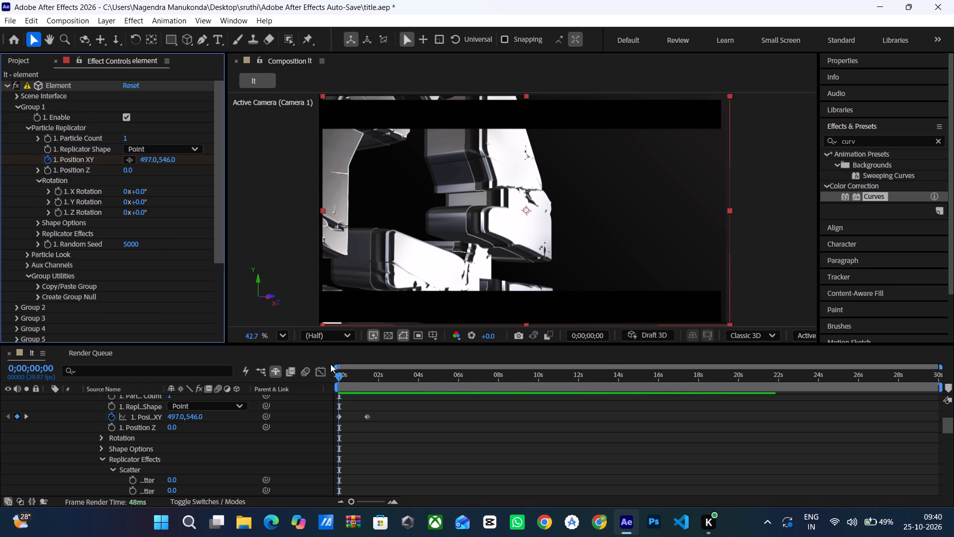
Preview the title animation from the start, then return to time 0;00;00;00.
{"action": "key", "text": "space"}
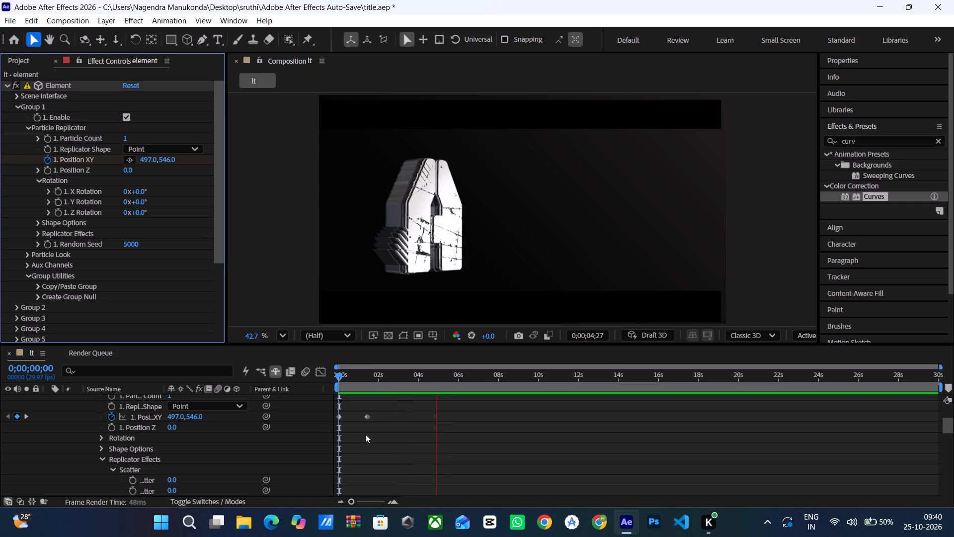
{"action": "left_click", "coordinate": [366, 405]}
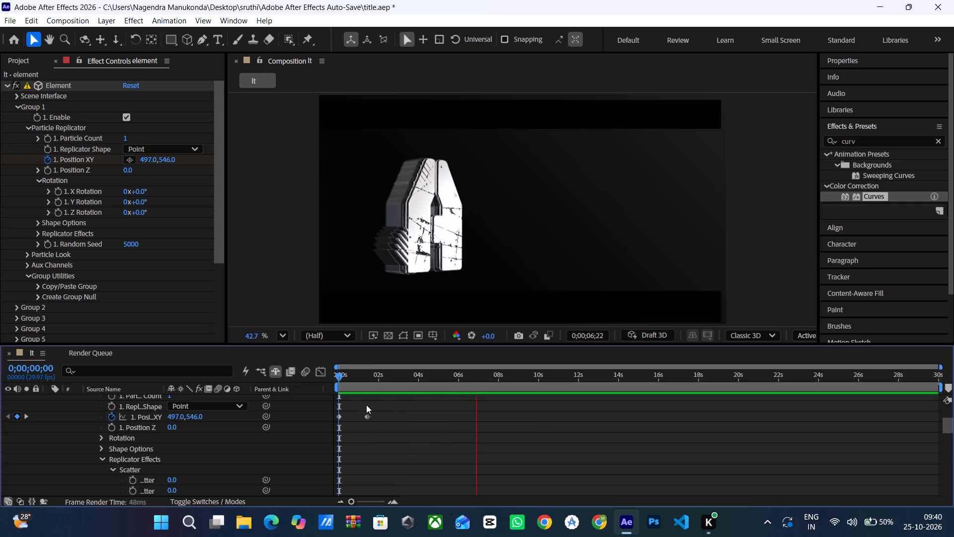
{"action": "left_click", "coordinate": [337, 377]}
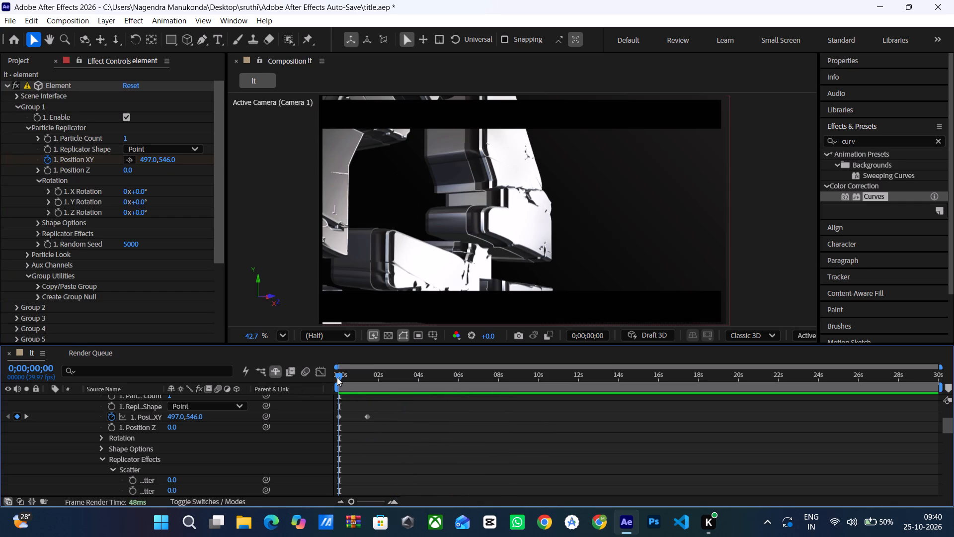
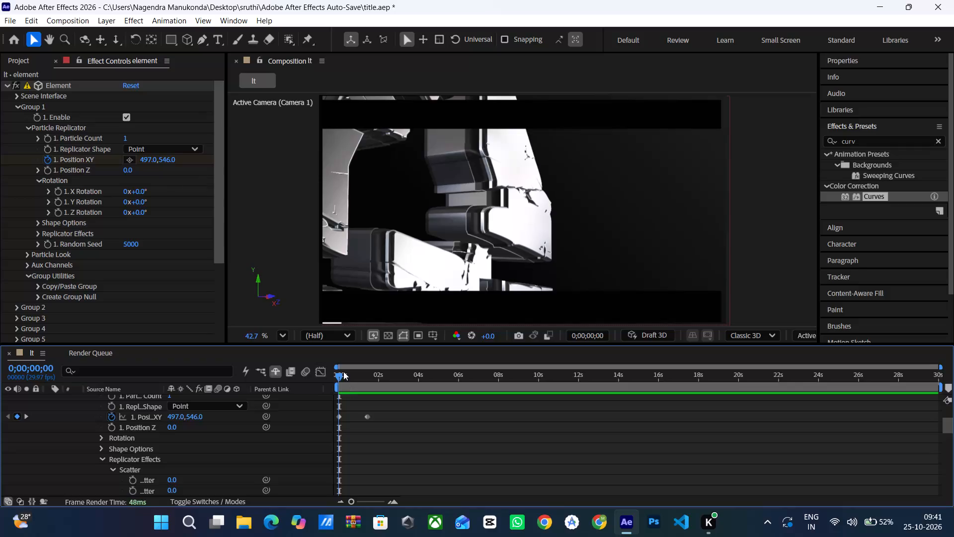
Move to 0;00;01;13 in the timeline and enable Group 2 of the Element effect.
{"action": "left_click_drag", "start_coordinate": [336, 374], "coordinate": [338, 375]}
{"action": "left_click_drag", "start_coordinate": [338, 375], "coordinate": [365, 383]}
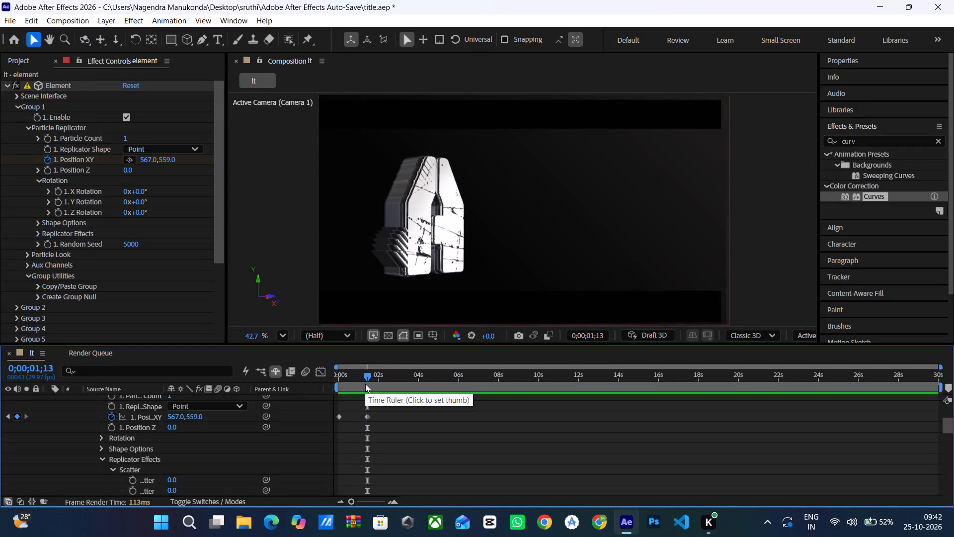
{"action": "left_click", "coordinate": [15, 109]}
{"action": "left_click", "coordinate": [19, 117]}
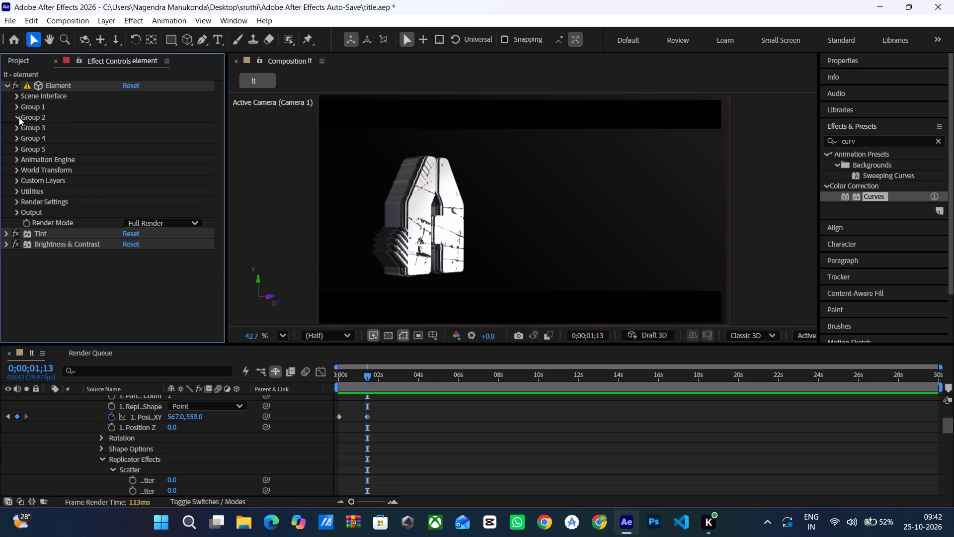
{"action": "left_click", "coordinate": [128, 127]}
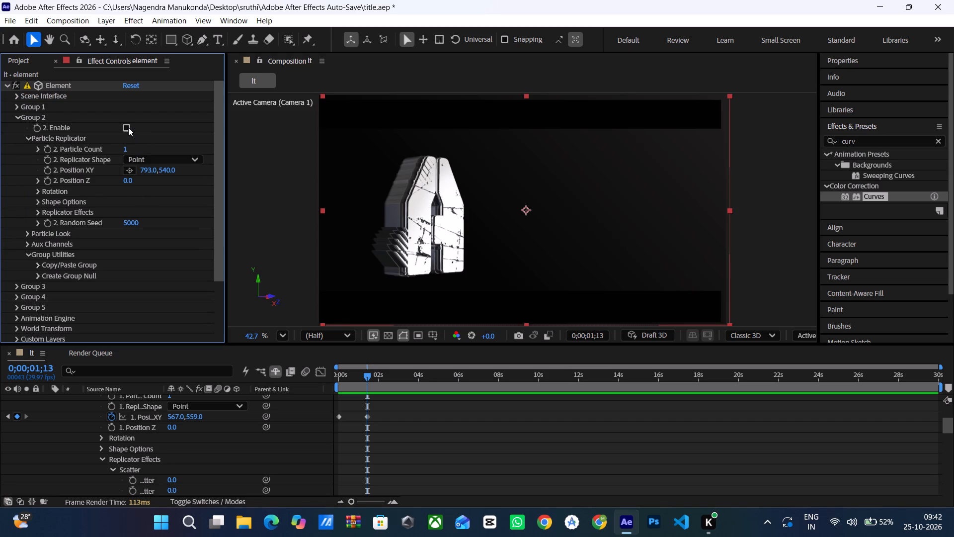
{"action": "left_click", "coordinate": [124, 124]}
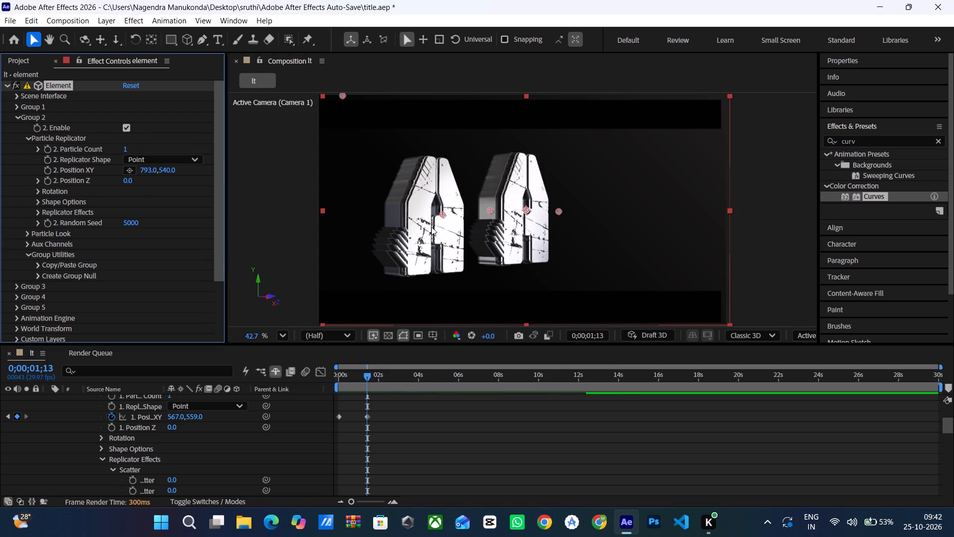
Set Group 2's Position XY to 736, 550 so the second letter sits beside the first A.
{"action": "left_click", "coordinate": [509, 219]}
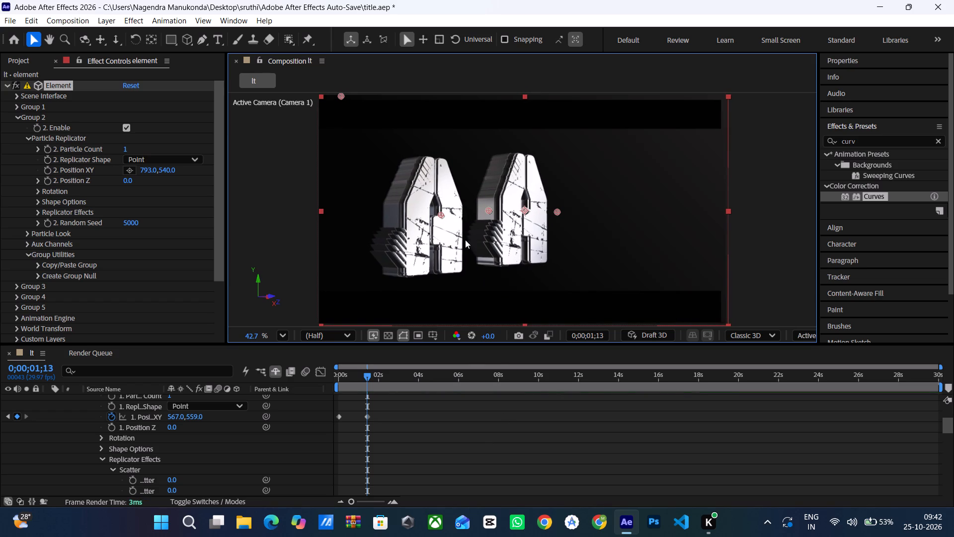
{"action": "left_click", "coordinate": [525, 209]}
{"action": "scroll", "coordinate": [138, 410], "scroll_direction": "up", "scroll_amount": 2}
{"action": "scroll", "coordinate": [43, 436], "scroll_direction": "up", "scroll_amount": 1}
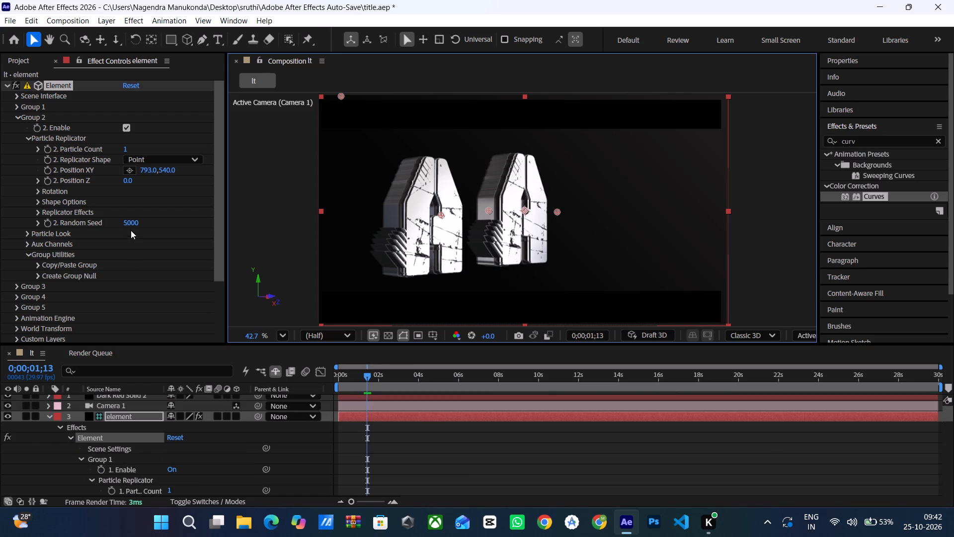
{"action": "left_click_drag", "start_coordinate": [152, 171], "coordinate": [142, 171]}
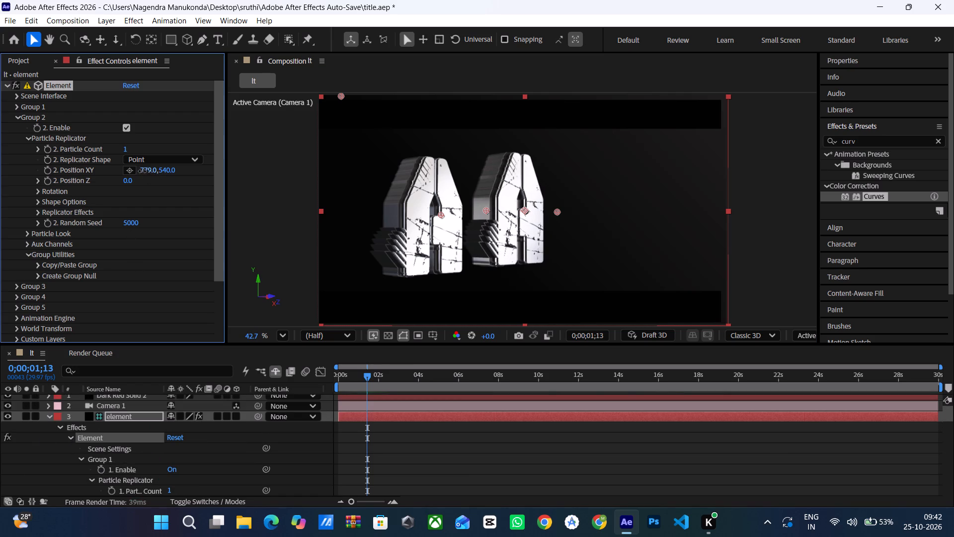
{"action": "left_click_drag", "start_coordinate": [142, 171], "coordinate": [134, 169]}
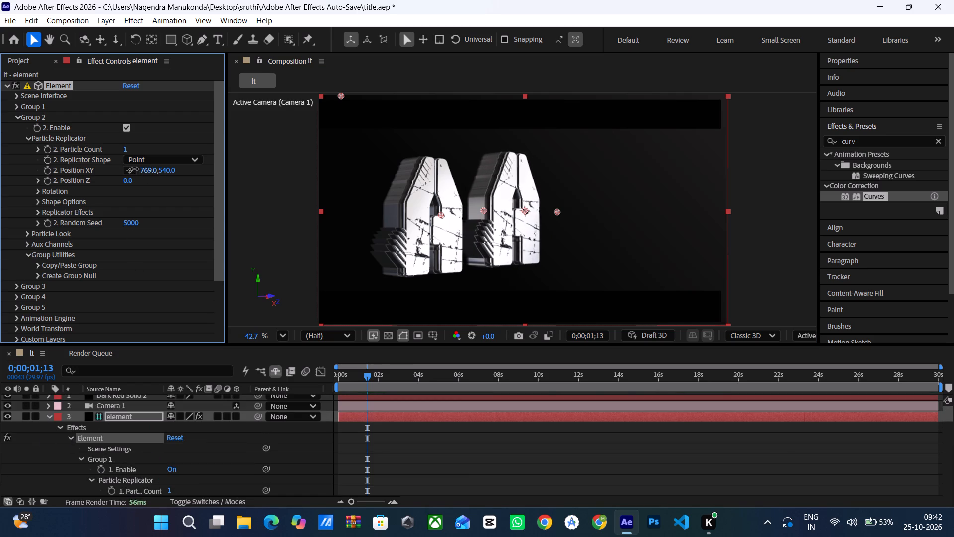
{"action": "left_click_drag", "start_coordinate": [134, 169], "coordinate": [127, 168]}
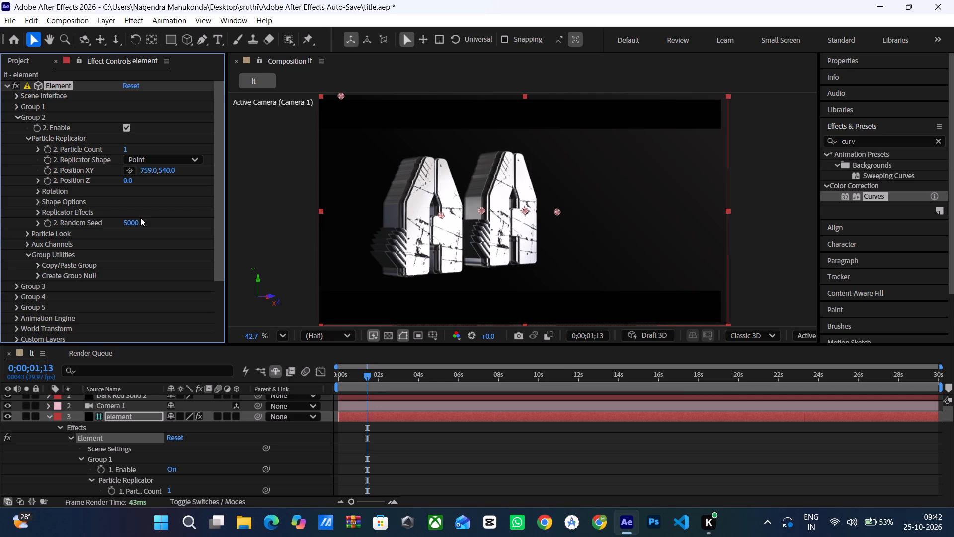
{"action": "scroll", "coordinate": [139, 217], "scroll_direction": "up", "scroll_amount": 1}
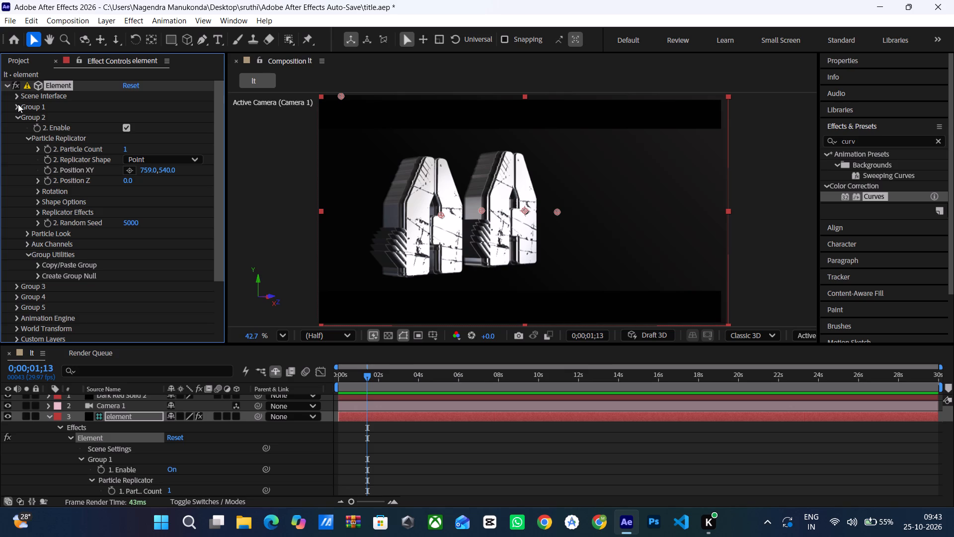
{"action": "left_click", "coordinate": [501, 210]}
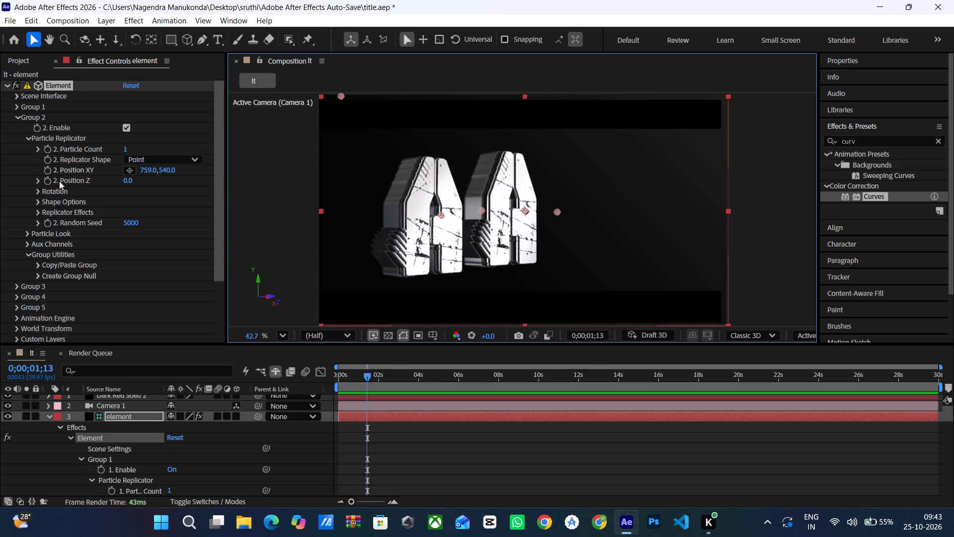
{"action": "left_click", "coordinate": [67, 126]}
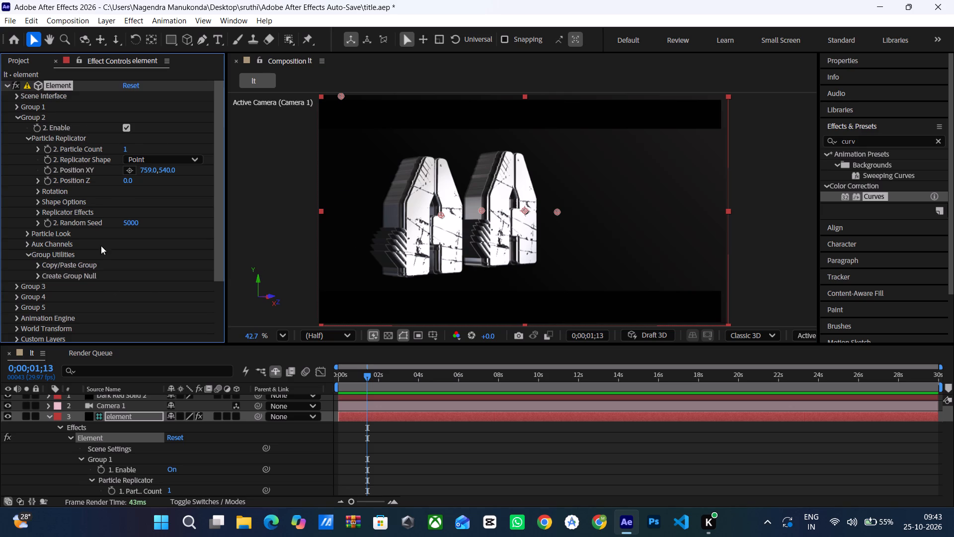
{"action": "left_click_drag", "start_coordinate": [154, 171], "coordinate": [143, 170]}
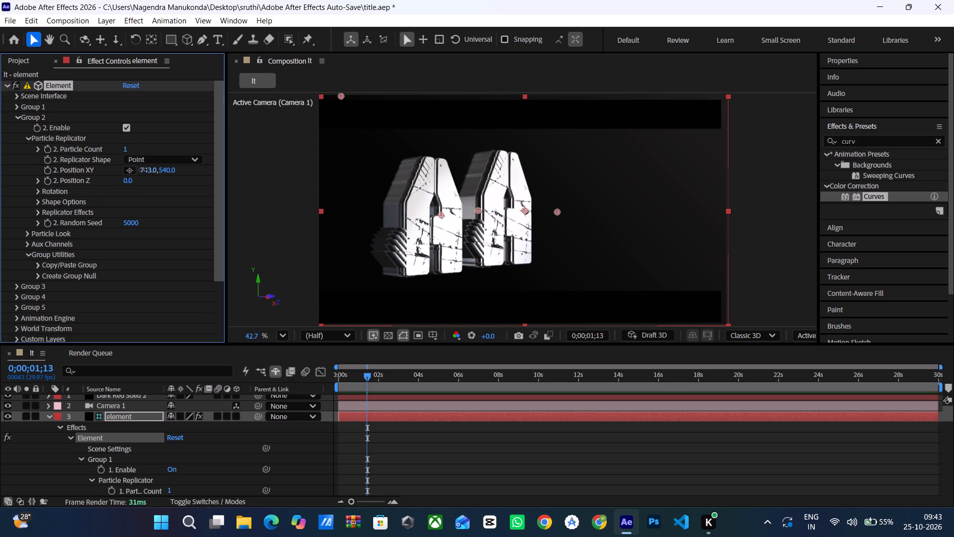
{"action": "left_click_drag", "start_coordinate": [143, 170], "coordinate": [138, 169]}
{"action": "left_click_drag", "start_coordinate": [162, 172], "coordinate": [164, 172]}
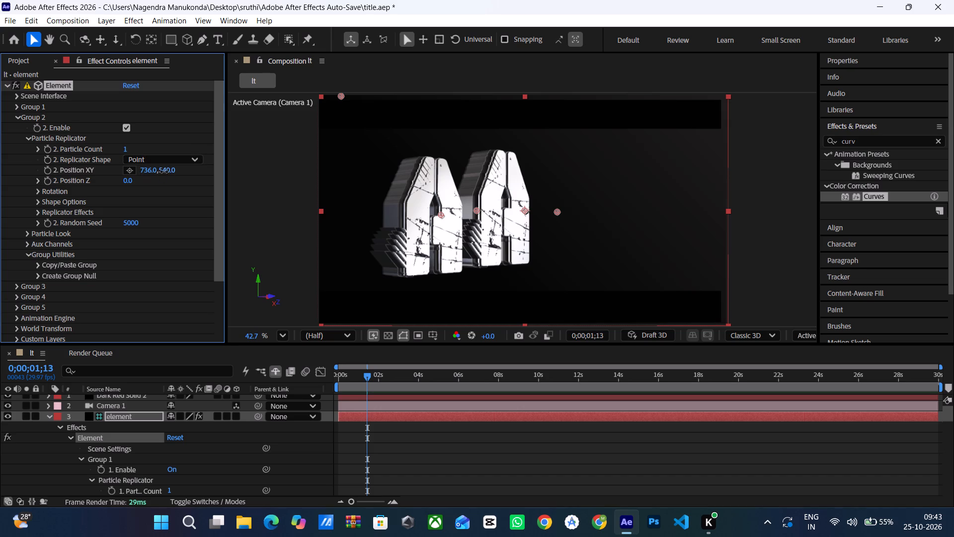
{"action": "left_click_drag", "start_coordinate": [164, 172], "coordinate": [172, 169]}
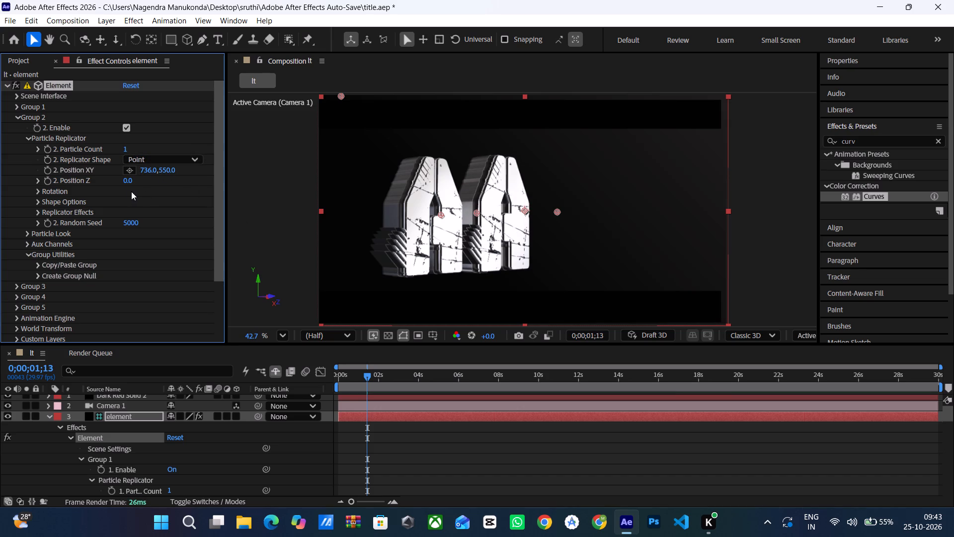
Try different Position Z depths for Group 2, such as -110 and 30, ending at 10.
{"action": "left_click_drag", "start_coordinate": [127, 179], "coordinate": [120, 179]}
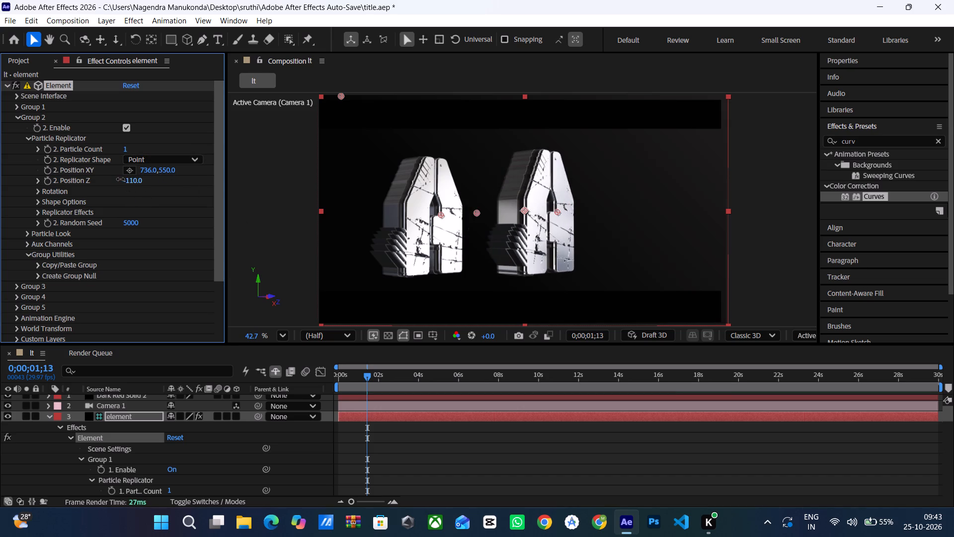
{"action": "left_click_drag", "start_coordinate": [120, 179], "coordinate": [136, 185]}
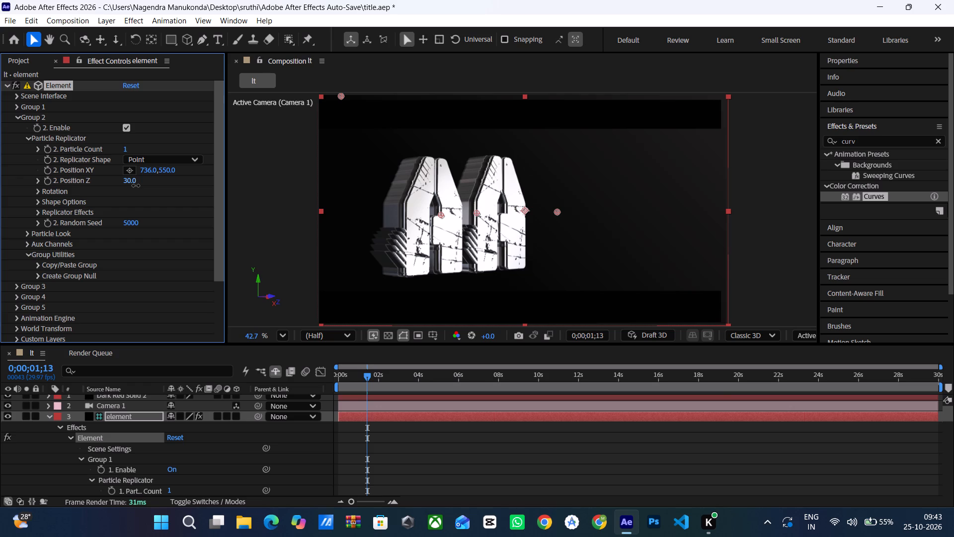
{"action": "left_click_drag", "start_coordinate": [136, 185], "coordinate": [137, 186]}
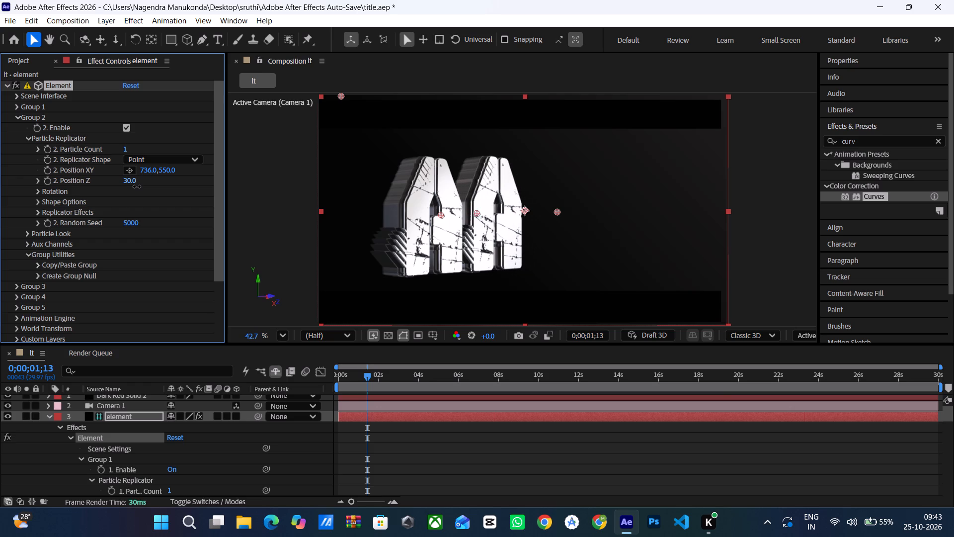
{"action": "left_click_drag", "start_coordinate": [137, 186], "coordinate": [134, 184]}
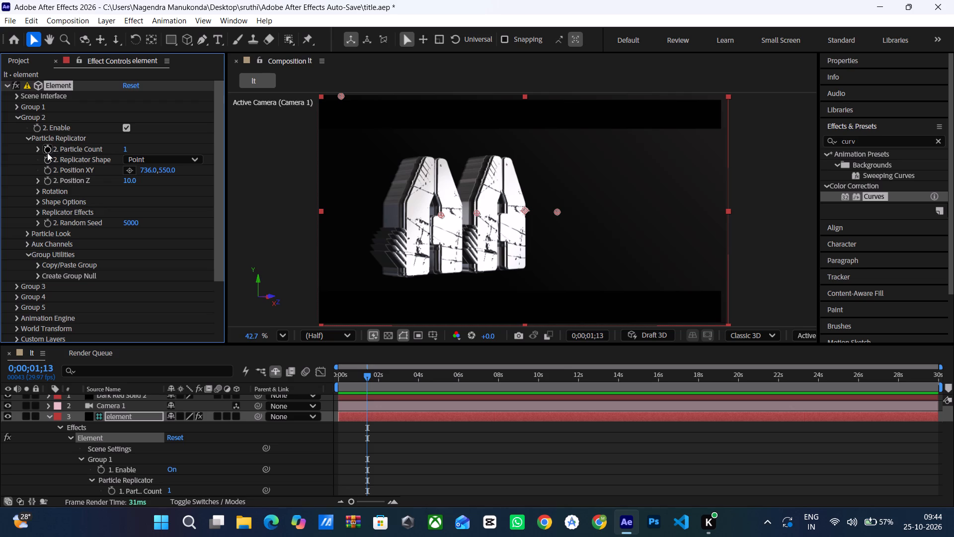
Start keyframing Group 2's Position Z at 0;00;01;13 with a value of 210.
{"action": "left_click", "coordinate": [53, 181]}
{"action": "left_click_drag", "start_coordinate": [128, 182], "coordinate": [151, 193]}
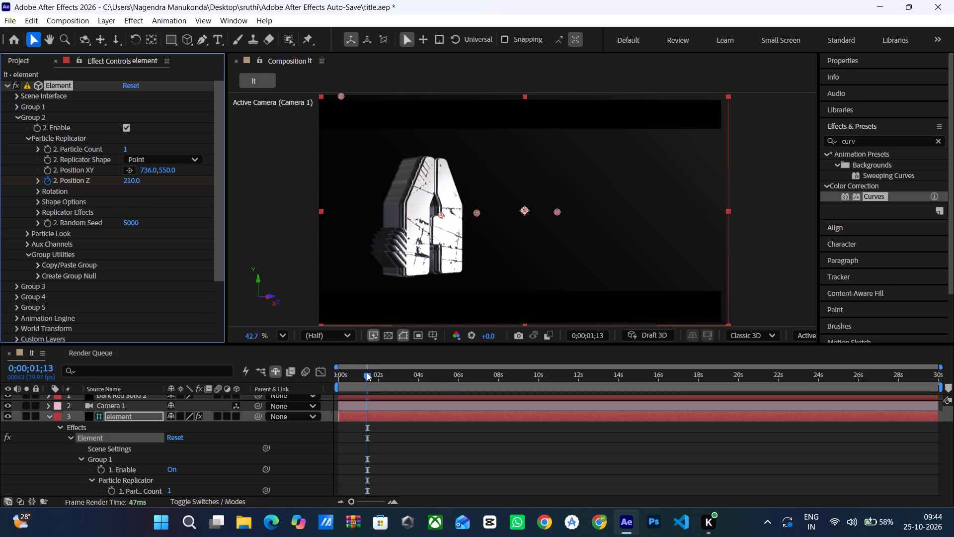
Add a Position Z keyframe of 20 for Group 2 at 0;00;02;27.
{"action": "left_click_drag", "start_coordinate": [367, 372], "coordinate": [393, 374]}
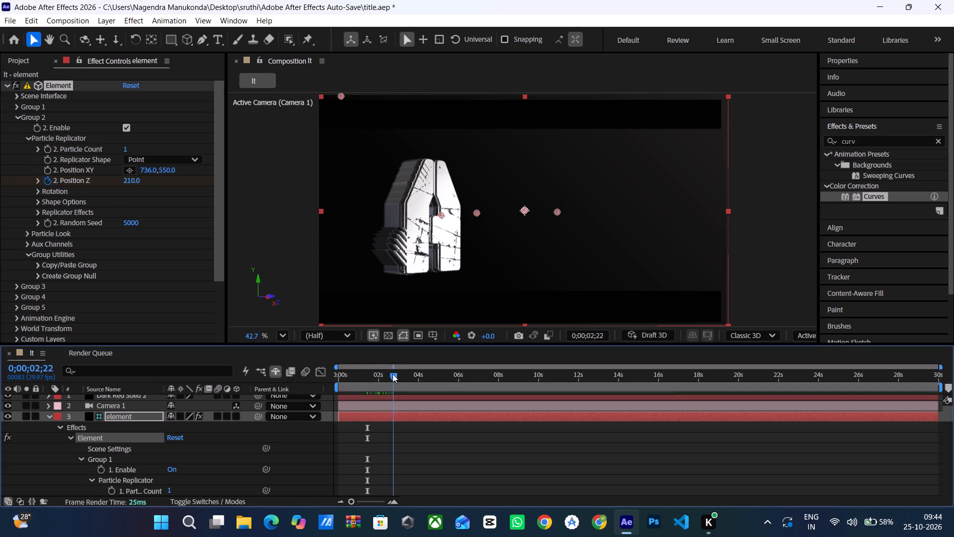
{"action": "left_click_drag", "start_coordinate": [393, 374], "coordinate": [396, 374]}
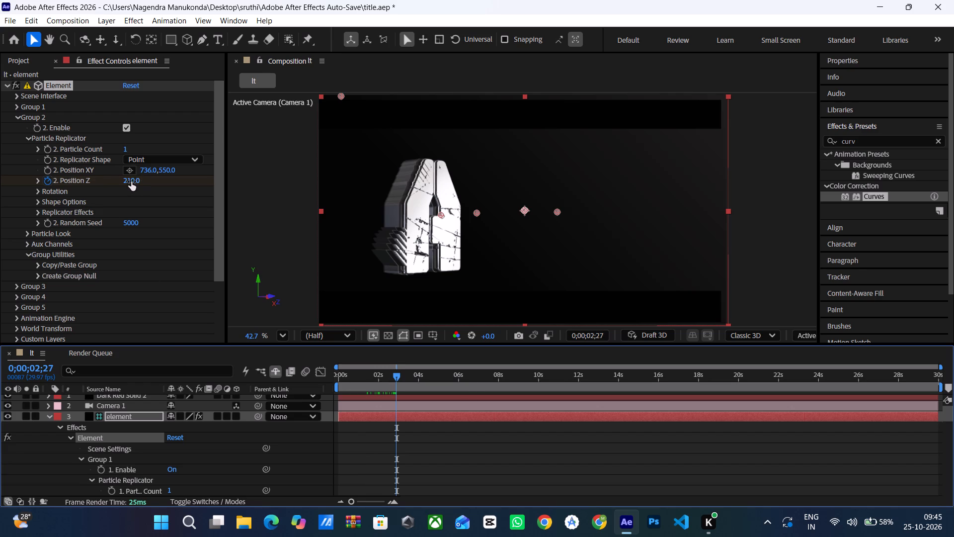
{"action": "left_click_drag", "start_coordinate": [129, 179], "coordinate": [111, 176]}
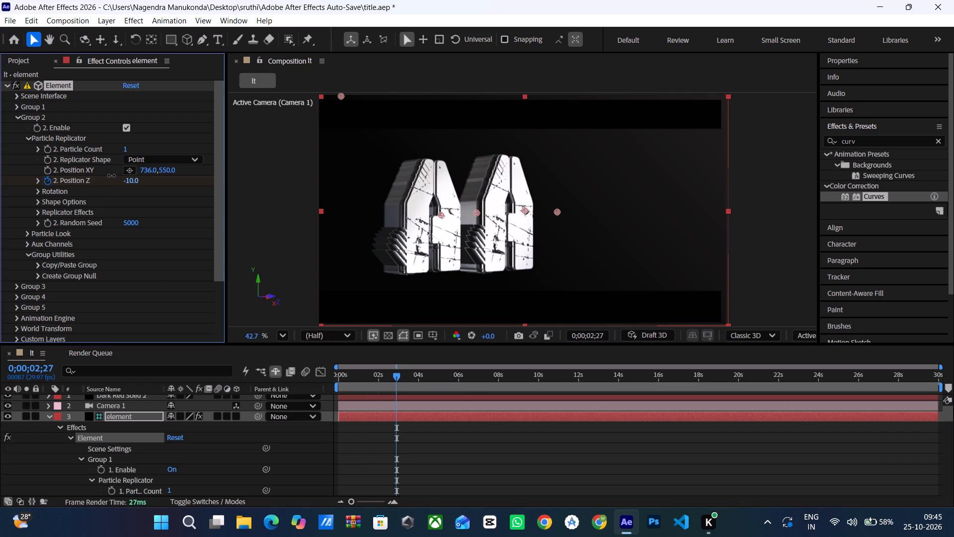
{"action": "left_click_drag", "start_coordinate": [111, 176], "coordinate": [114, 176]}
{"action": "left_click", "coordinate": [132, 179]}
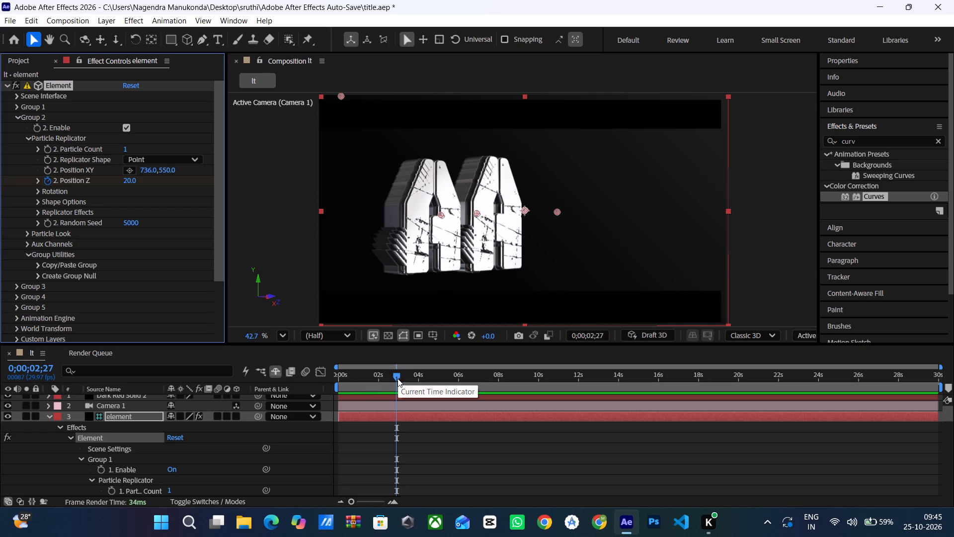
Preview the title animation from 0;00;00;00.
{"action": "left_click_drag", "start_coordinate": [397, 378], "coordinate": [321, 382]}
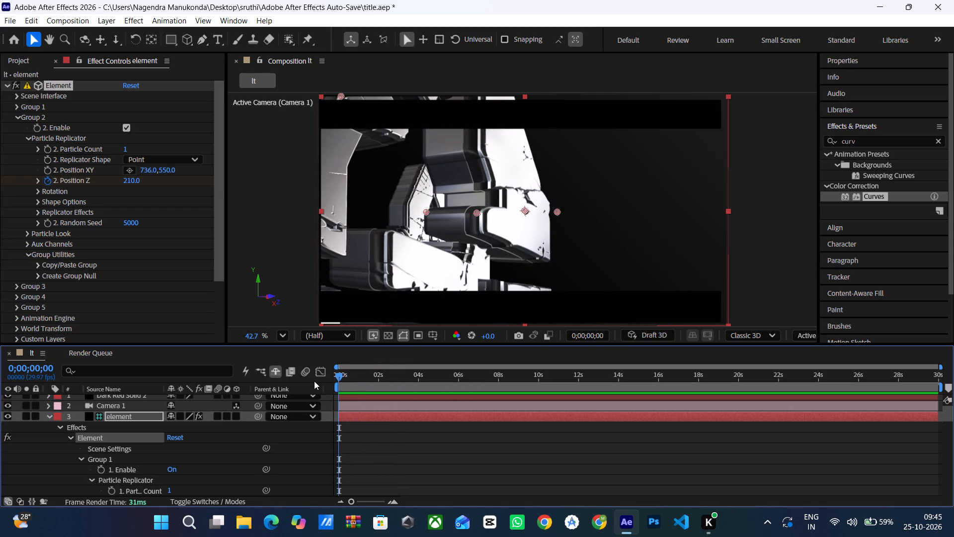
{"action": "key", "text": "space"}
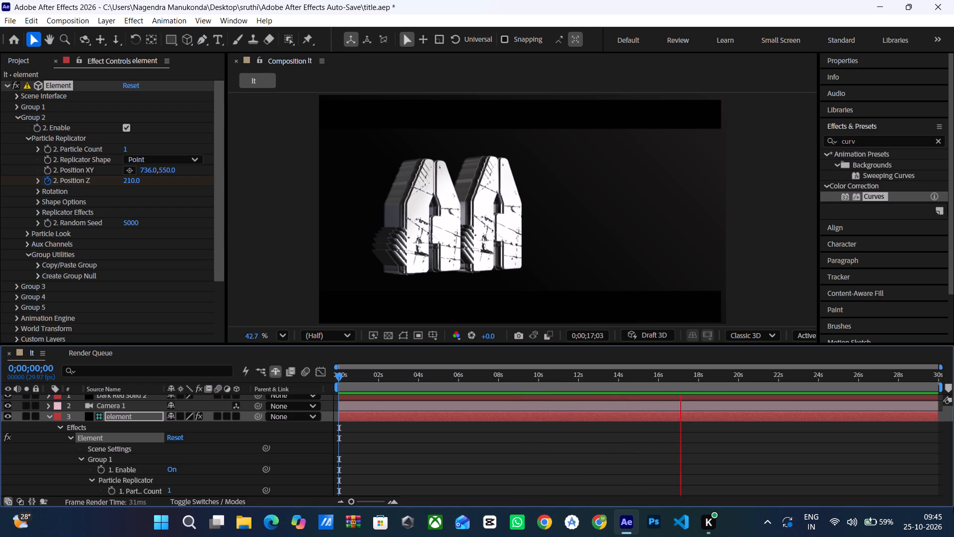
Enable Group 3 of the Element effect and move the letter T closer to the second A, setting its X position to 891.
{"action": "left_click", "coordinate": [16, 117]}
{"action": "left_click", "coordinate": [14, 128]}
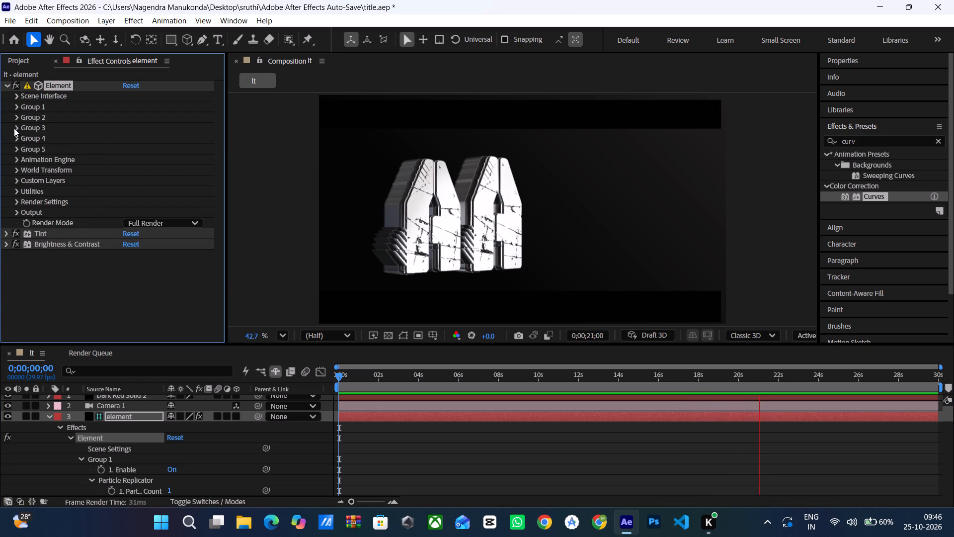
{"action": "left_click", "coordinate": [126, 139]}
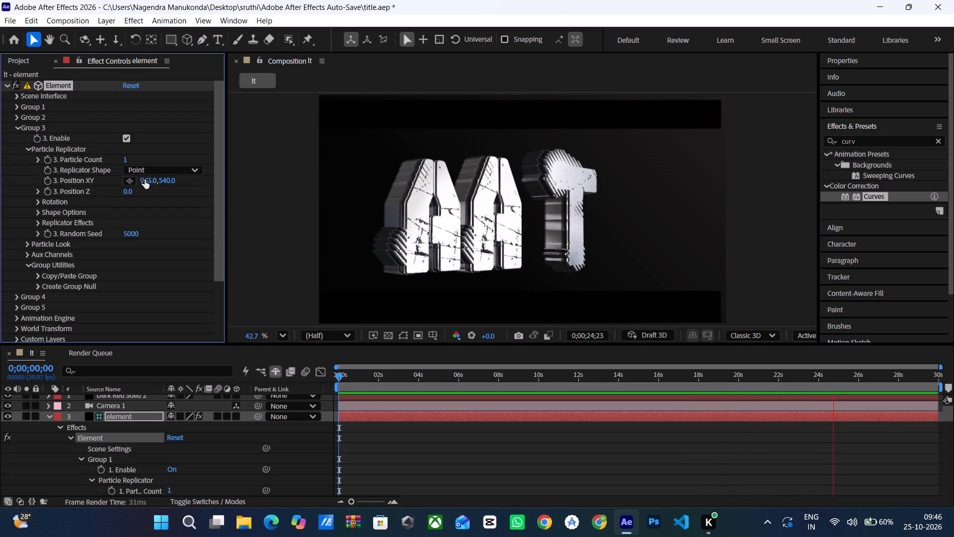
{"action": "left_click_drag", "start_coordinate": [149, 180], "coordinate": [136, 179]}
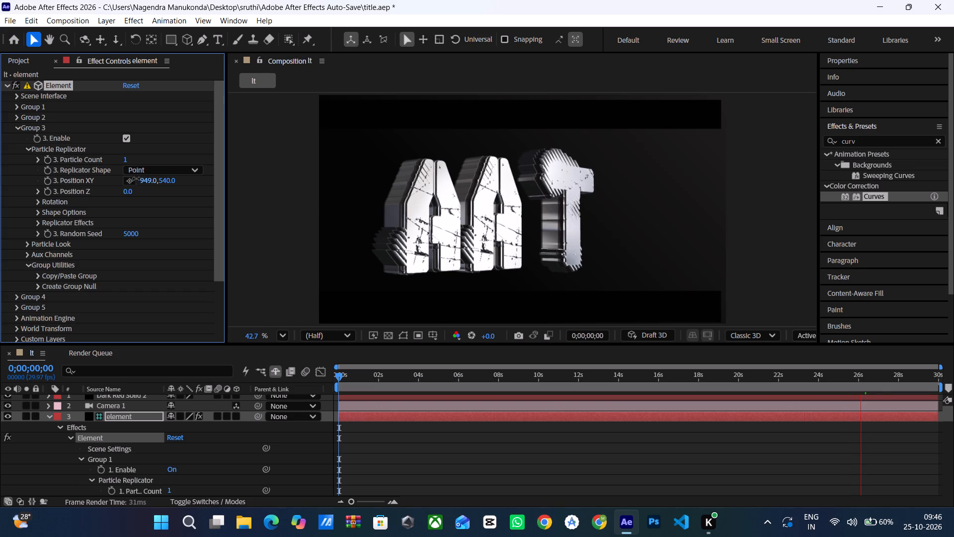
{"action": "left_click_drag", "start_coordinate": [136, 179], "coordinate": [100, 177]}
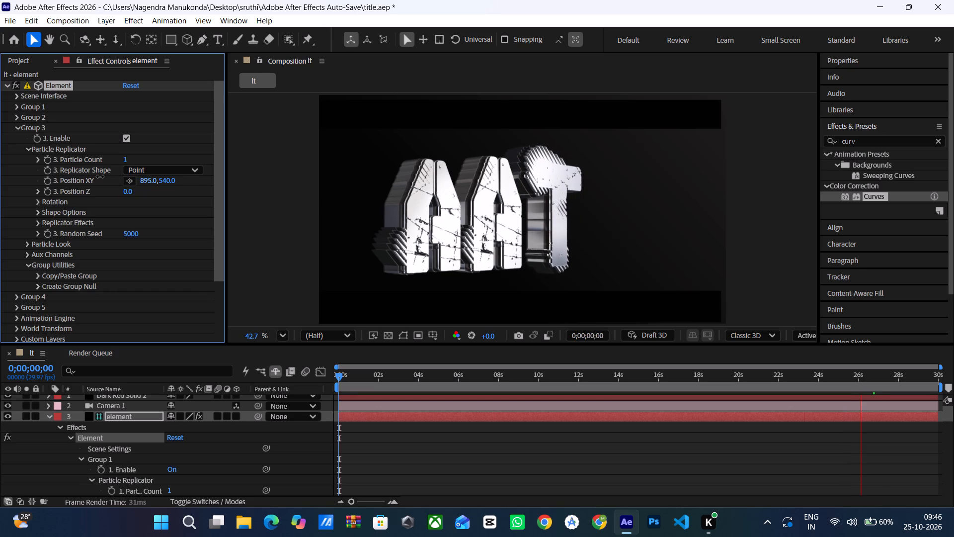
{"action": "left_click_drag", "start_coordinate": [100, 177], "coordinate": [99, 177]}
Close the lt composition's timeline and the Render Queue.
{"action": "scroll", "coordinate": [378, 354], "scroll_direction": "down", "scroll_amount": 1}
{"action": "scroll", "coordinate": [490, 446], "scroll_direction": "up", "scroll_amount": 1}
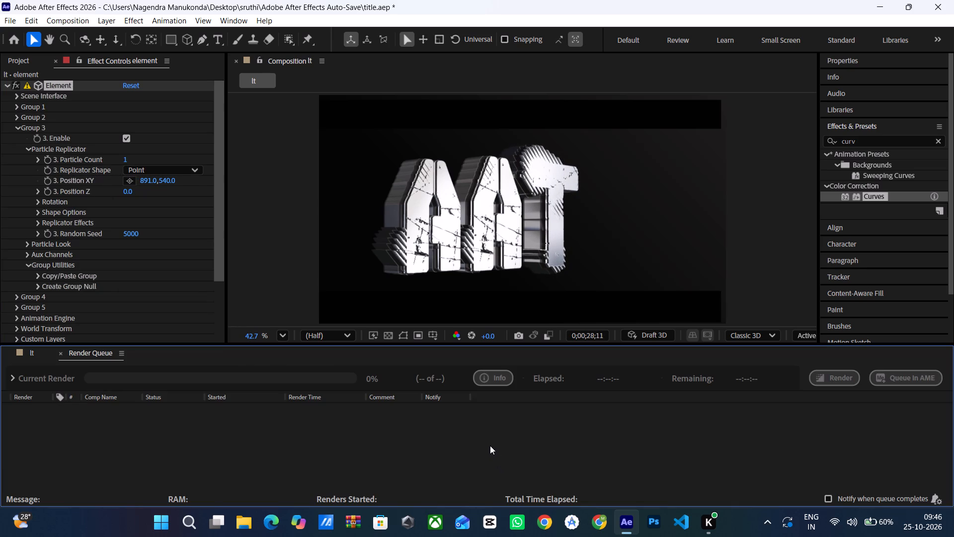
{"action": "scroll", "coordinate": [490, 446], "scroll_direction": "up", "scroll_amount": 2}
{"action": "left_click", "coordinate": [11, 353]}
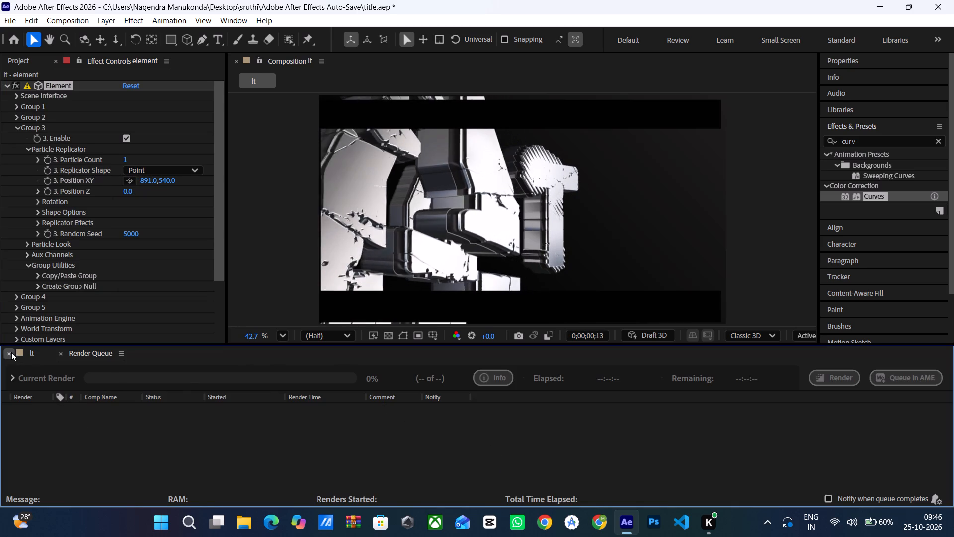
{"action": "left_click", "coordinate": [3, 354]}
{"action": "left_click", "coordinate": [9, 353]}
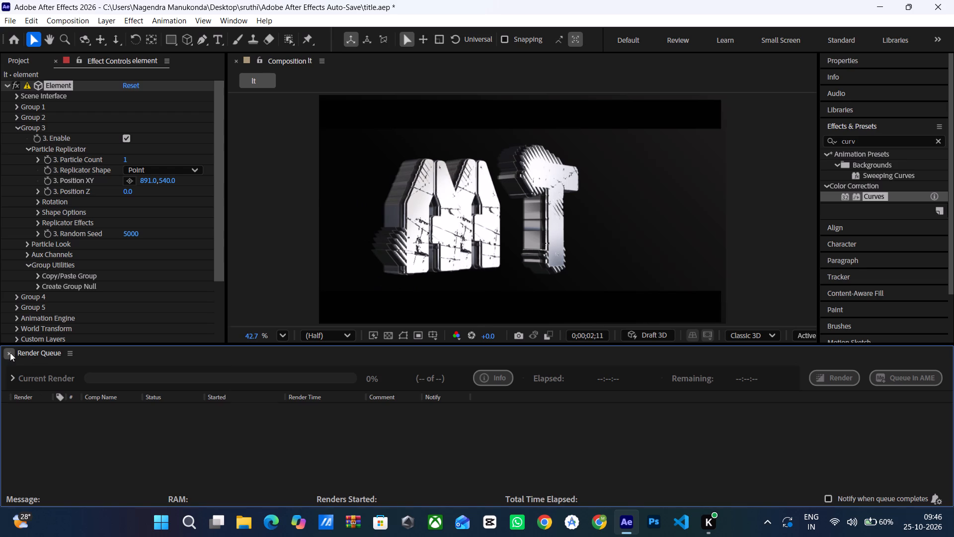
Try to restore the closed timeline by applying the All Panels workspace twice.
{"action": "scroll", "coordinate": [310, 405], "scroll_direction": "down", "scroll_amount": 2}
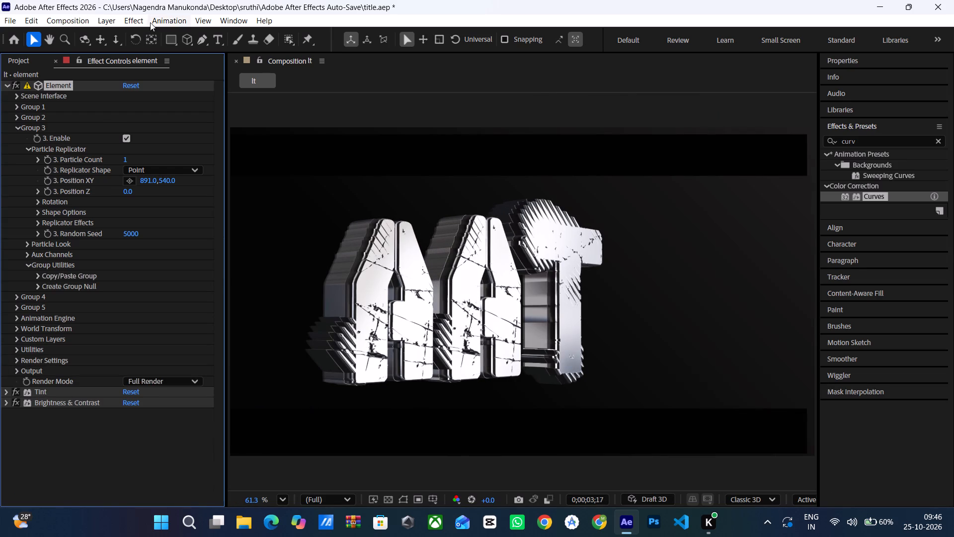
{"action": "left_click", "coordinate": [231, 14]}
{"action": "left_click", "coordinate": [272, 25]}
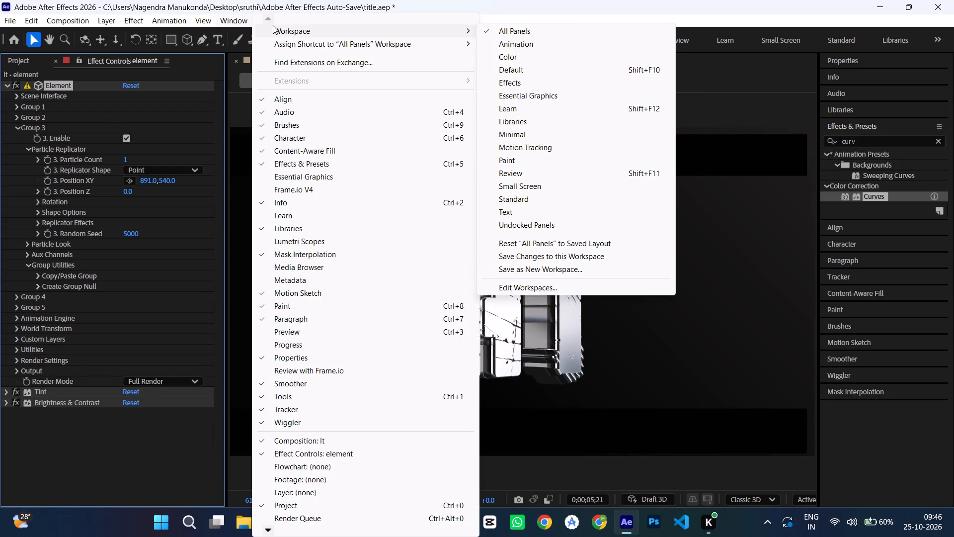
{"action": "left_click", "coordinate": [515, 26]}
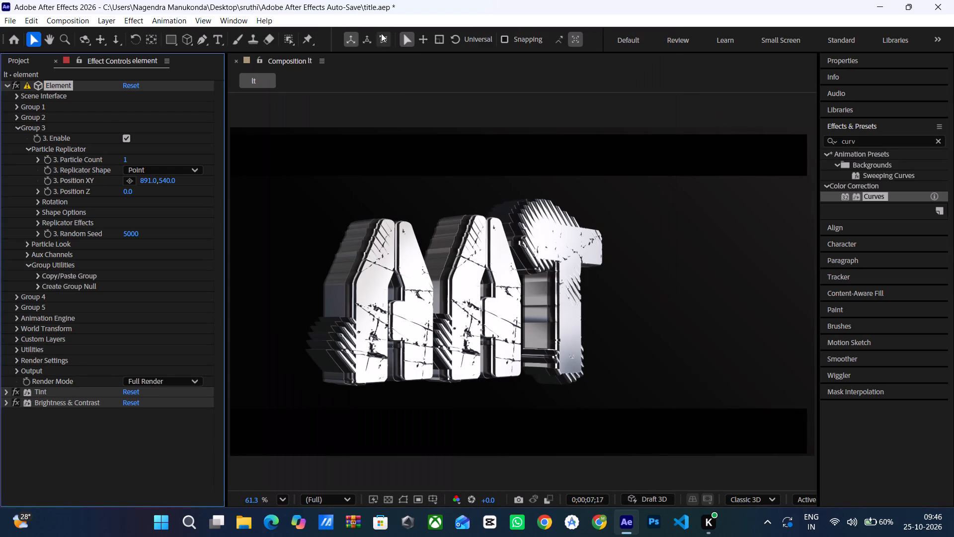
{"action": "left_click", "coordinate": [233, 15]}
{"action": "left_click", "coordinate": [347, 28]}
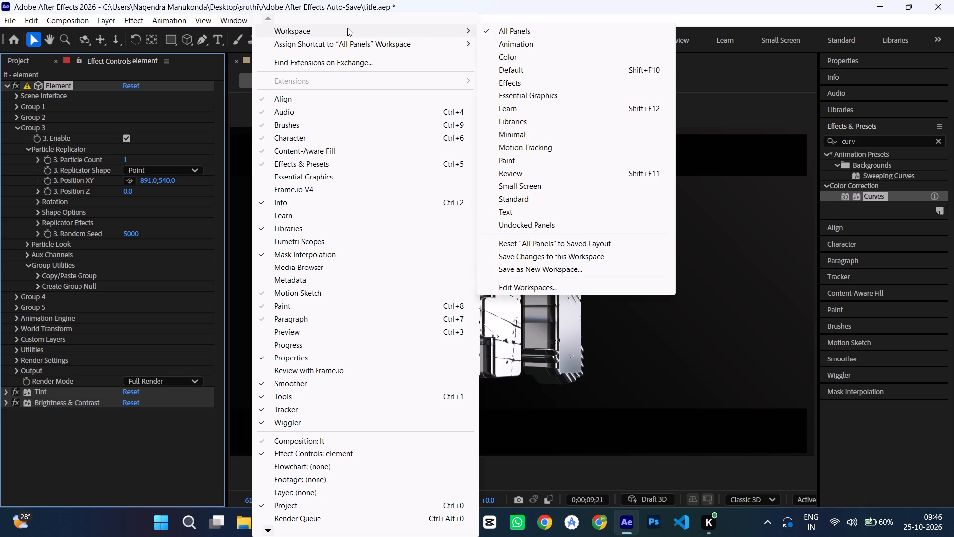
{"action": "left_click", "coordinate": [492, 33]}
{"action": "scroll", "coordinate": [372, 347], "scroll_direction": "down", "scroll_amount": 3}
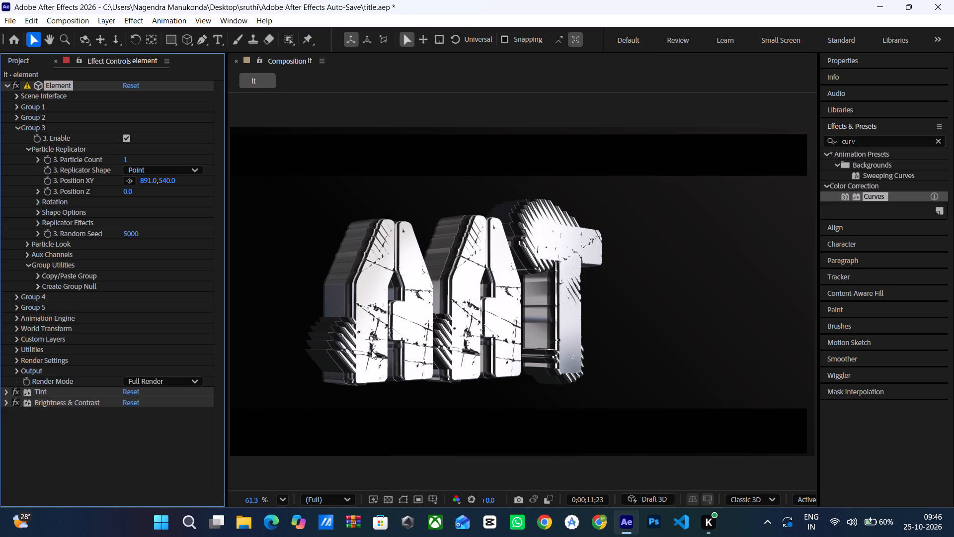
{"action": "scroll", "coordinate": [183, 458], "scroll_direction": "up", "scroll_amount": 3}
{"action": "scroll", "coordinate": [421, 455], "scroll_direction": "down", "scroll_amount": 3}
Add the Essential Graphics panel to the workspace.
{"action": "left_click", "coordinate": [239, 21]}
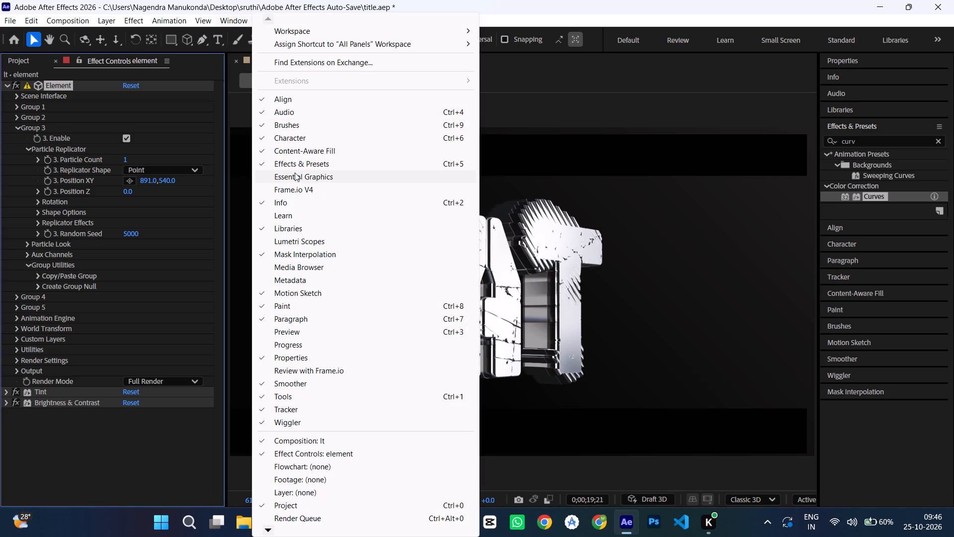
{"action": "left_click", "coordinate": [291, 176]}
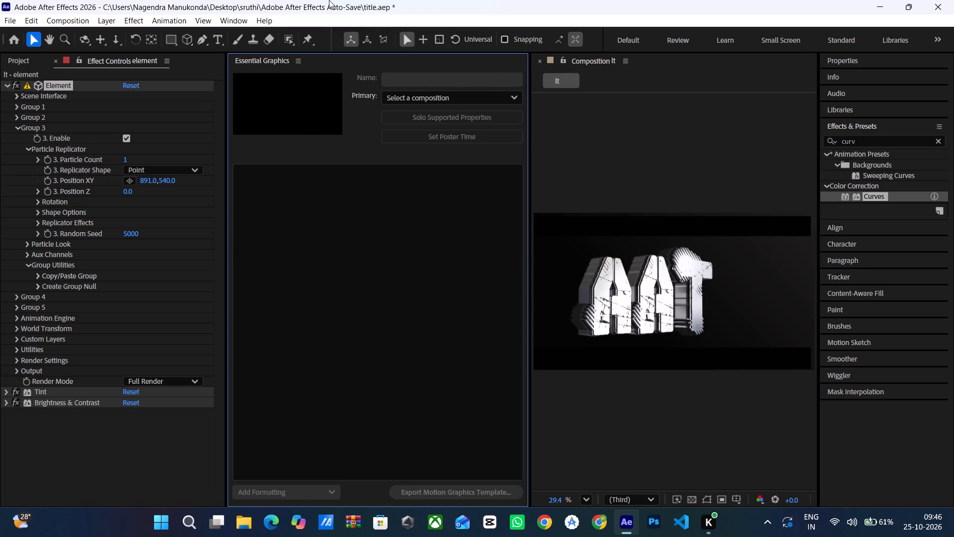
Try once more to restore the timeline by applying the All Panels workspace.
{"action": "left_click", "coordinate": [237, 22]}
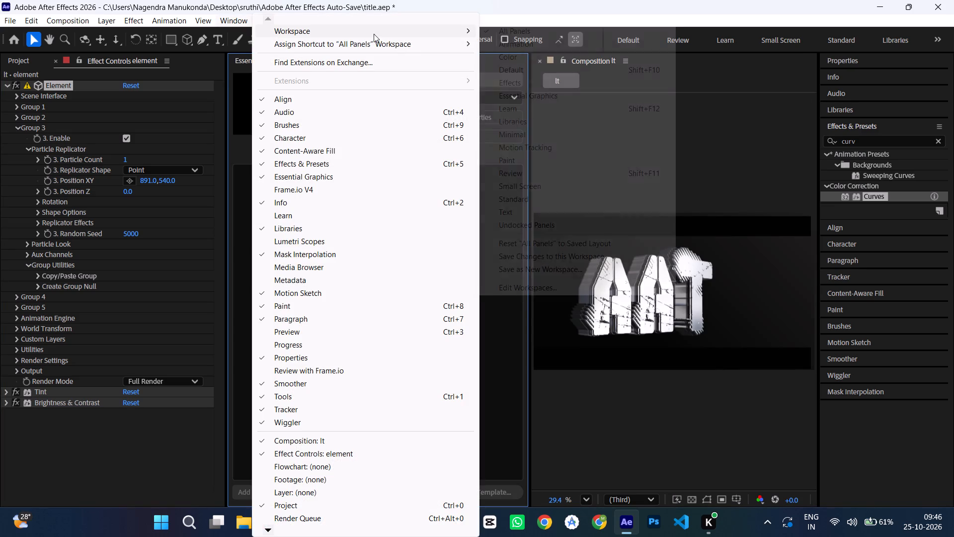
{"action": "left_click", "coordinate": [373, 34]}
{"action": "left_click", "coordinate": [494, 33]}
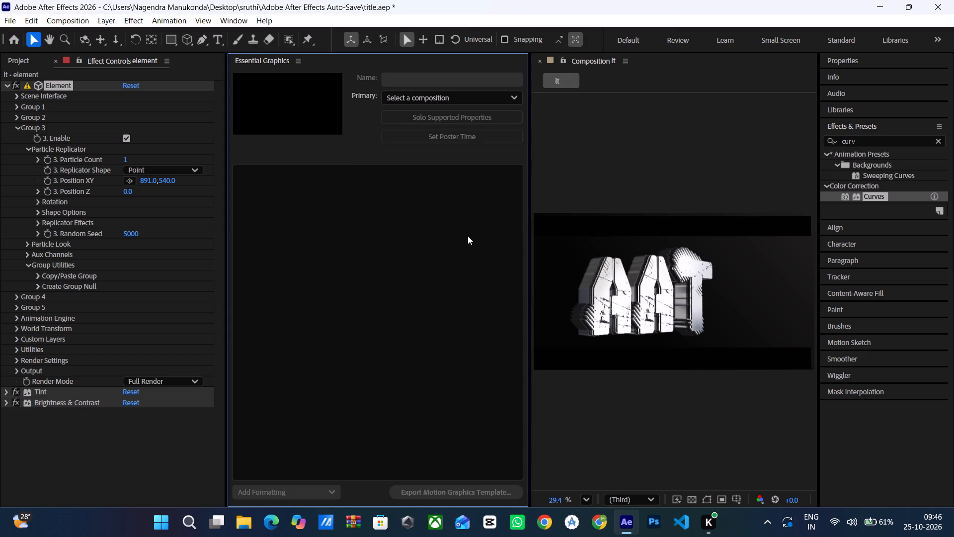
Undo the X position change and the enabling of Group 3 in the Element effect.
{"action": "key", "text": "ctrl+z"}
{"action": "key", "text": "ctrl+z"}
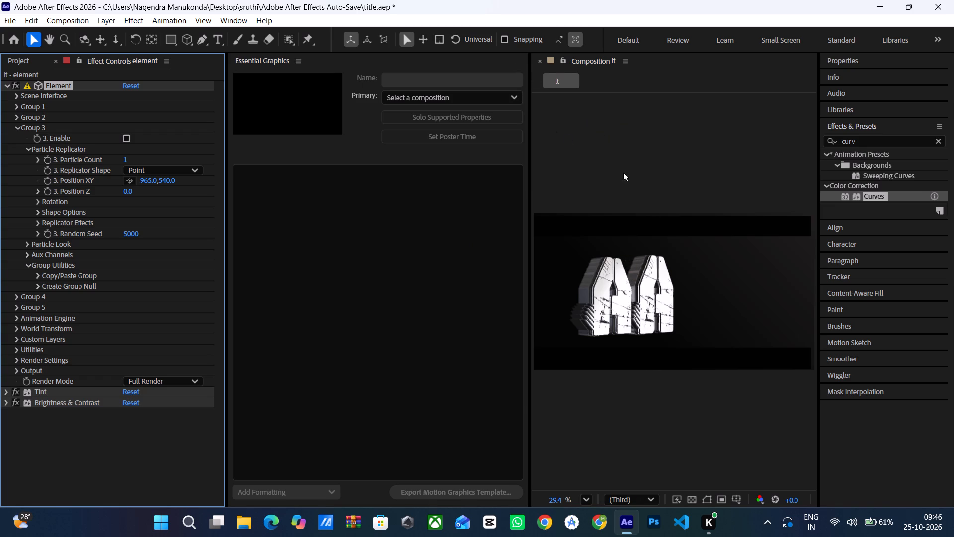
Close the title.aep project and quit After Effects, answering the closing dialog.
{"action": "left_click", "coordinate": [953, 0]}
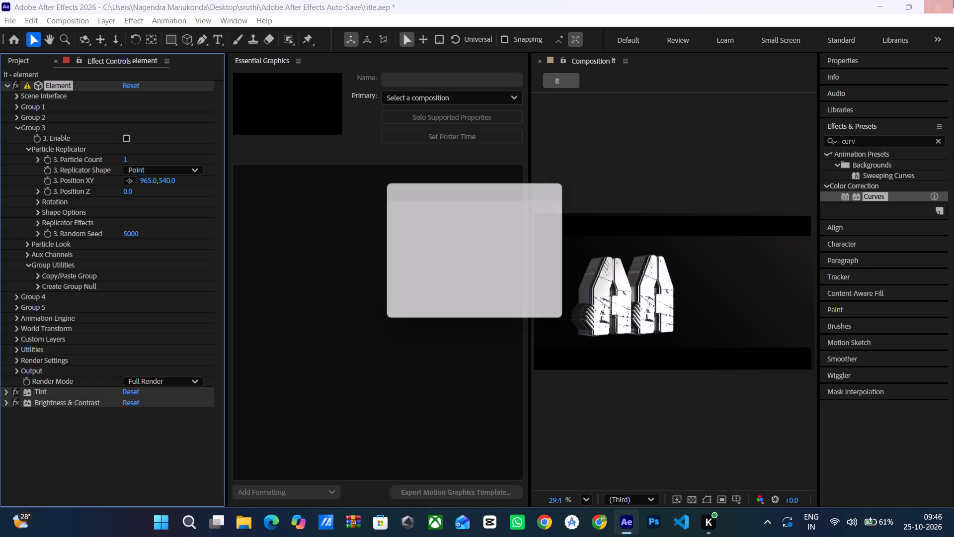
{"action": "left_click", "coordinate": [437, 297]}
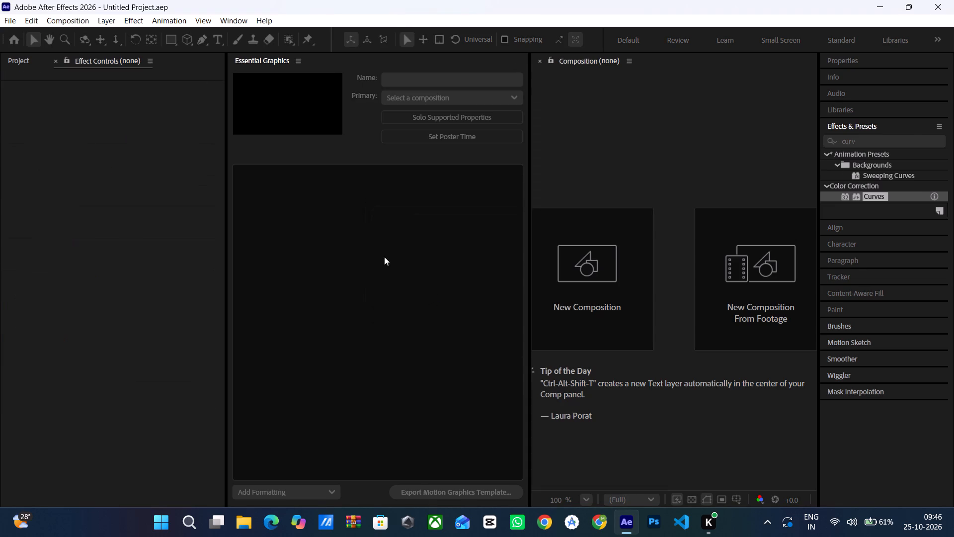
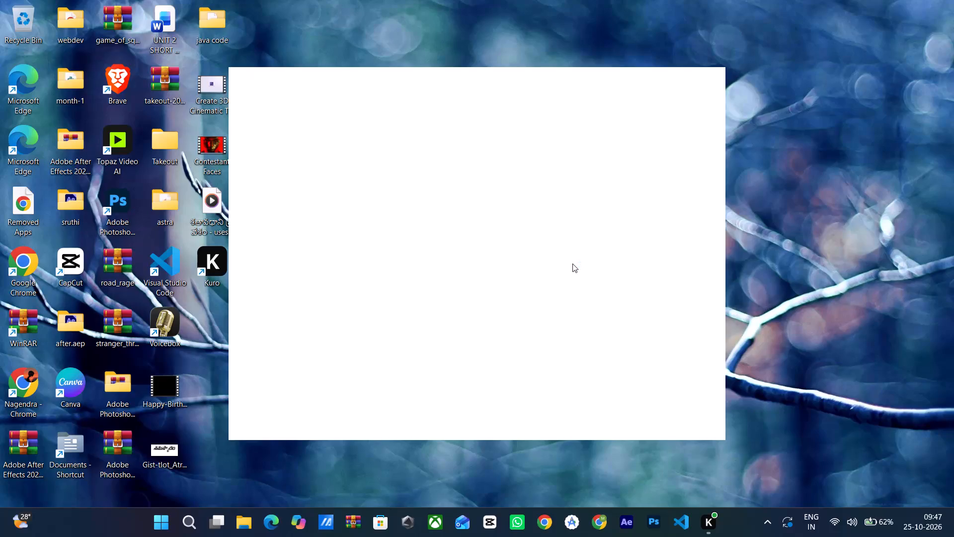
Relaunch After Effects, accepting the temporary documents folder and dismissing the Windows Security notification.
{"action": "left_click", "coordinate": [625, 530]}
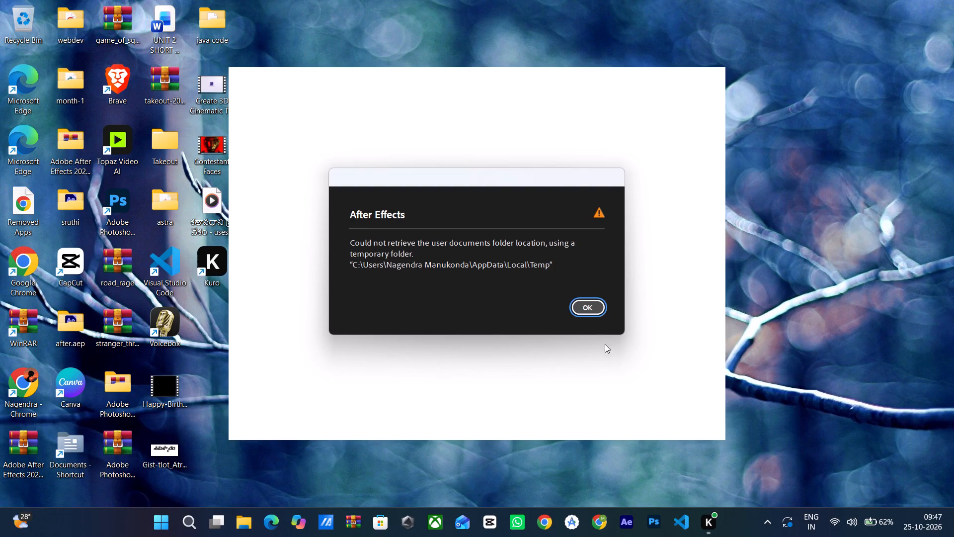
{"action": "left_click", "coordinate": [590, 309]}
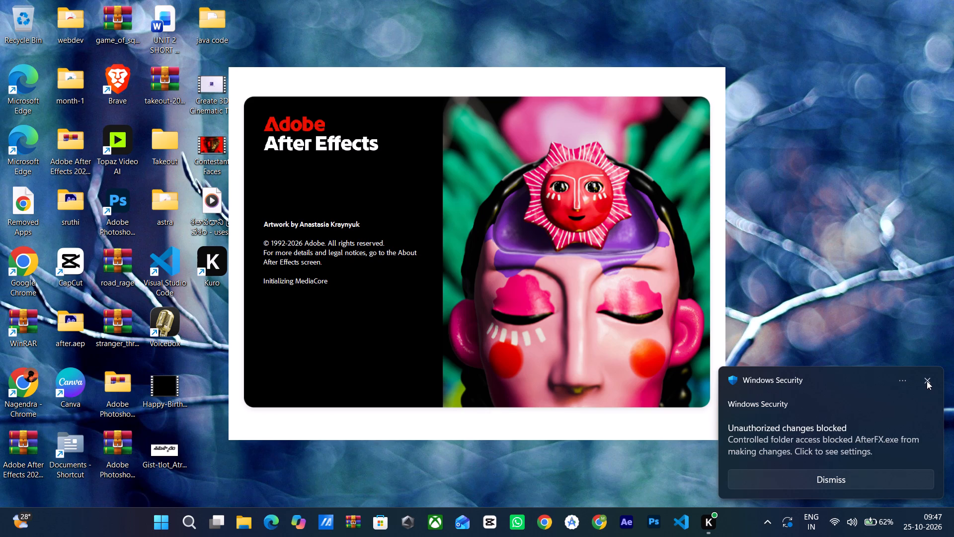
{"action": "left_click", "coordinate": [927, 381]}
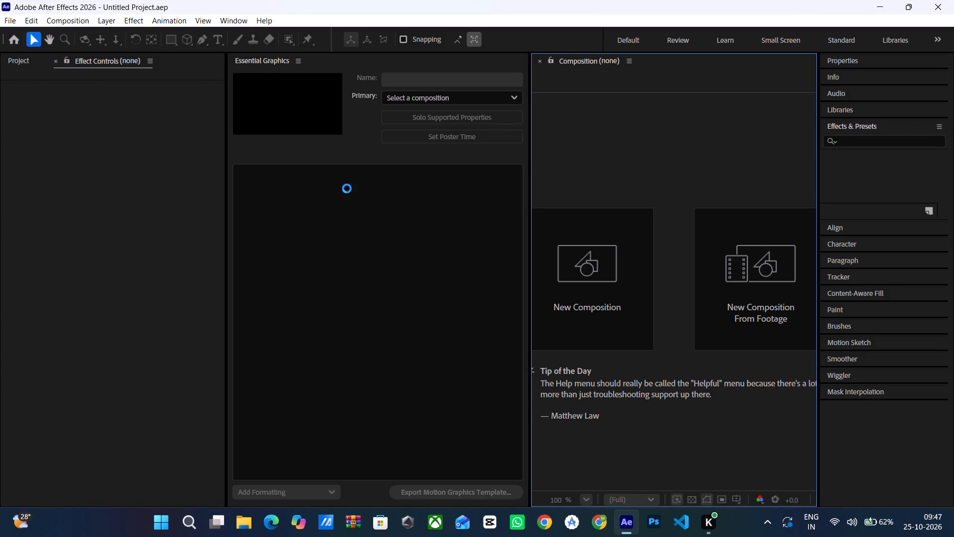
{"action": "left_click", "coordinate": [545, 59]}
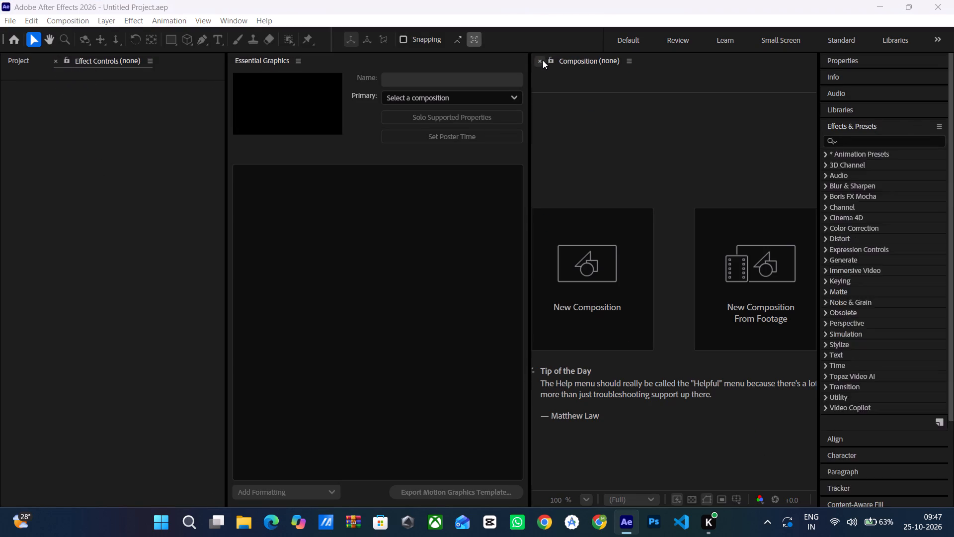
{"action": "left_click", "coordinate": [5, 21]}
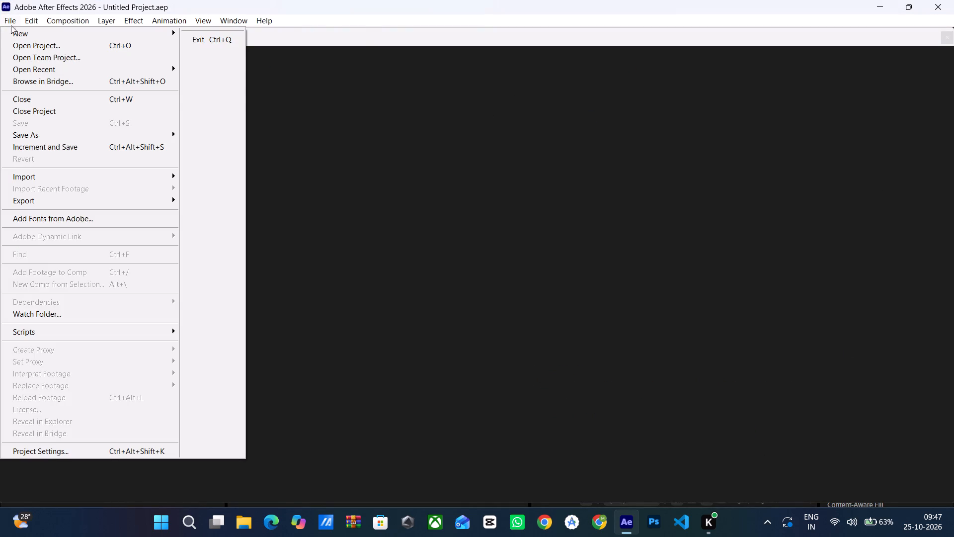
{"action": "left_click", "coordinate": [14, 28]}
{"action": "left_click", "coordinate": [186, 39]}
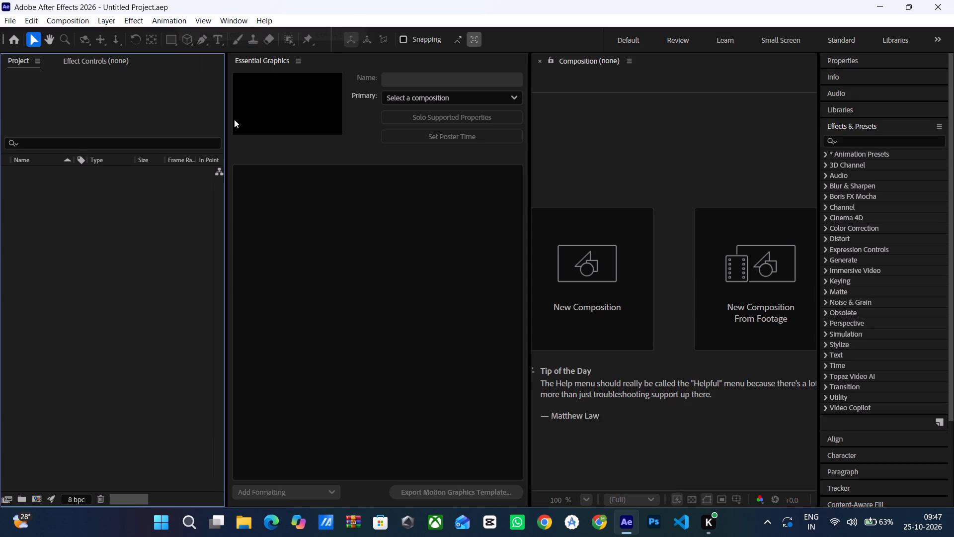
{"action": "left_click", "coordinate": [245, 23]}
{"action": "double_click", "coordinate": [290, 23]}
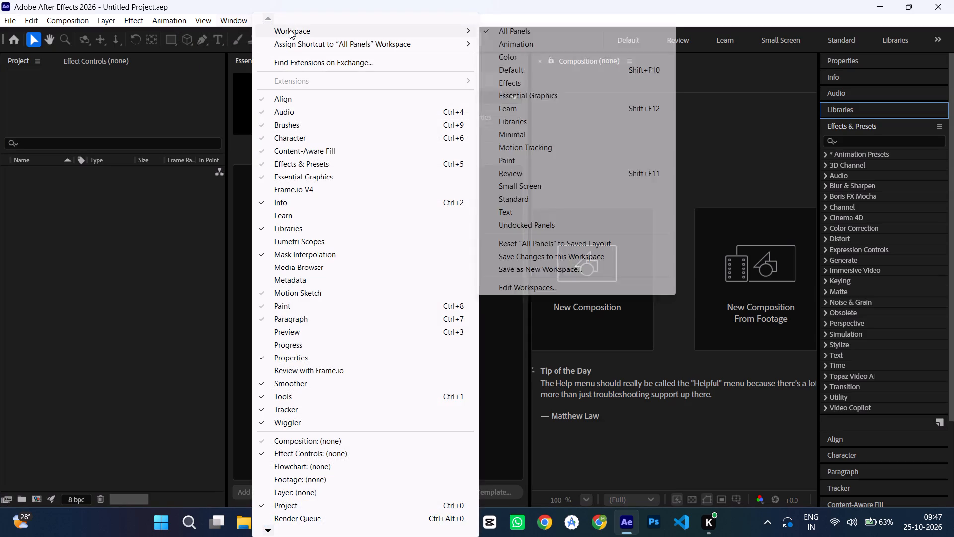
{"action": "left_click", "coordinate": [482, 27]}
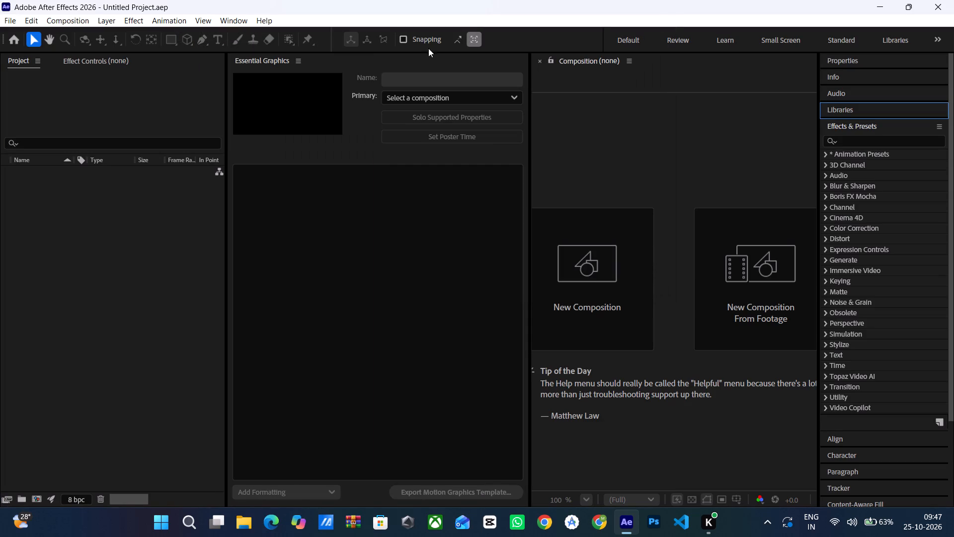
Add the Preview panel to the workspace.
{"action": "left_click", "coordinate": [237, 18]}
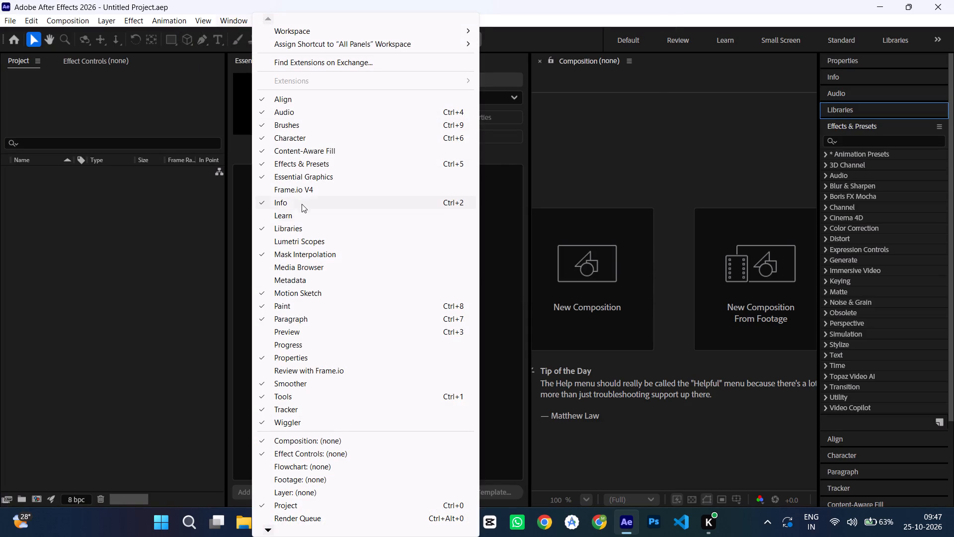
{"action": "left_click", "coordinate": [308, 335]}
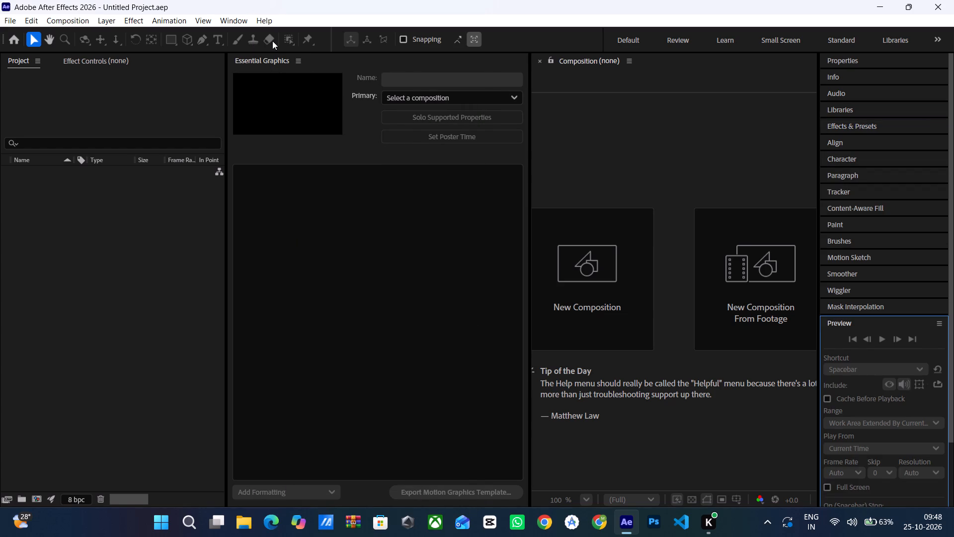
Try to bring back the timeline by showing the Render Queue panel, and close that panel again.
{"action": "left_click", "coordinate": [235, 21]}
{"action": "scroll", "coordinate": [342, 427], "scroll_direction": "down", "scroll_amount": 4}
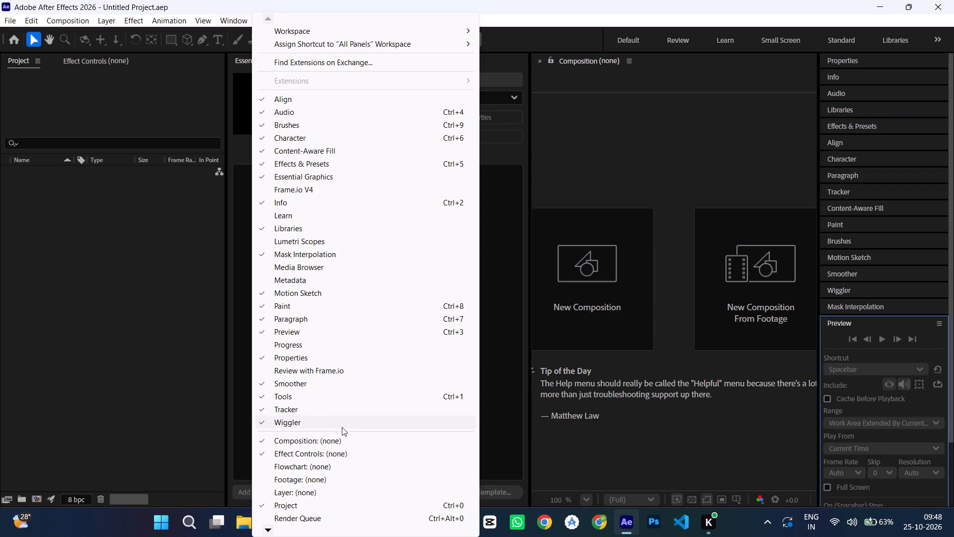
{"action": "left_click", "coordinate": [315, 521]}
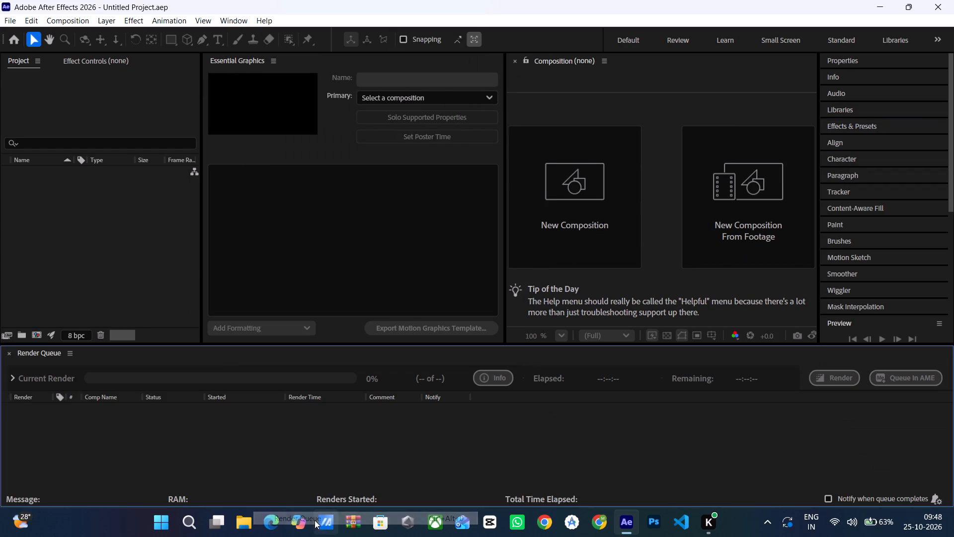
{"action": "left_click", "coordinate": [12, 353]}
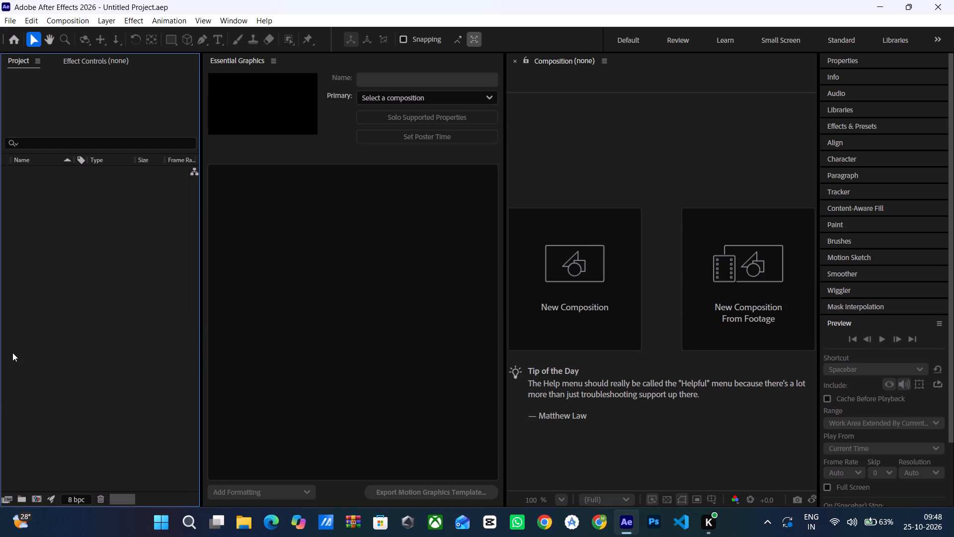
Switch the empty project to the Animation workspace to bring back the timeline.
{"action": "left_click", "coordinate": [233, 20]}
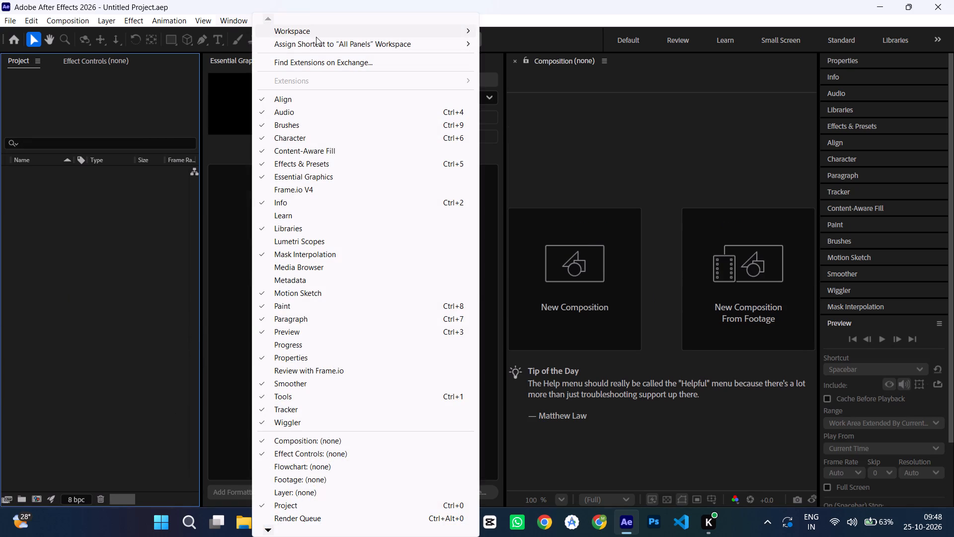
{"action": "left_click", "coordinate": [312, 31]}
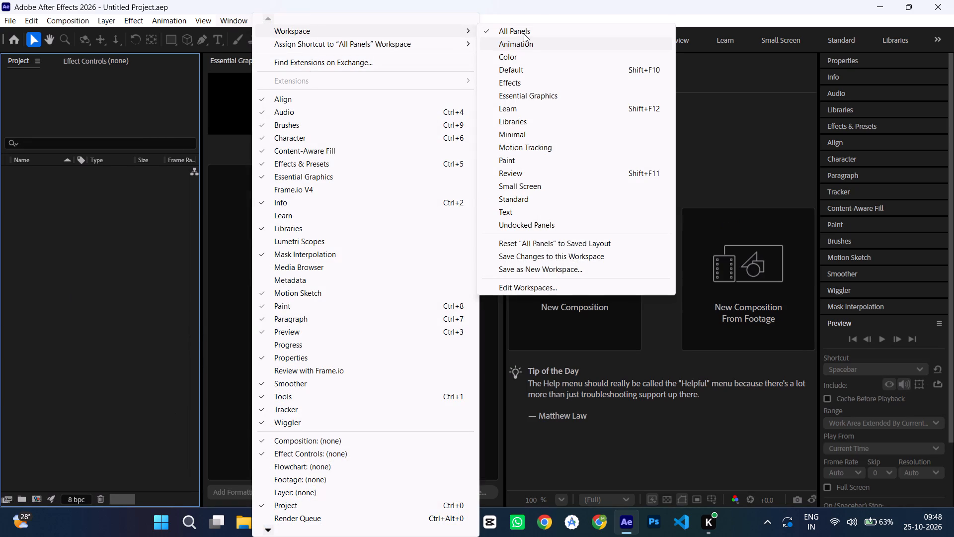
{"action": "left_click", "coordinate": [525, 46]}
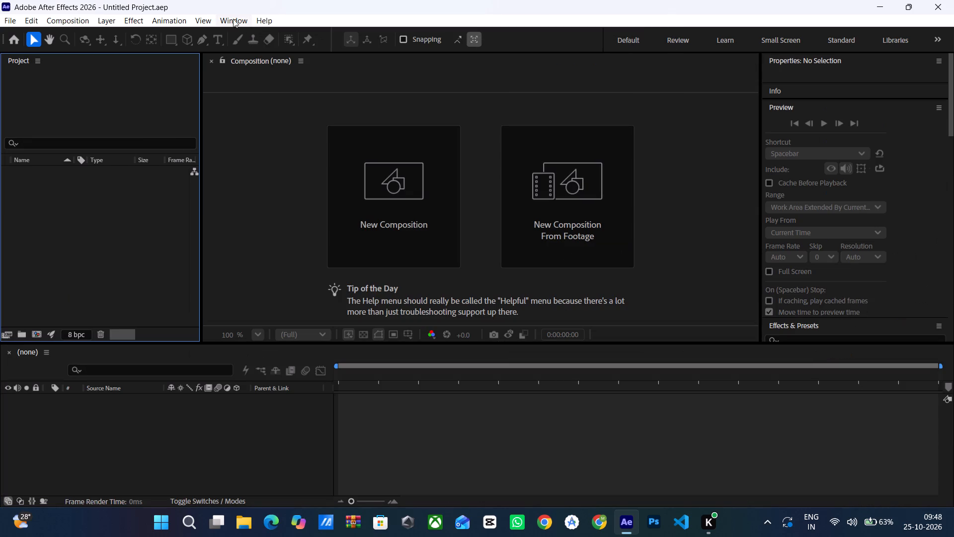
Open the title project from the Adobe After Effects Auto-Save folder.
{"action": "left_click", "coordinate": [5, 22]}
{"action": "left_click", "coordinate": [66, 41]}
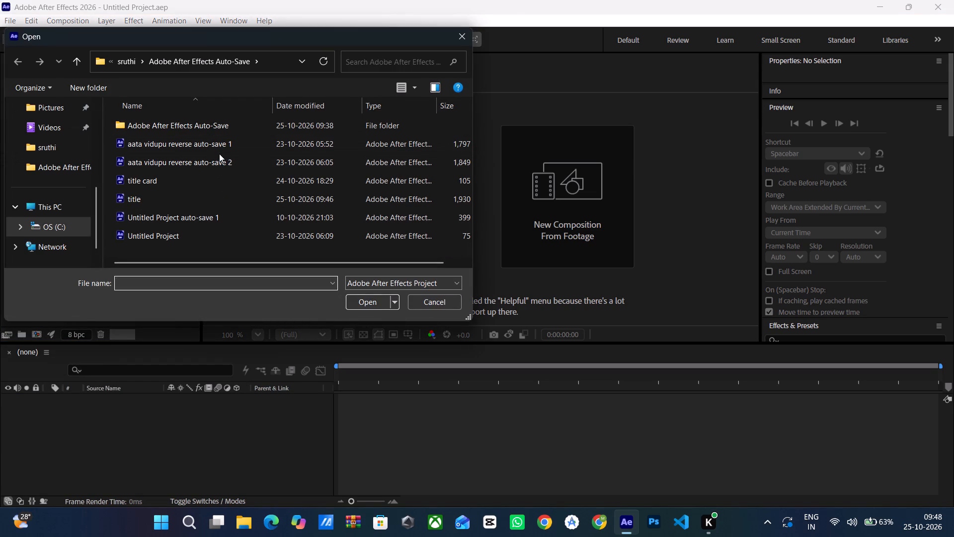
{"action": "left_click", "coordinate": [187, 192]}
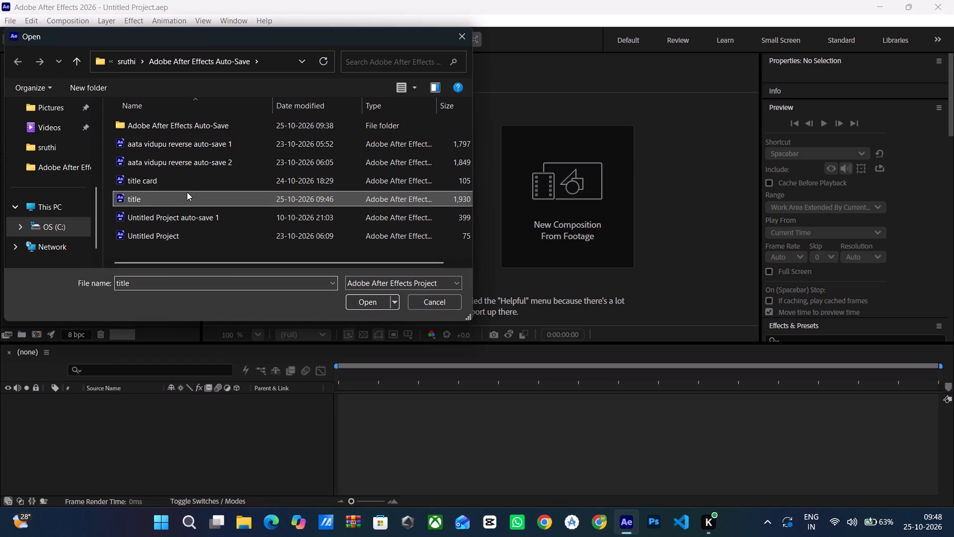
{"action": "left_click", "coordinate": [361, 303]}
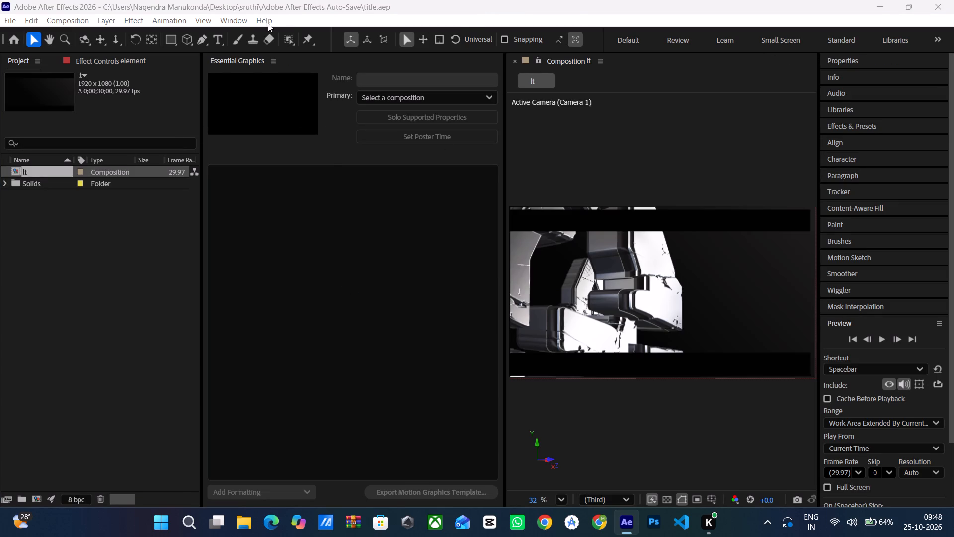
Apply the Animation workspace to the opened title project to restore its timeline.
{"action": "left_click", "coordinate": [239, 23]}
{"action": "left_click", "coordinate": [296, 38]}
{"action": "left_click", "coordinate": [301, 30]}
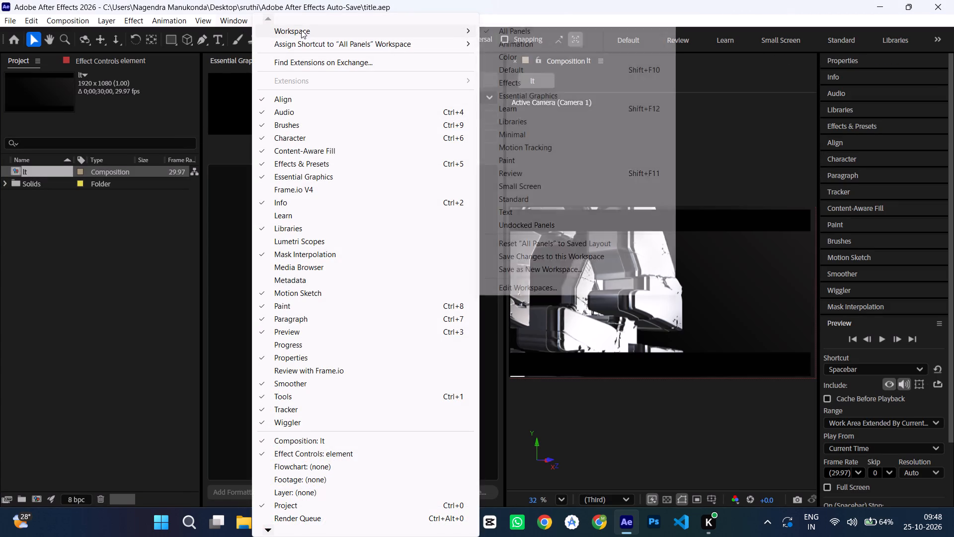
{"action": "left_click", "coordinate": [526, 48]}
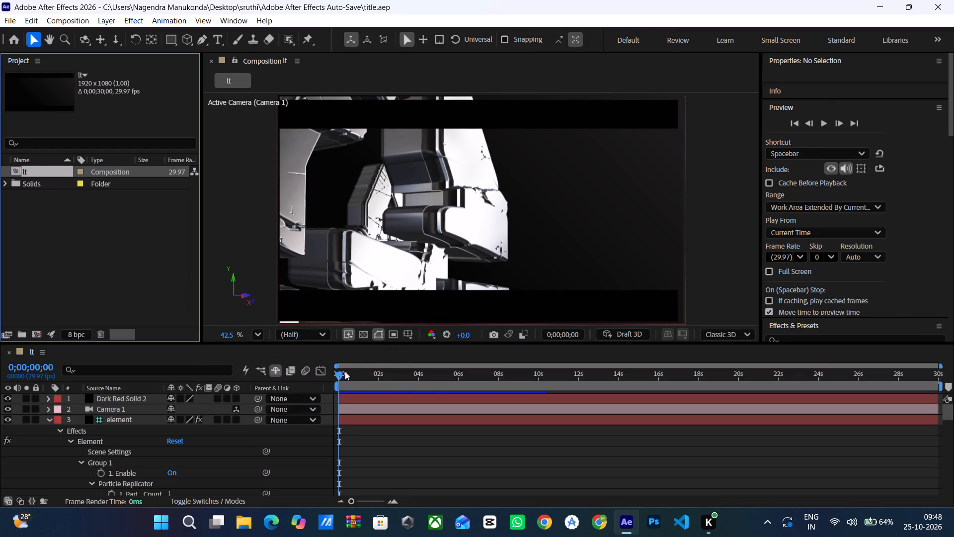
Play back the title animation from the start of the composition.
{"action": "left_click_drag", "start_coordinate": [340, 377], "coordinate": [327, 376]}
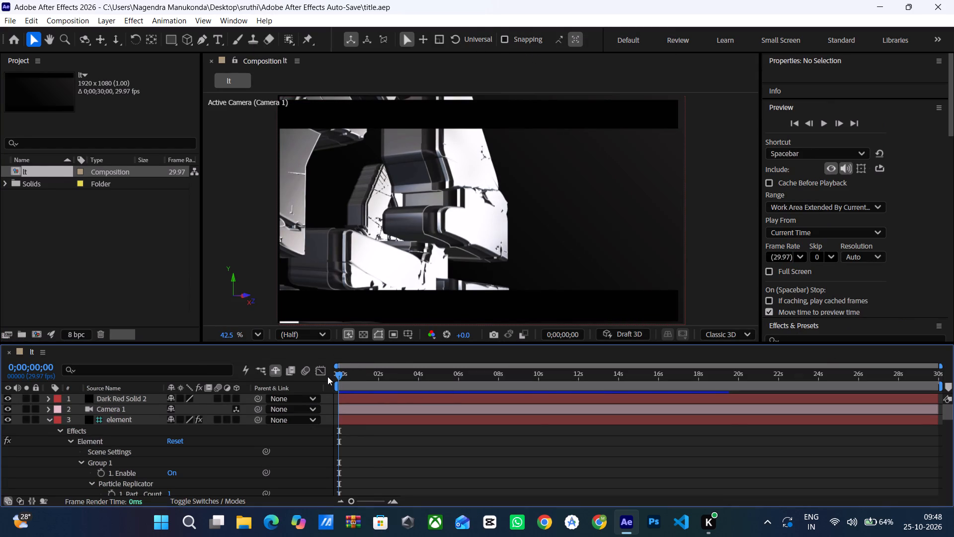
{"action": "left_click_drag", "start_coordinate": [327, 376], "coordinate": [326, 376]}
{"action": "key", "text": "space"}
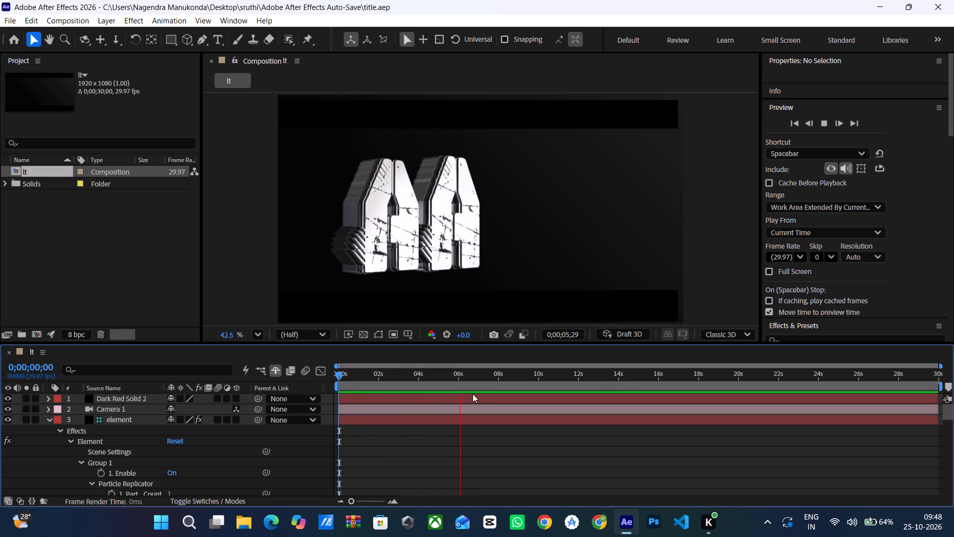
Move the current time to 0;00;03;29 in the timeline.
{"action": "left_click_drag", "start_coordinate": [338, 373], "coordinate": [402, 381]}
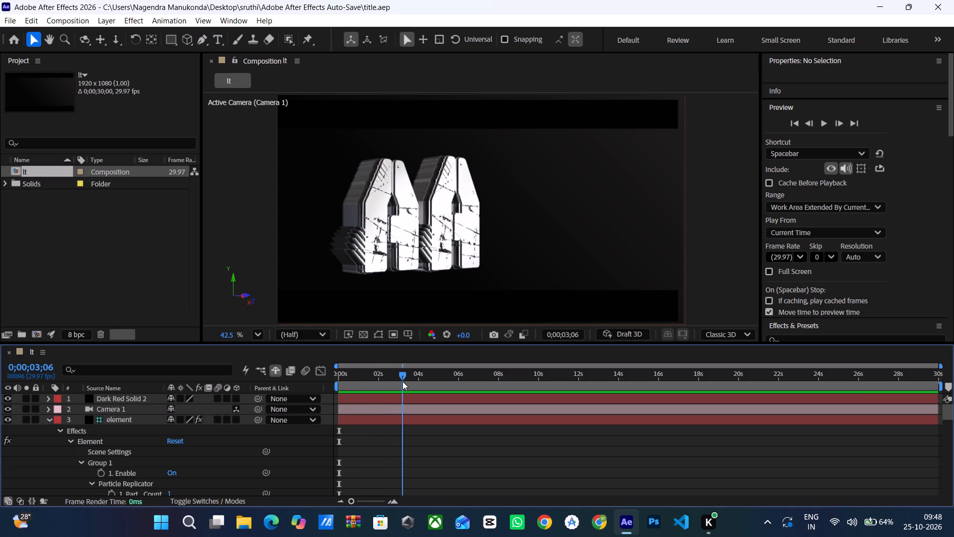
{"action": "left_click_drag", "start_coordinate": [402, 381], "coordinate": [418, 388]}
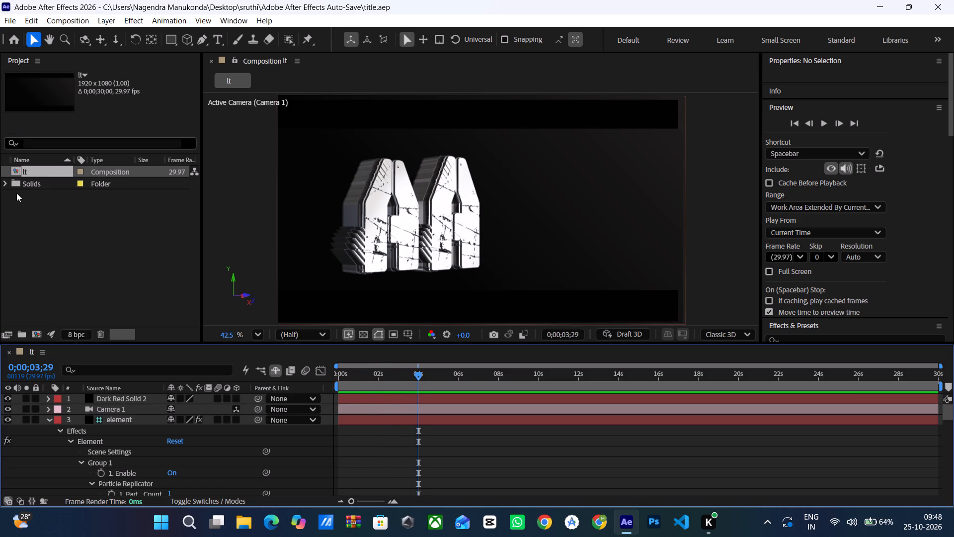
Examine the keyframes of the element layer's Group 1 and Group 2 properties in the timeline.
{"action": "left_click", "coordinate": [77, 432]}
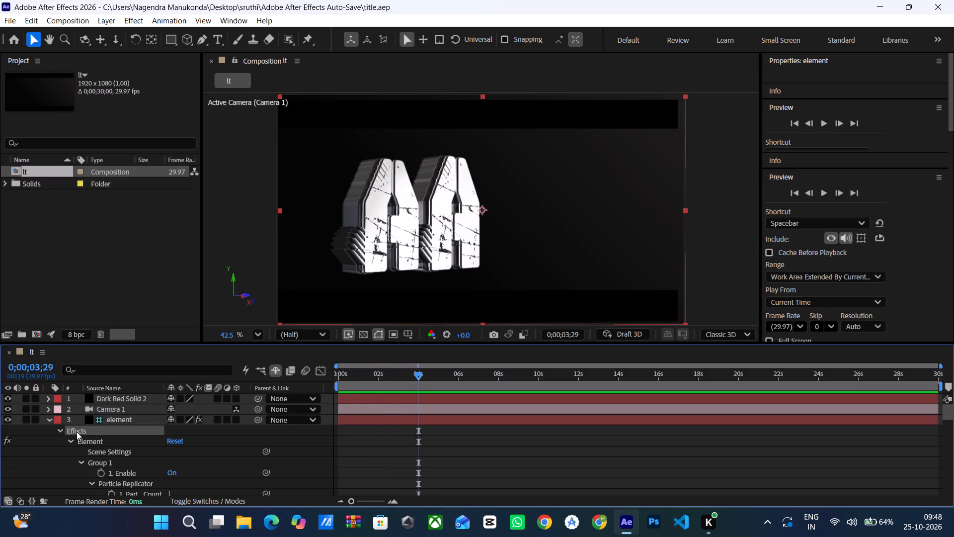
{"action": "left_click", "coordinate": [118, 419]}
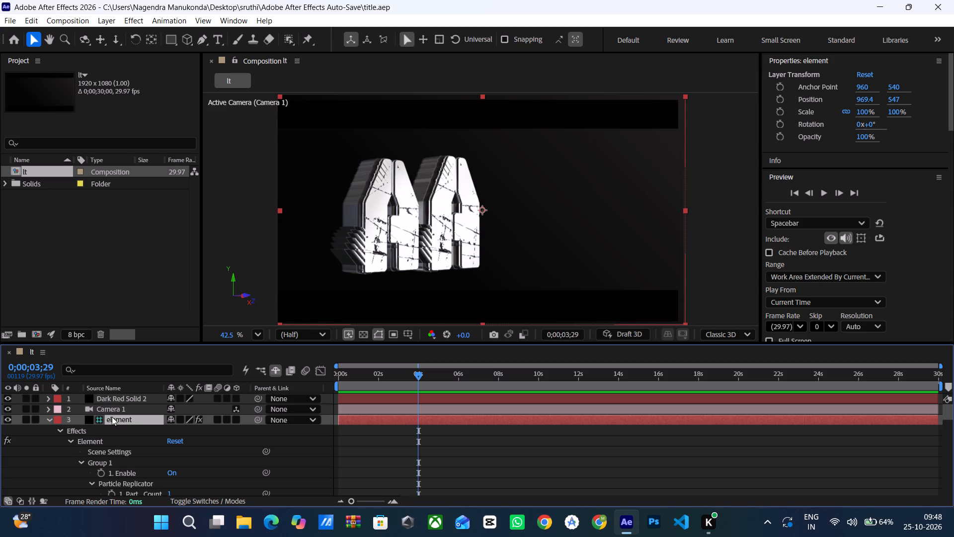
{"action": "left_click", "coordinate": [112, 418]}
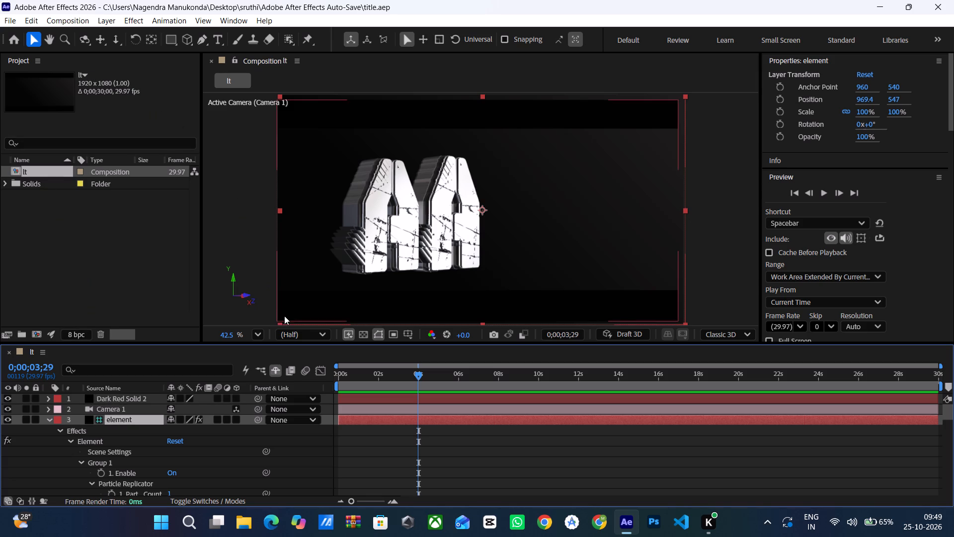
{"action": "scroll", "coordinate": [454, 468], "scroll_direction": "down", "scroll_amount": 12}
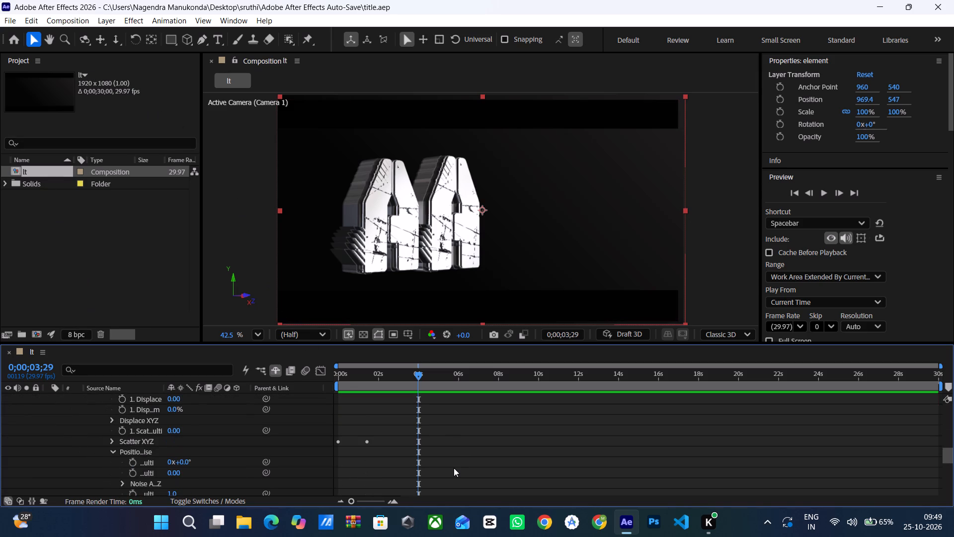
{"action": "scroll", "coordinate": [454, 468], "scroll_direction": "up", "scroll_amount": 2}
{"action": "scroll", "coordinate": [454, 468], "scroll_direction": "down", "scroll_amount": 6}
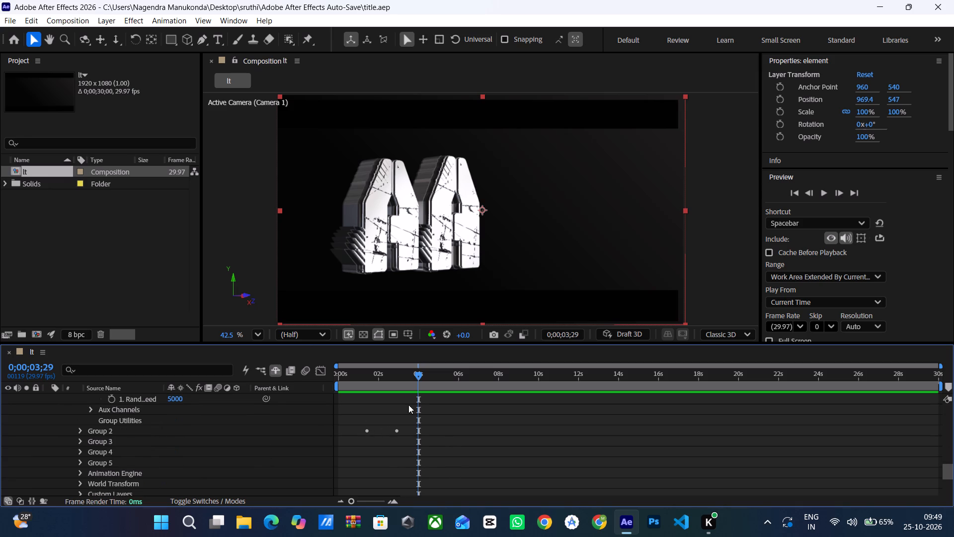
{"action": "scroll", "coordinate": [414, 423], "scroll_direction": "up", "scroll_amount": 8}
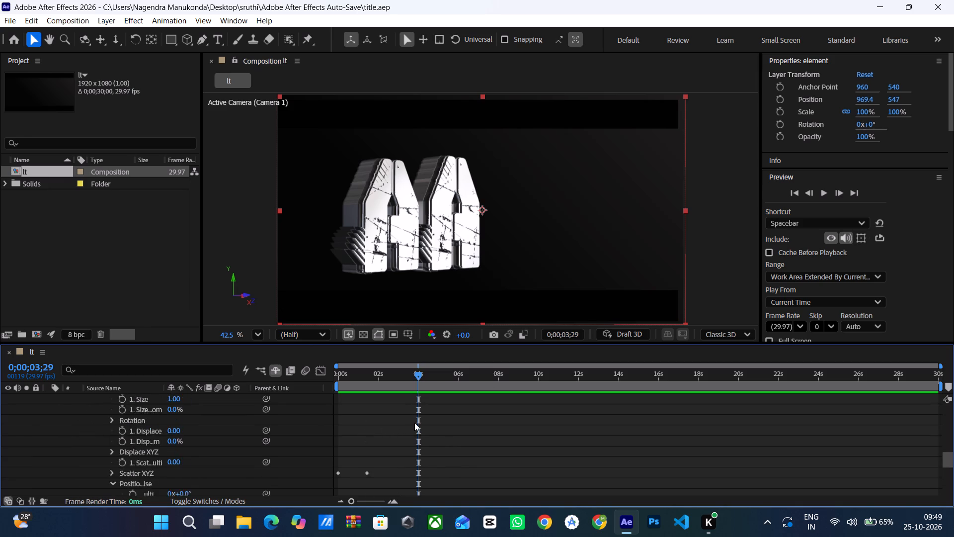
{"action": "scroll", "coordinate": [414, 423], "scroll_direction": "up", "scroll_amount": 12}
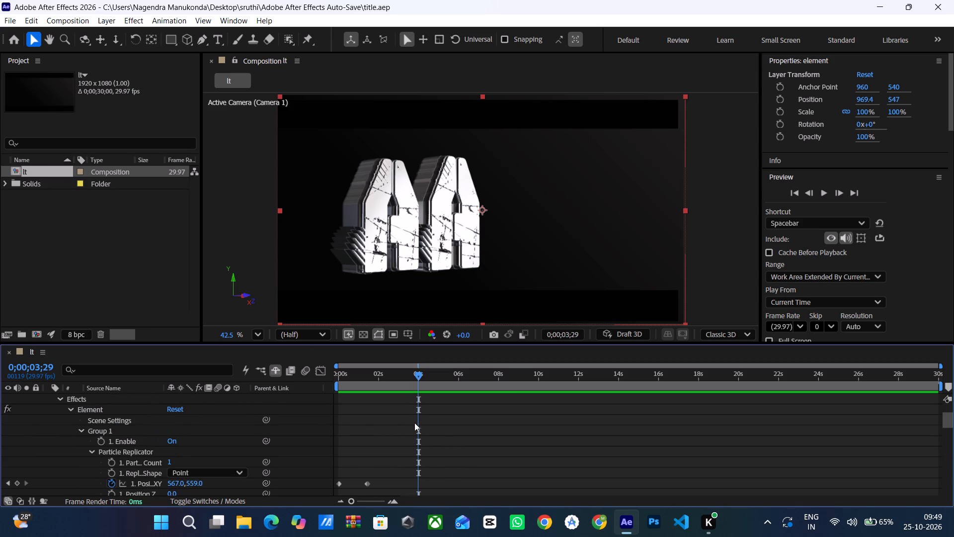
{"action": "scroll", "coordinate": [414, 423], "scroll_direction": "down", "scroll_amount": 6}
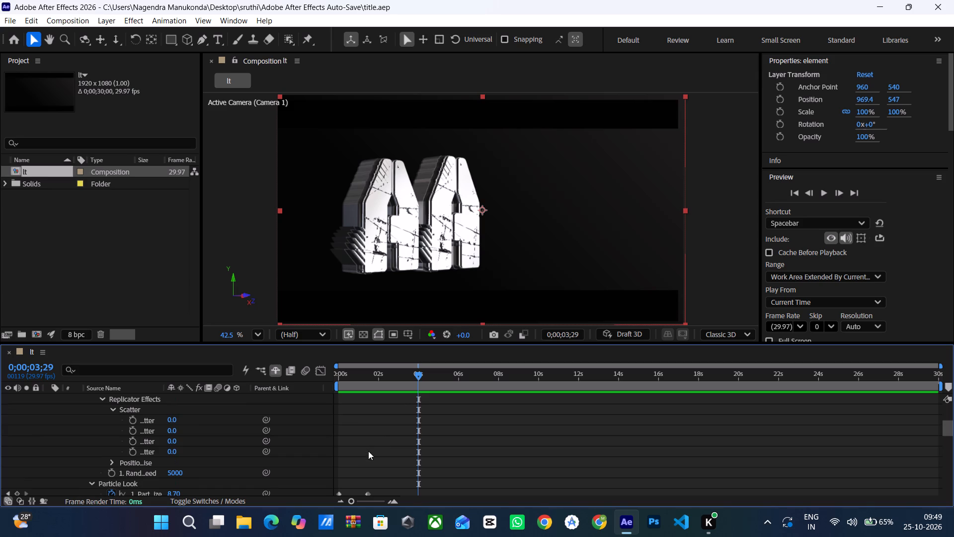
{"action": "left_click_drag", "start_coordinate": [417, 460], "coordinate": [383, 464]}
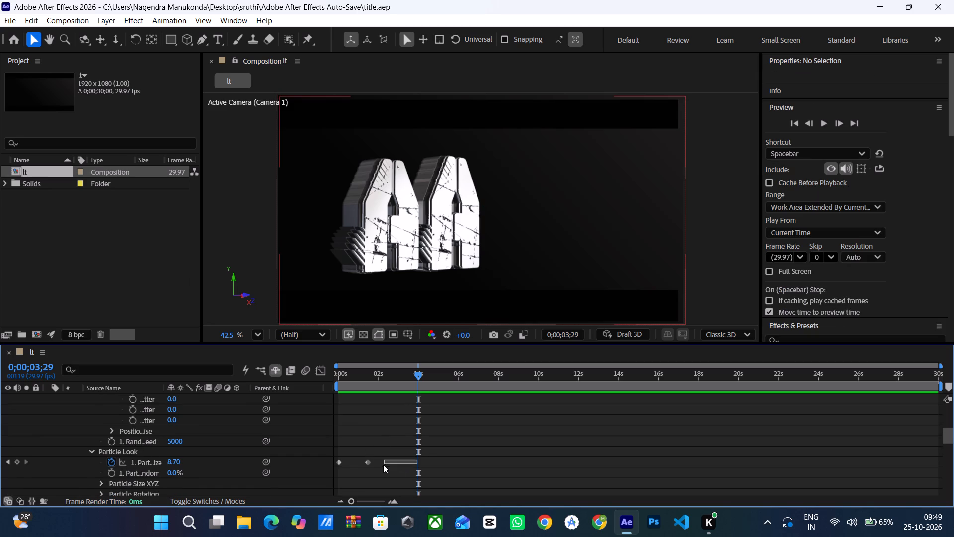
{"action": "left_click_drag", "start_coordinate": [383, 464], "coordinate": [369, 463]}
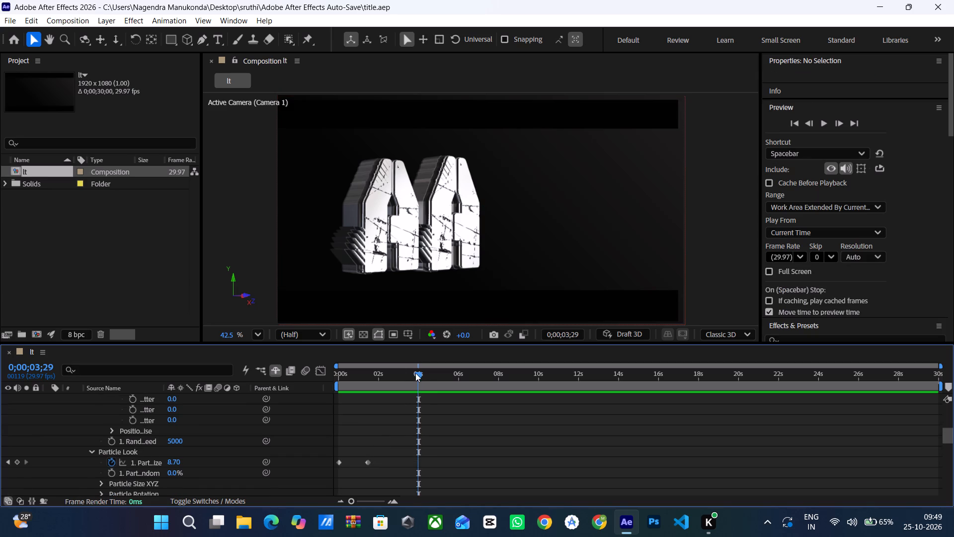
Scrub between 0;00;01;14 and 0;00;03;08 and examine the element layer's Group 1 and Group 2 keyframes in the timeline.
{"action": "left_click_drag", "start_coordinate": [417, 371], "coordinate": [367, 371]}
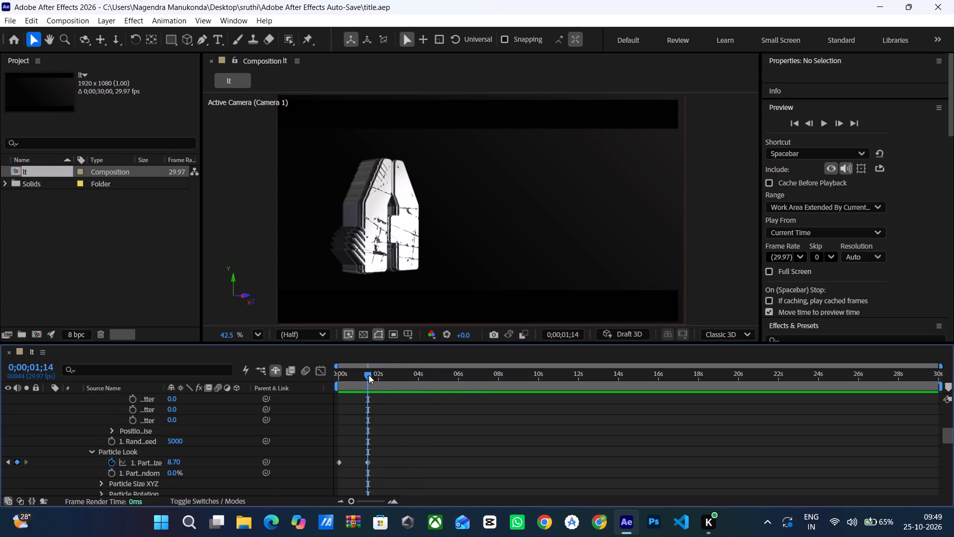
{"action": "left_click_drag", "start_coordinate": [368, 374], "coordinate": [404, 387]}
{"action": "scroll", "coordinate": [426, 430], "scroll_direction": "down", "scroll_amount": 5}
{"action": "scroll", "coordinate": [425, 431], "scroll_direction": "up", "scroll_amount": 1}
{"action": "scroll", "coordinate": [425, 431], "scroll_direction": "down", "scroll_amount": 3}
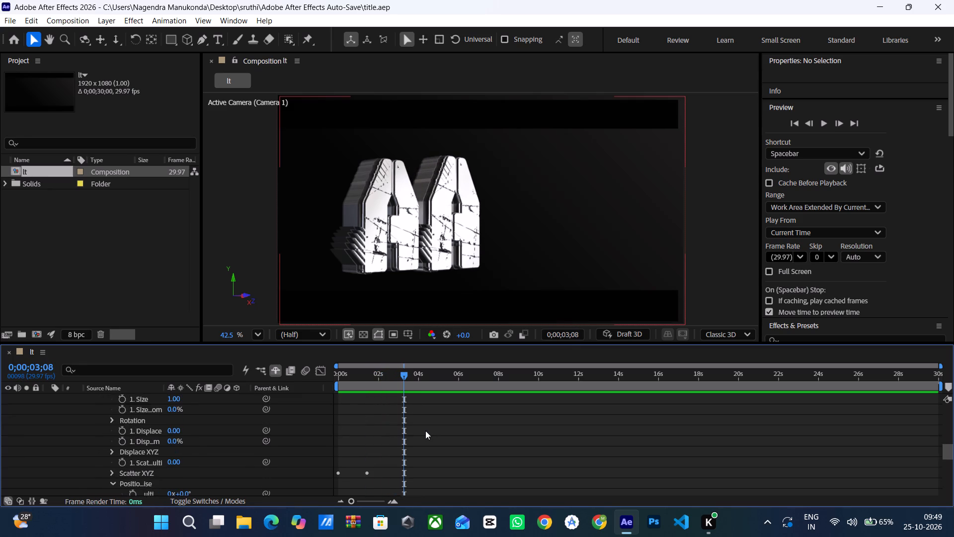
{"action": "scroll", "coordinate": [425, 431], "scroll_direction": "down", "scroll_amount": 5}
{"action": "scroll", "coordinate": [425, 431], "scroll_direction": "up", "scroll_amount": 2}
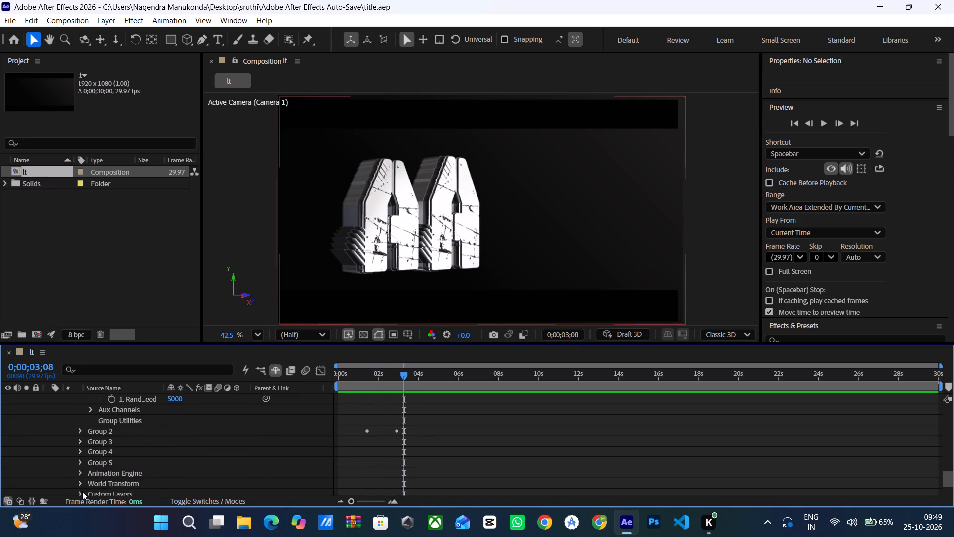
{"action": "scroll", "coordinate": [75, 477], "scroll_direction": "up", "scroll_amount": 12}
{"action": "scroll", "coordinate": [77, 476], "scroll_direction": "up", "scroll_amount": 9}
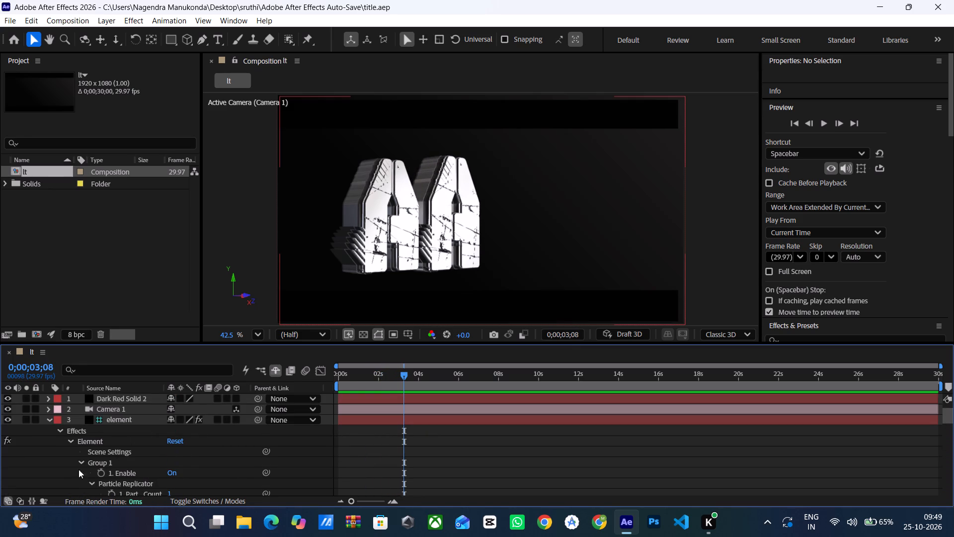
Collapse the Element effect and the whole Effects group of the element layer in the timeline.
{"action": "left_click", "coordinate": [71, 438]}
{"action": "left_click", "coordinate": [61, 431]}
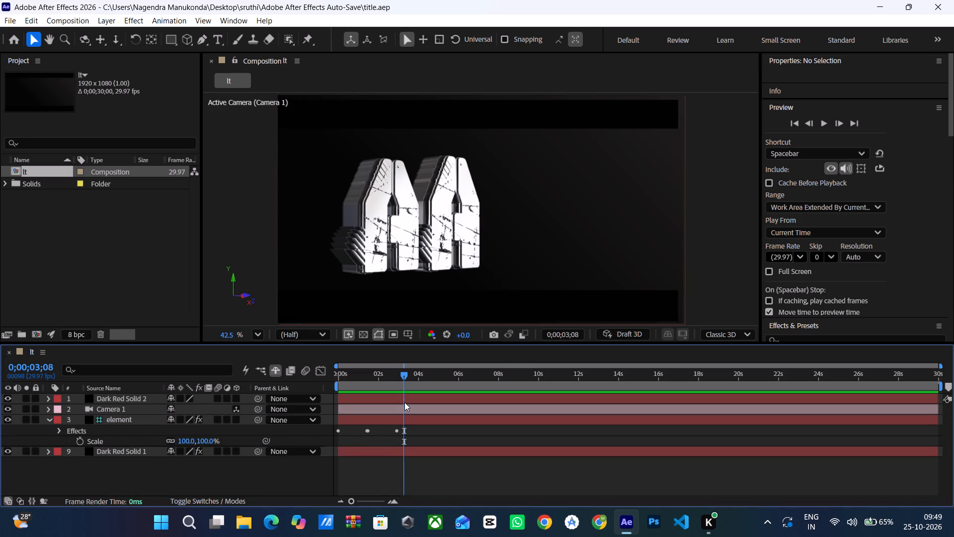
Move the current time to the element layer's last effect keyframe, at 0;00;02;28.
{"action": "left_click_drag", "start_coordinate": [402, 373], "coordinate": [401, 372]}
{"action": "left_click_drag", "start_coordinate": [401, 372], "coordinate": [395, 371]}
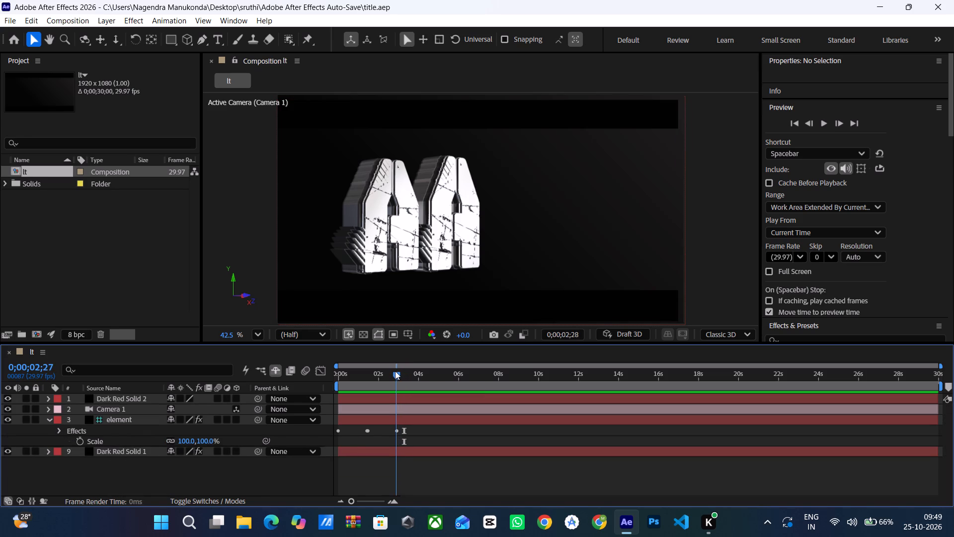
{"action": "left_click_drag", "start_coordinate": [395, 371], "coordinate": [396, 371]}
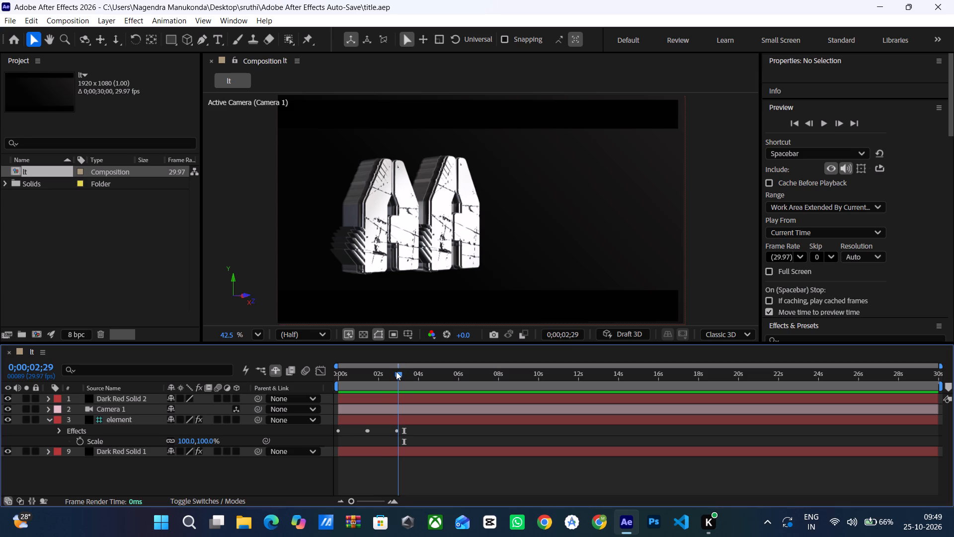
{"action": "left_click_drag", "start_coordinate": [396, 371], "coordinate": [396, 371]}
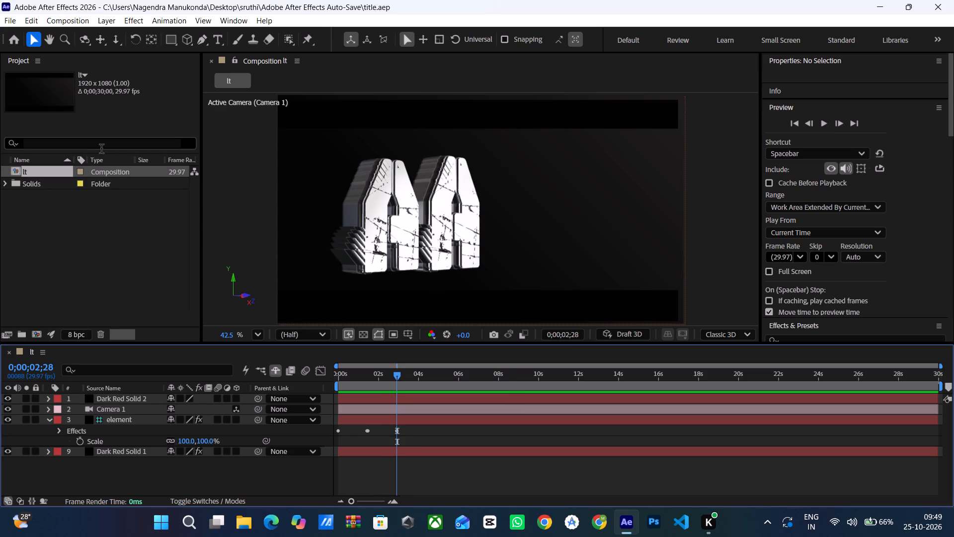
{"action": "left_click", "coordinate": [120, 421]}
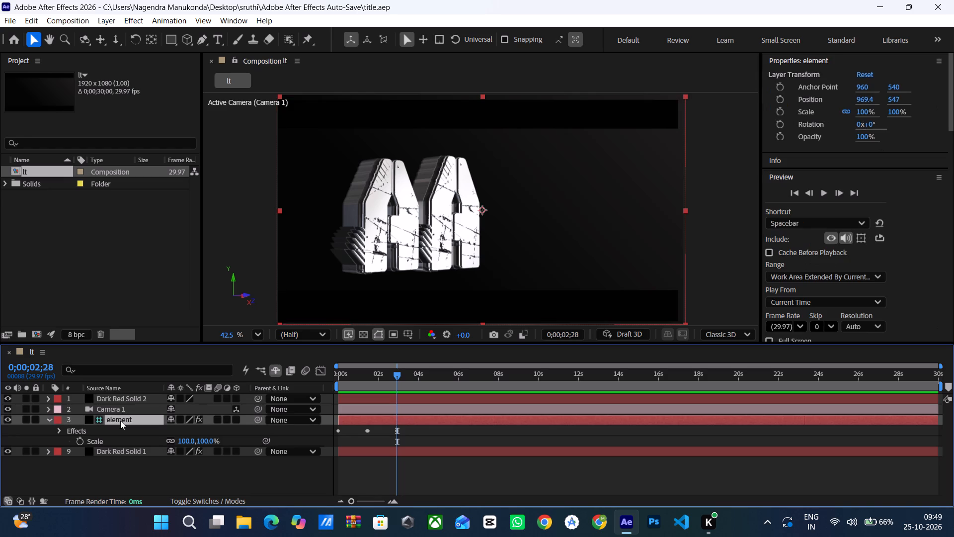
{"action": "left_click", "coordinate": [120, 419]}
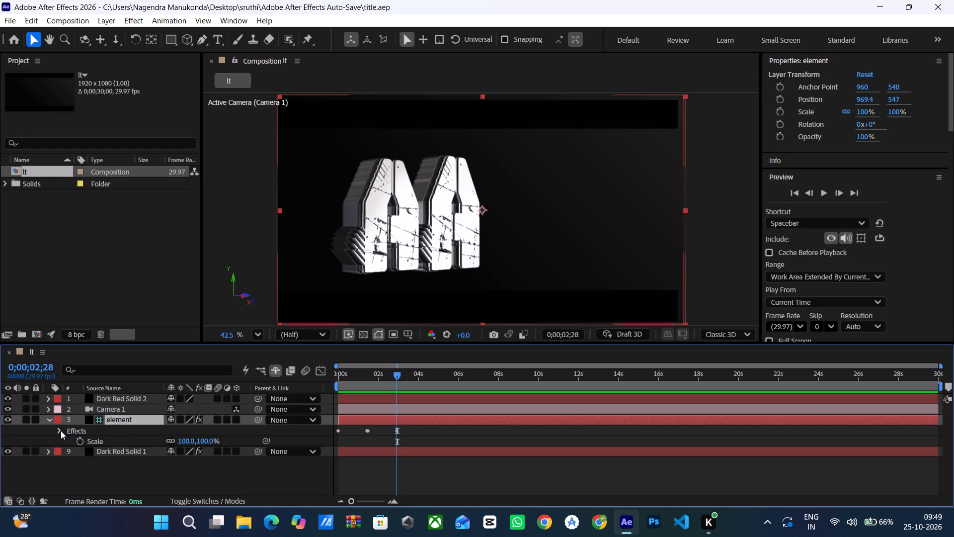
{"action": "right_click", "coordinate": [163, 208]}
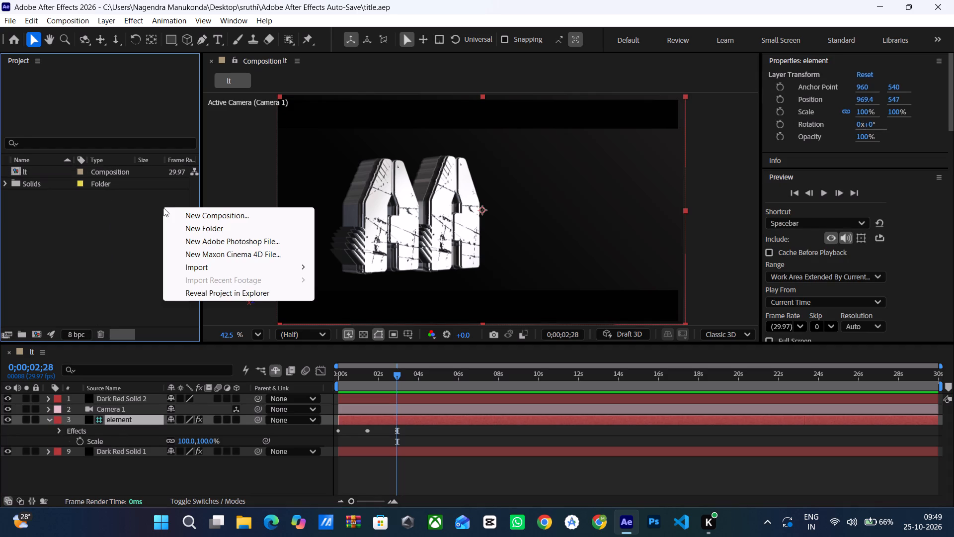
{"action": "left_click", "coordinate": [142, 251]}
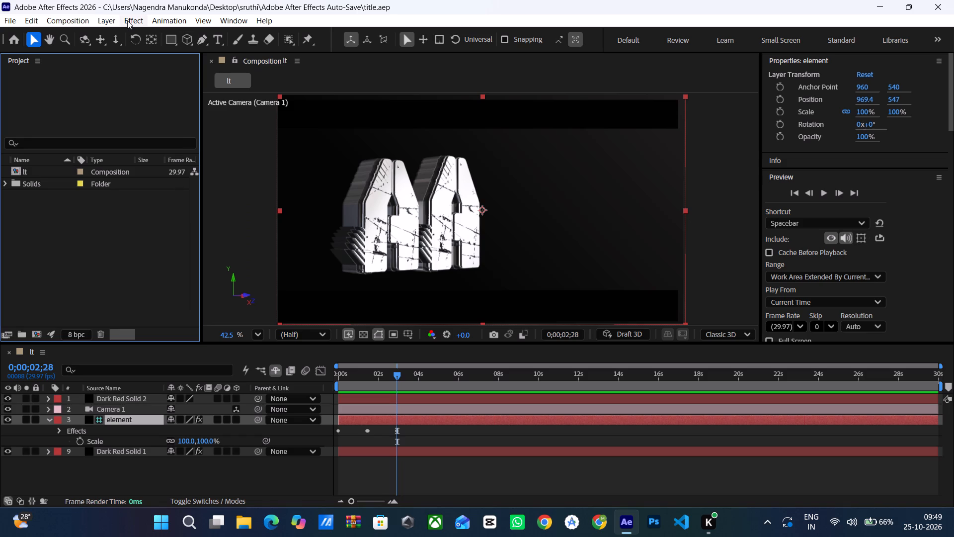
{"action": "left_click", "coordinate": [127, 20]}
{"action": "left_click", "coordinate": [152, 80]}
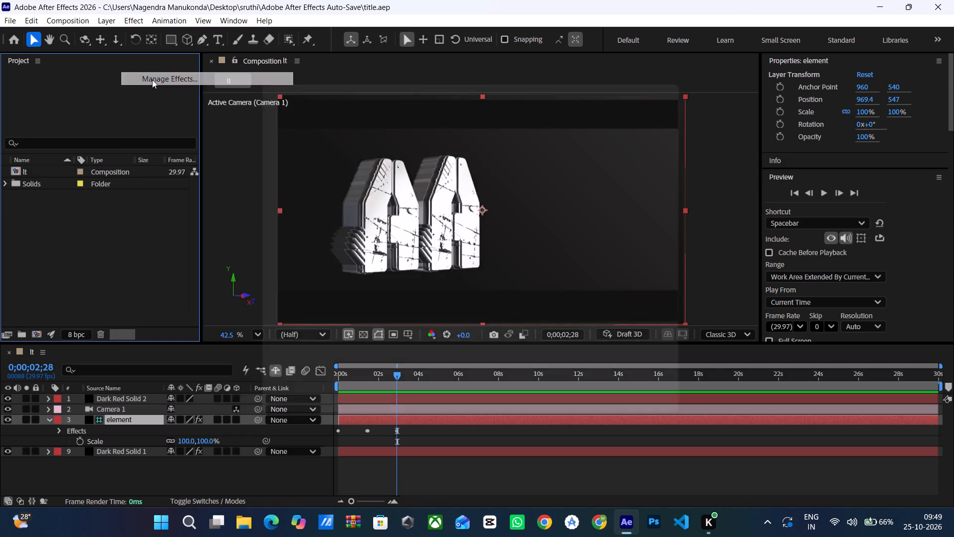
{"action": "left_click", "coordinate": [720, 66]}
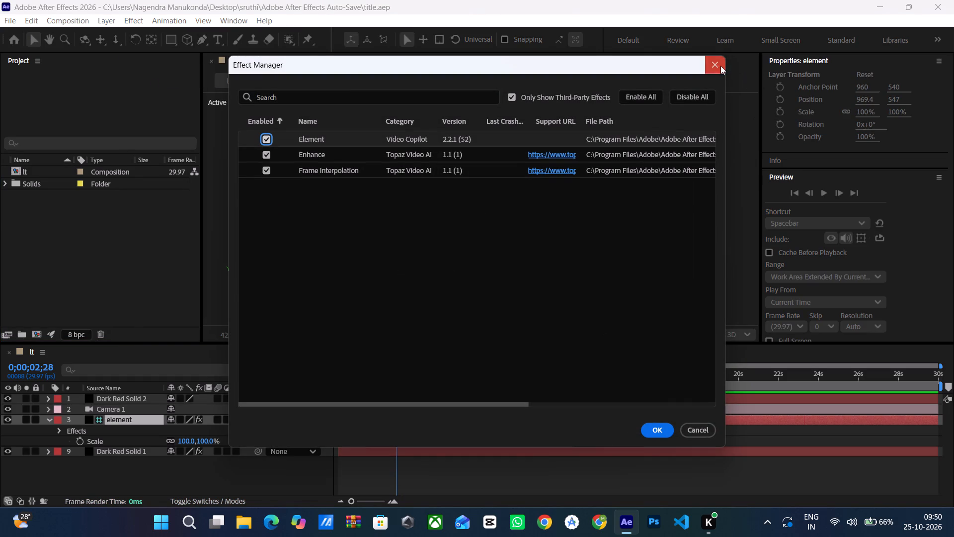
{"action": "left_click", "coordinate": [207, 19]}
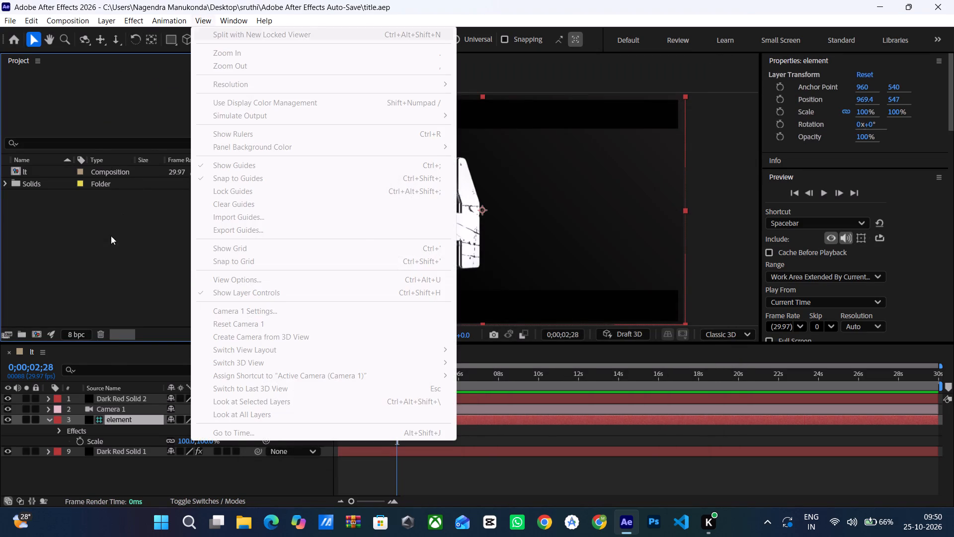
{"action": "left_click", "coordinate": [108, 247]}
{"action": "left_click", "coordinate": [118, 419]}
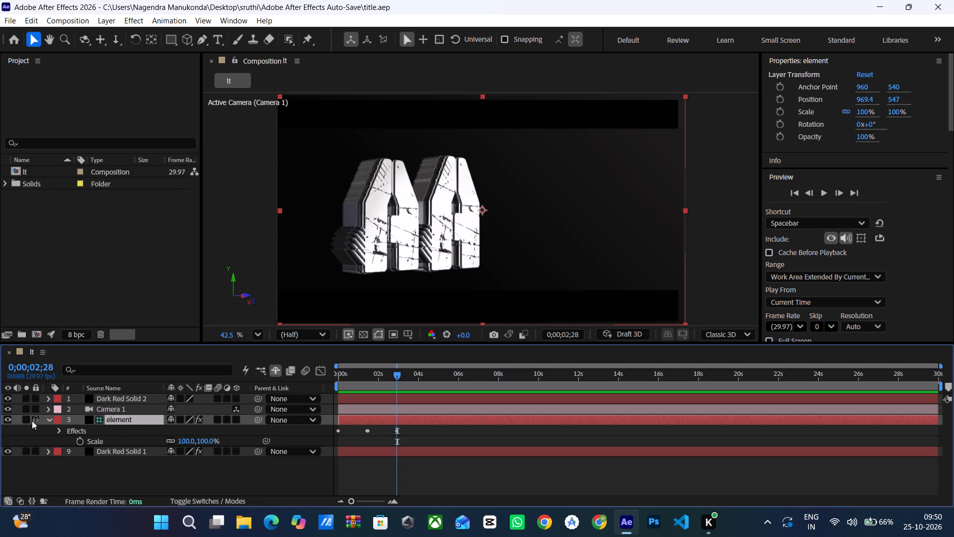
Look through the Solids folder in the project for the element solid.
{"action": "left_click", "coordinate": [38, 182]}
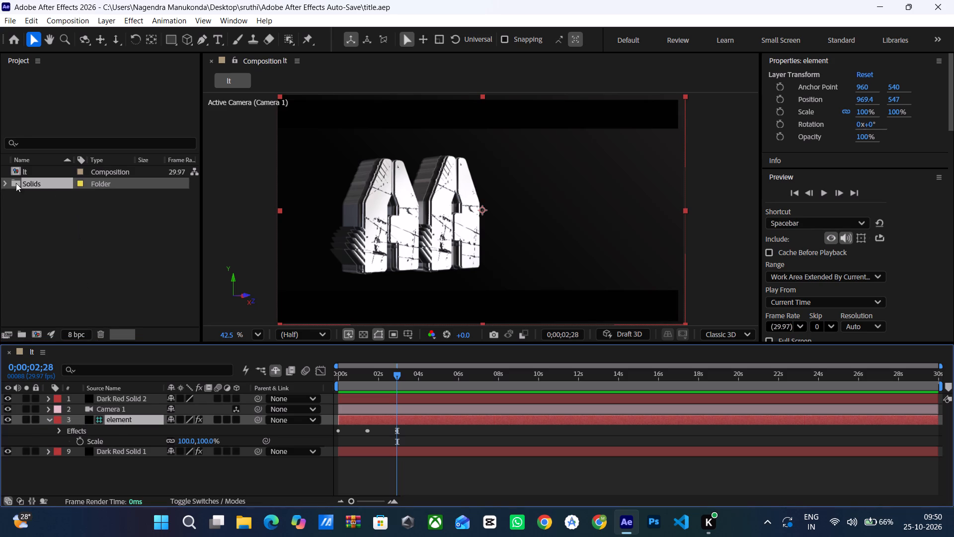
{"action": "left_click", "coordinate": [0, 183]}
{"action": "left_click", "coordinate": [7, 183]}
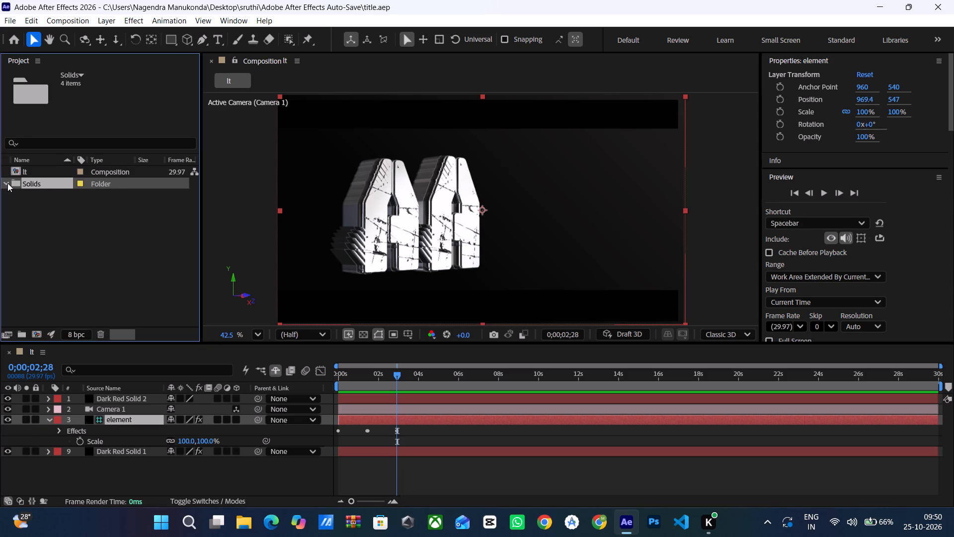
{"action": "left_click", "coordinate": [39, 229]}
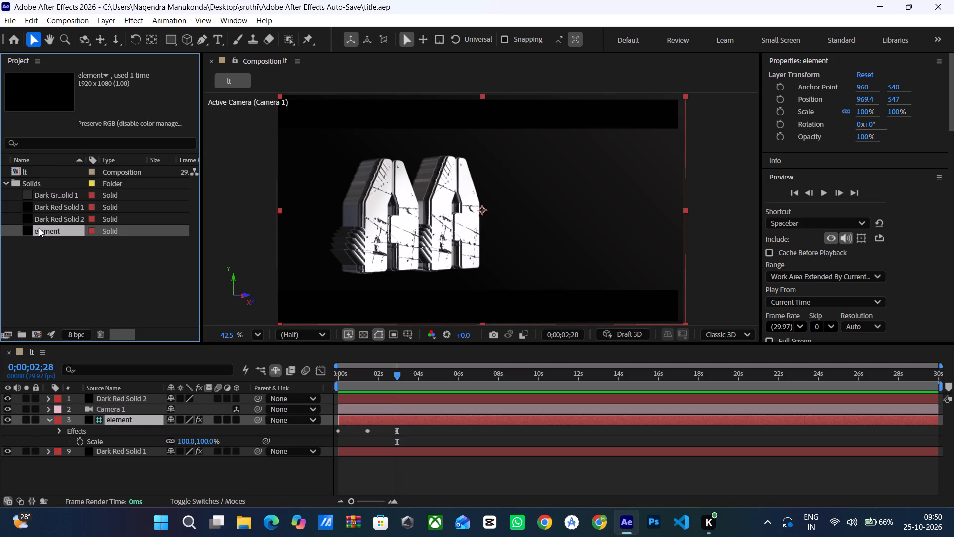
{"action": "left_click", "coordinate": [41, 249]}
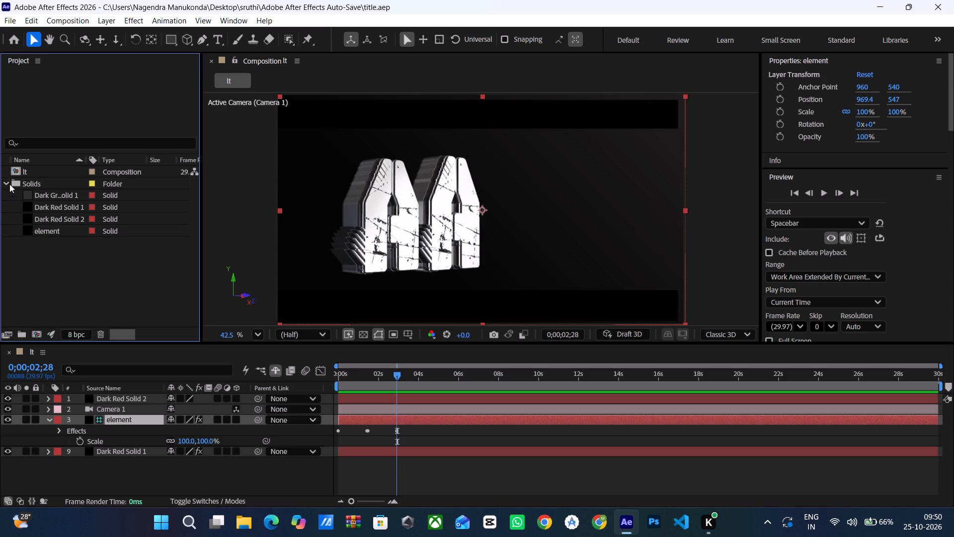
{"action": "left_click", "coordinate": [7, 177]}
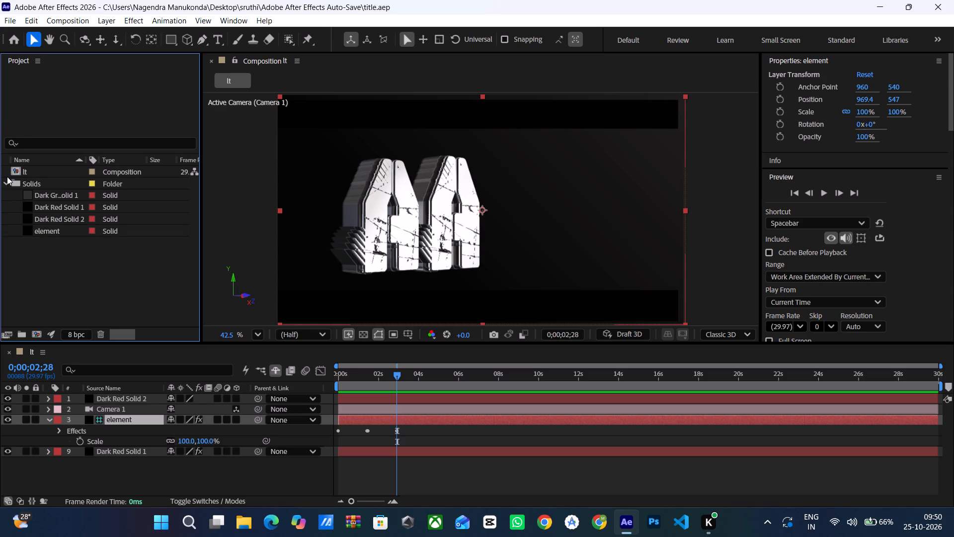
{"action": "left_click", "coordinate": [10, 184]}
{"action": "left_click", "coordinate": [76, 176]}
{"action": "left_click", "coordinate": [40, 235]}
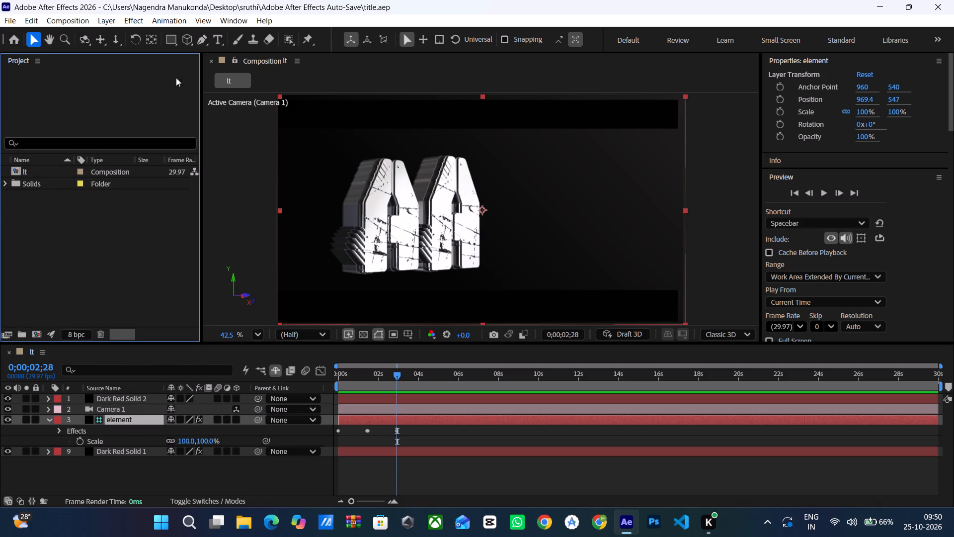
Inspect which effects are applied to the element layer in the timeline.
{"action": "left_click", "coordinate": [238, 242]}
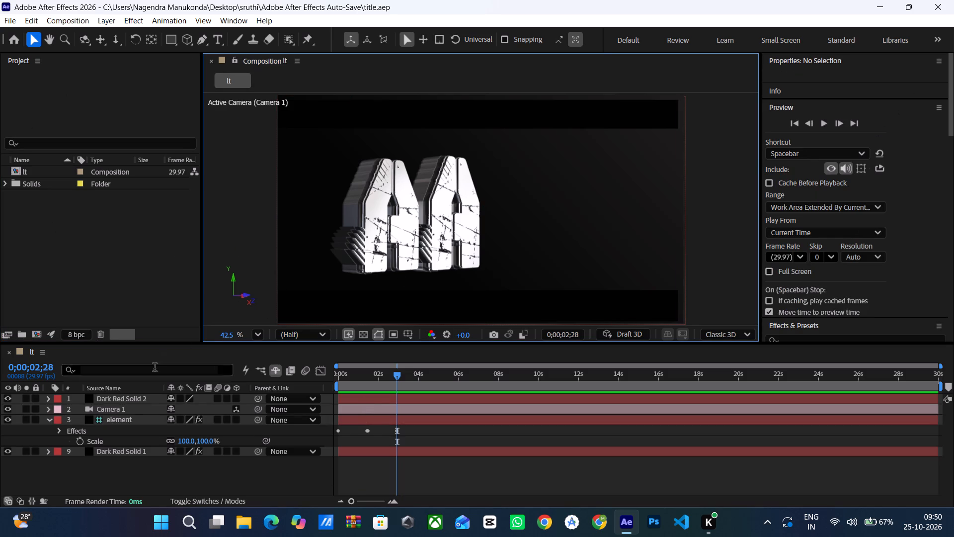
{"action": "left_click", "coordinate": [109, 416]}
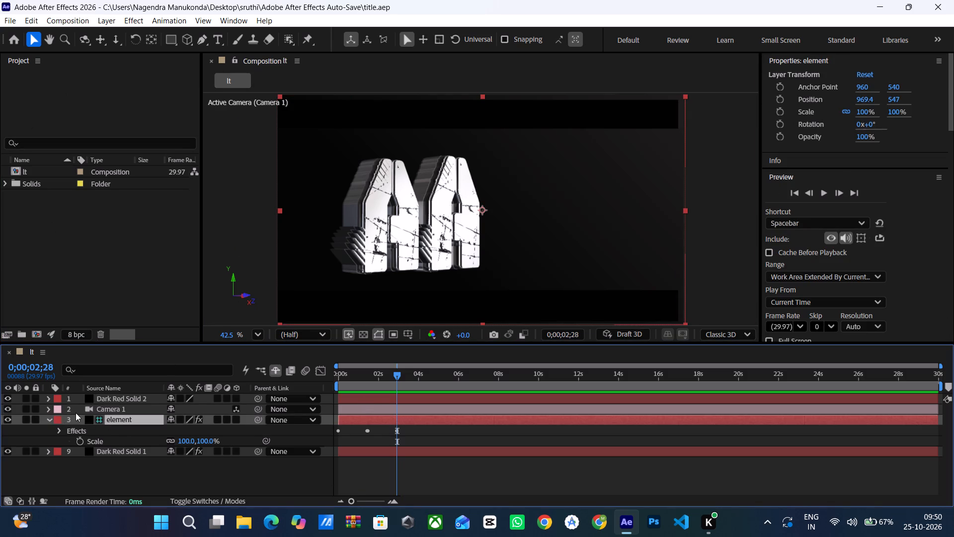
{"action": "left_click", "coordinate": [77, 420]}
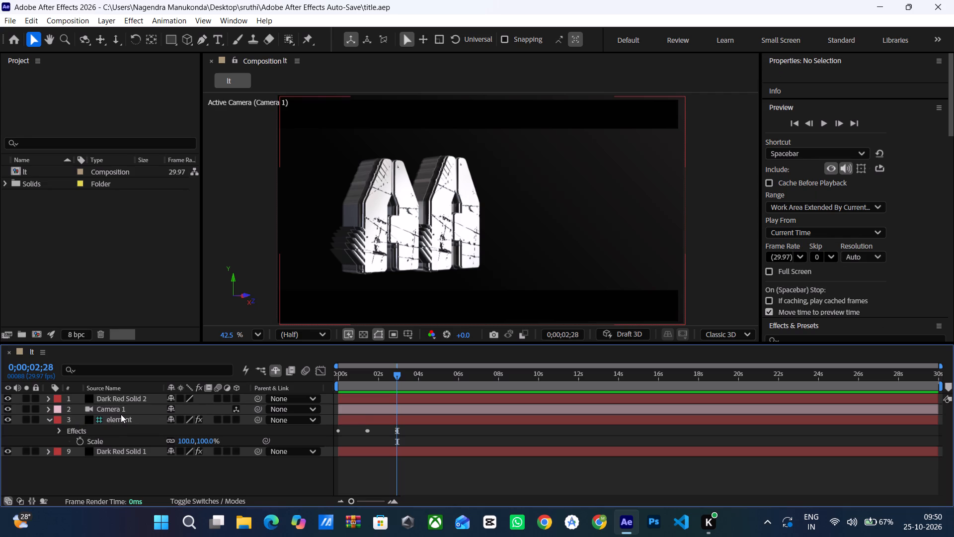
{"action": "left_click", "coordinate": [56, 430]}
{"action": "left_click", "coordinate": [73, 430]}
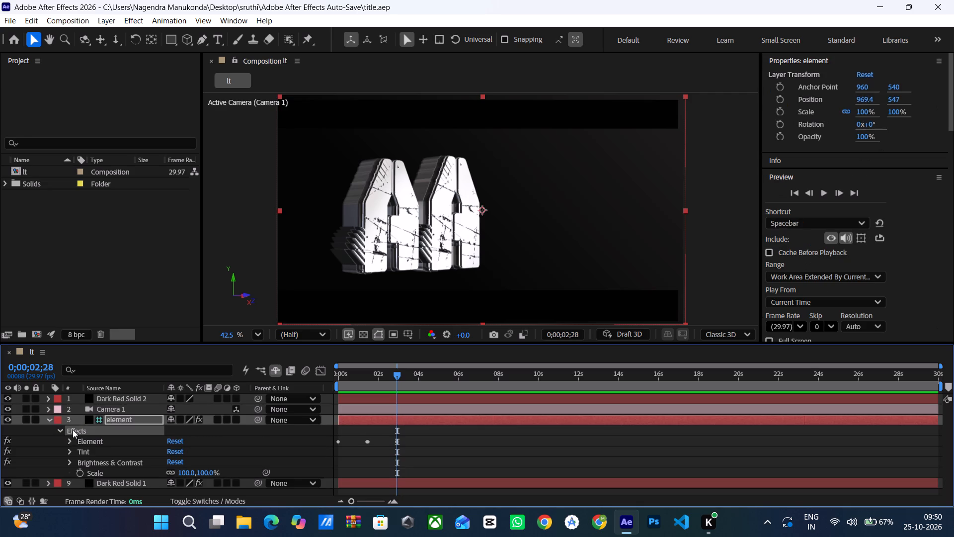
{"action": "left_click", "coordinate": [76, 428]}
{"action": "left_click", "coordinate": [57, 431]}
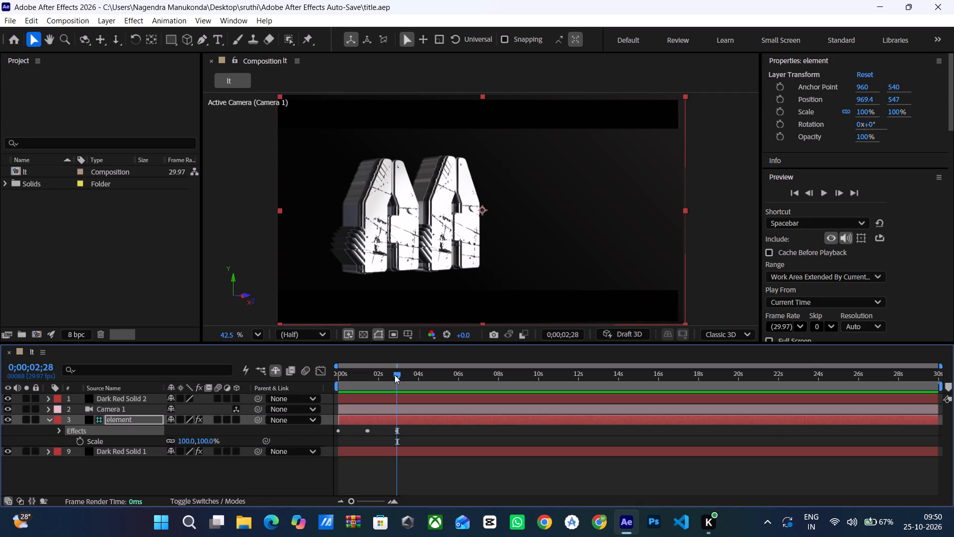
Play back the title animation from the start of the composition.
{"action": "left_click_drag", "start_coordinate": [394, 374], "coordinate": [267, 383]}
{"action": "key", "text": "space"}
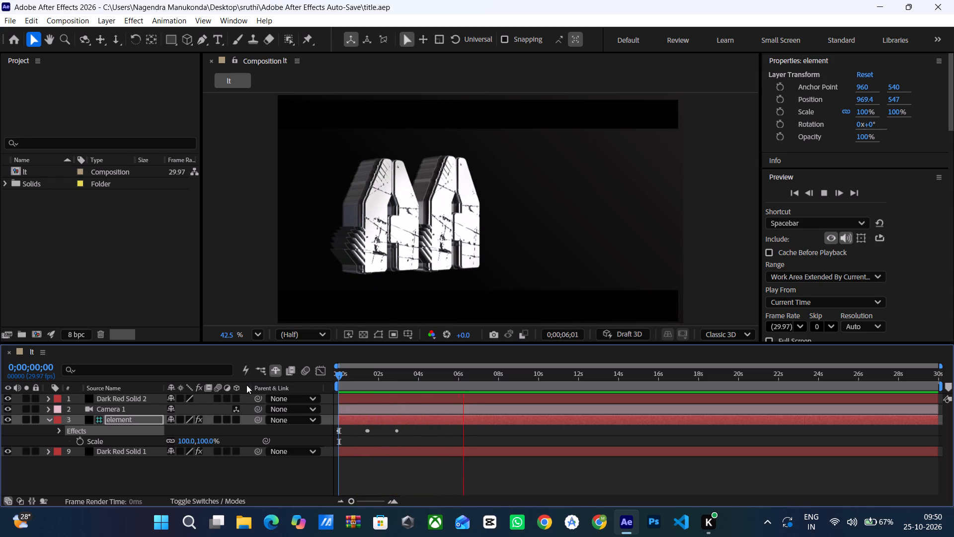
{"action": "left_click", "coordinate": [394, 421]}
Move the current time to 0;00;02;27, at the element layer's last effect keyframe.
{"action": "left_click_drag", "start_coordinate": [339, 371], "coordinate": [358, 372]}
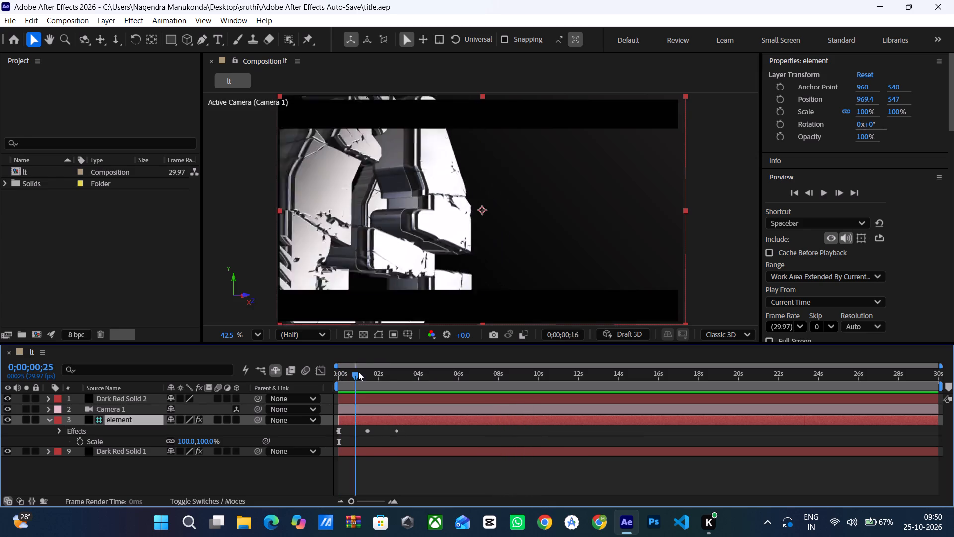
{"action": "left_click_drag", "start_coordinate": [358, 372], "coordinate": [396, 387]}
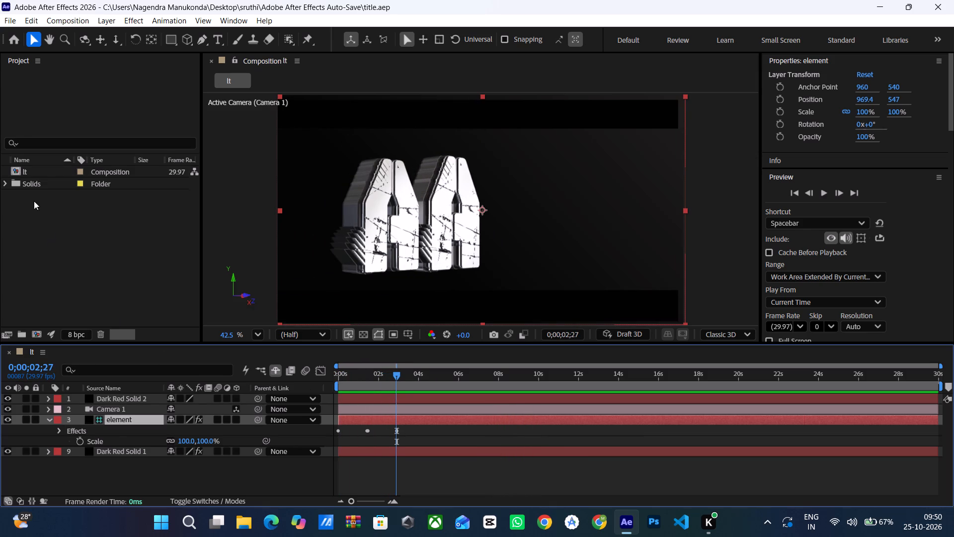
Reselect the element layer and inspect the mask and transform properties of the Dark Red Solid 2 layer.
{"action": "left_click", "coordinate": [111, 421]}
{"action": "left_click", "coordinate": [111, 418]}
{"action": "left_click", "coordinate": [47, 399]}
{"action": "left_click", "coordinate": [47, 399]}
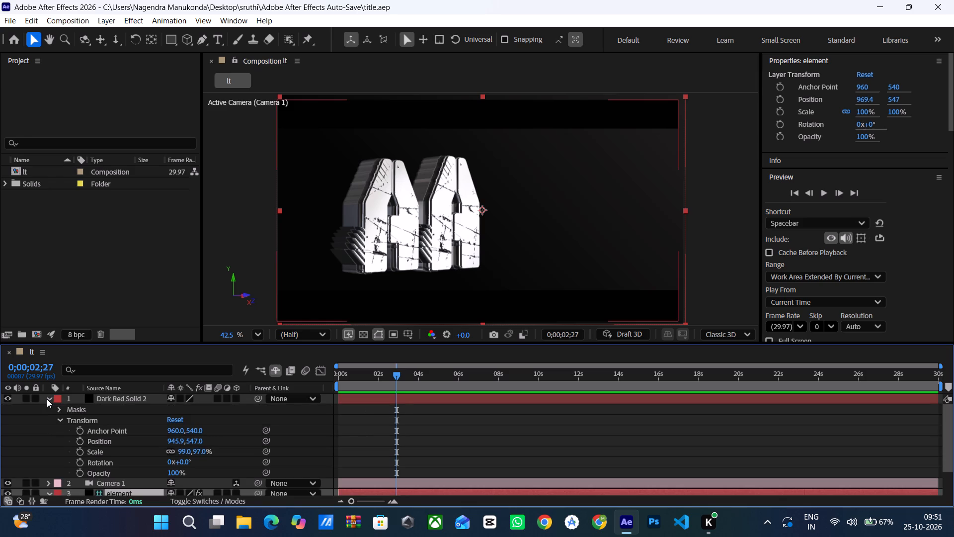
Look through the Camera 1, element and Dark Red Solid 1 layers for the element effect settings, leaving the layers collapsed.
{"action": "left_click", "coordinate": [104, 395]}
{"action": "left_click", "coordinate": [106, 408]}
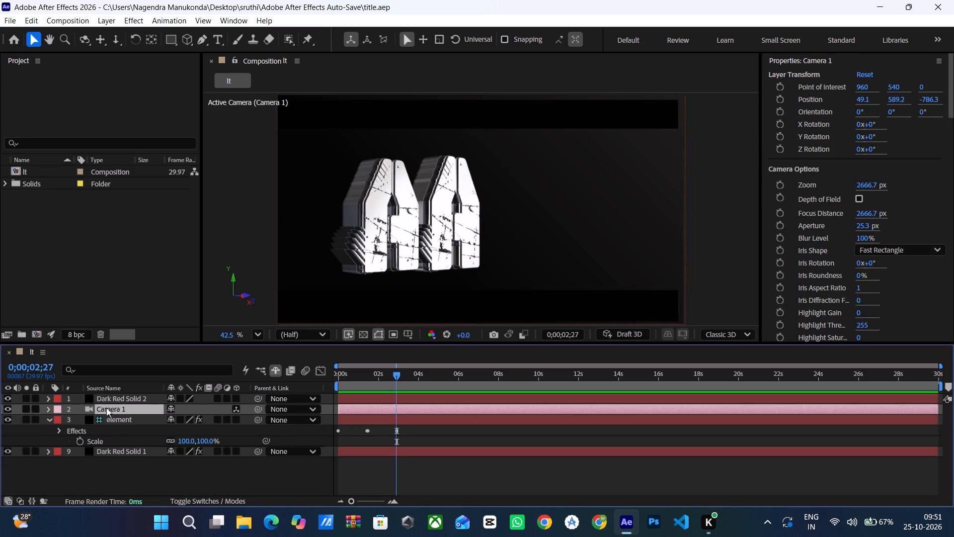
{"action": "left_click", "coordinate": [111, 420]}
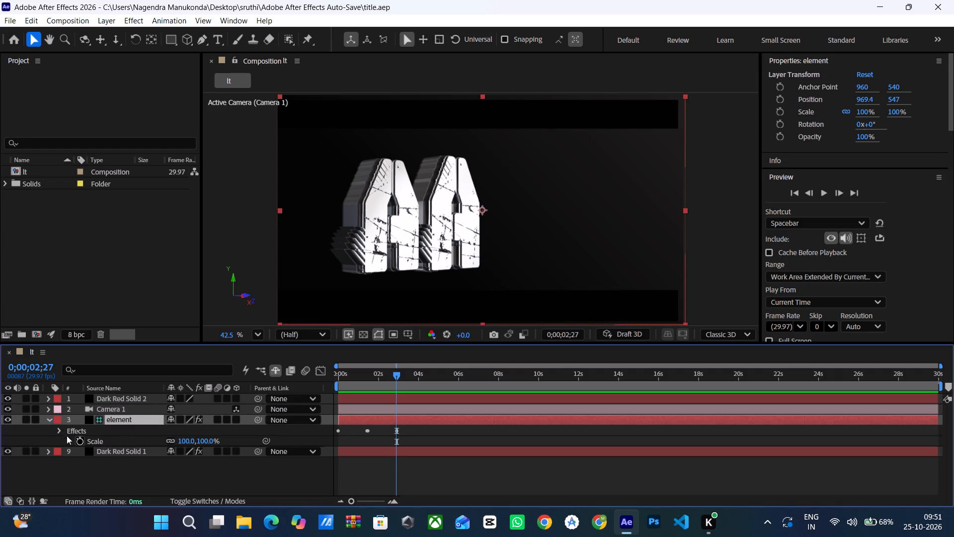
{"action": "left_click", "coordinate": [114, 448]}
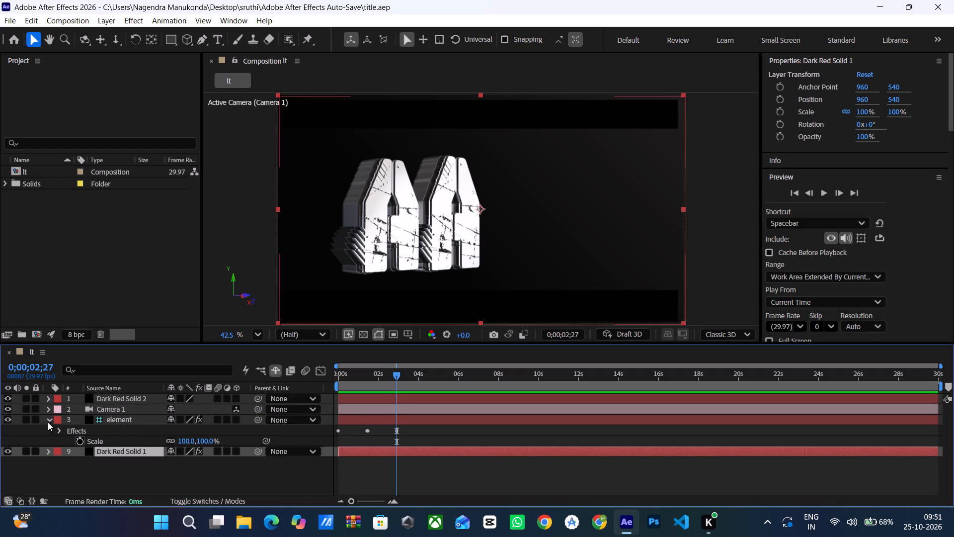
{"action": "left_click", "coordinate": [47, 419]}
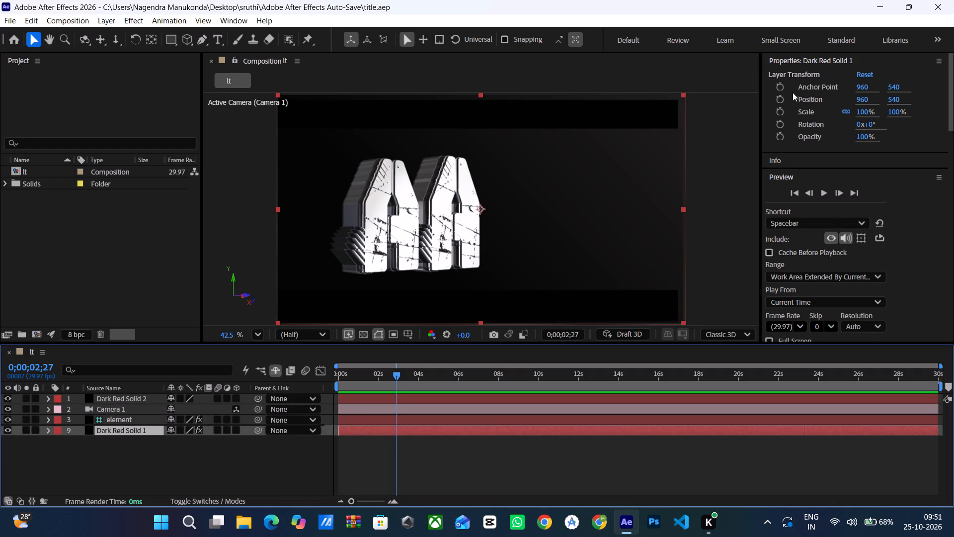
{"action": "scroll", "coordinate": [776, 210], "scroll_direction": "down", "scroll_amount": 5}
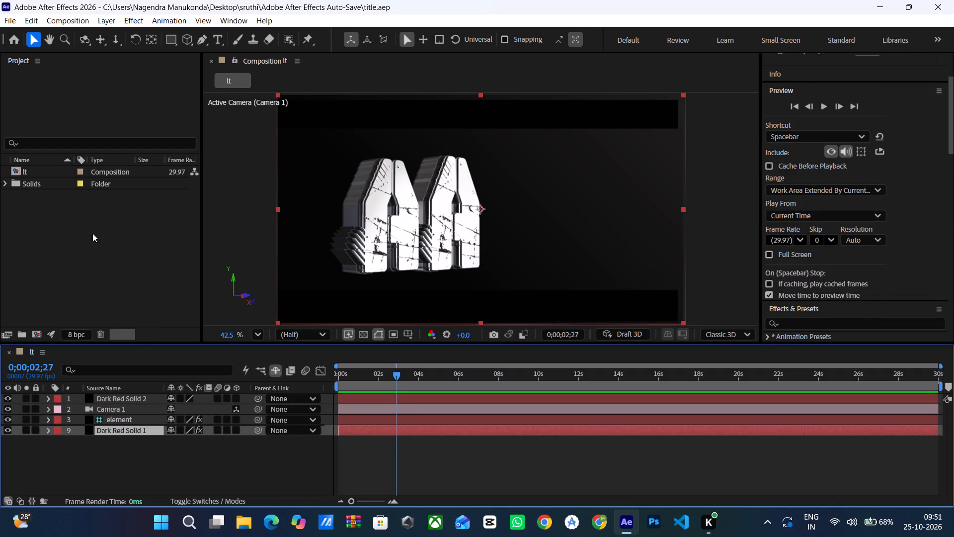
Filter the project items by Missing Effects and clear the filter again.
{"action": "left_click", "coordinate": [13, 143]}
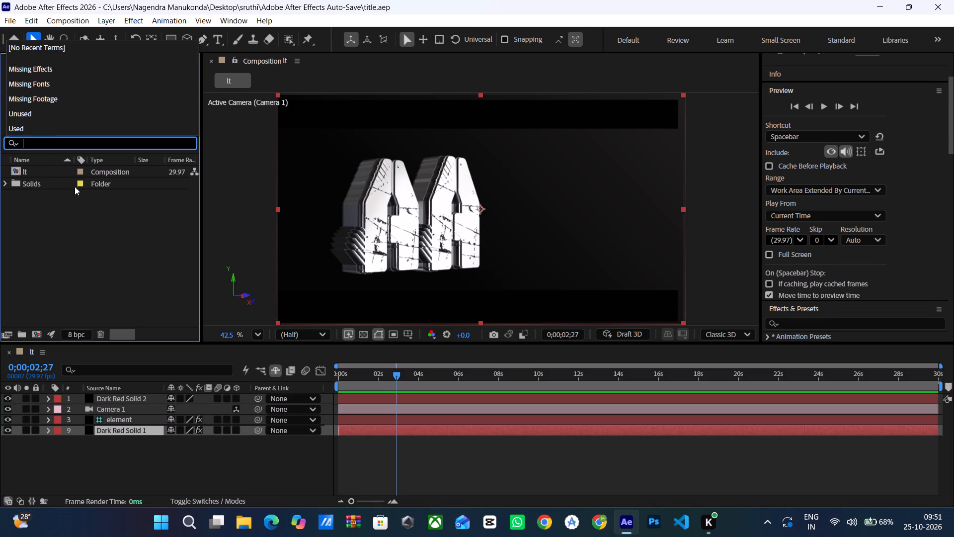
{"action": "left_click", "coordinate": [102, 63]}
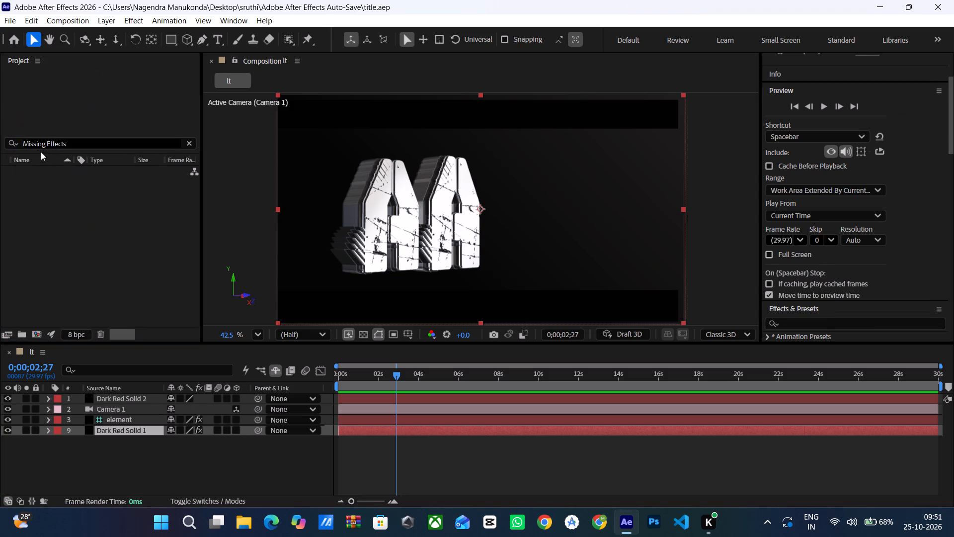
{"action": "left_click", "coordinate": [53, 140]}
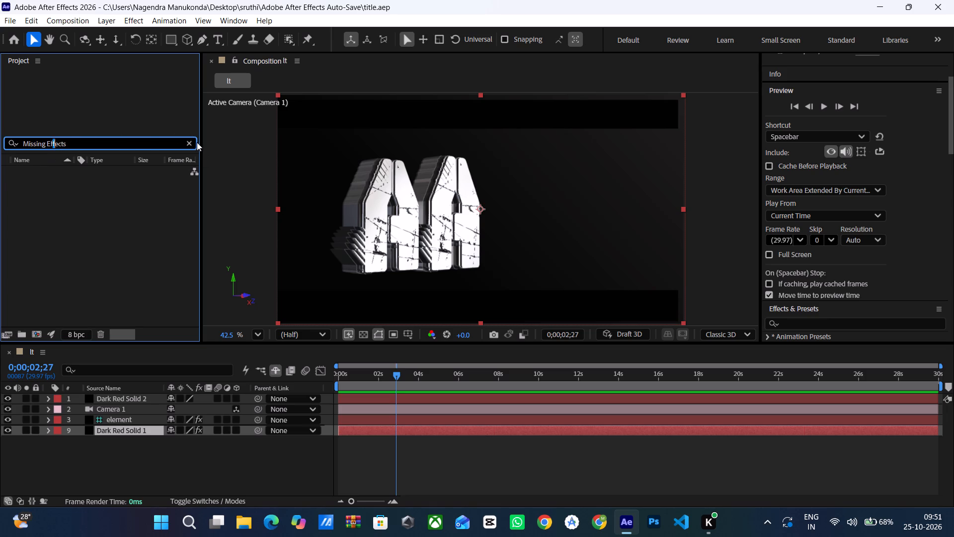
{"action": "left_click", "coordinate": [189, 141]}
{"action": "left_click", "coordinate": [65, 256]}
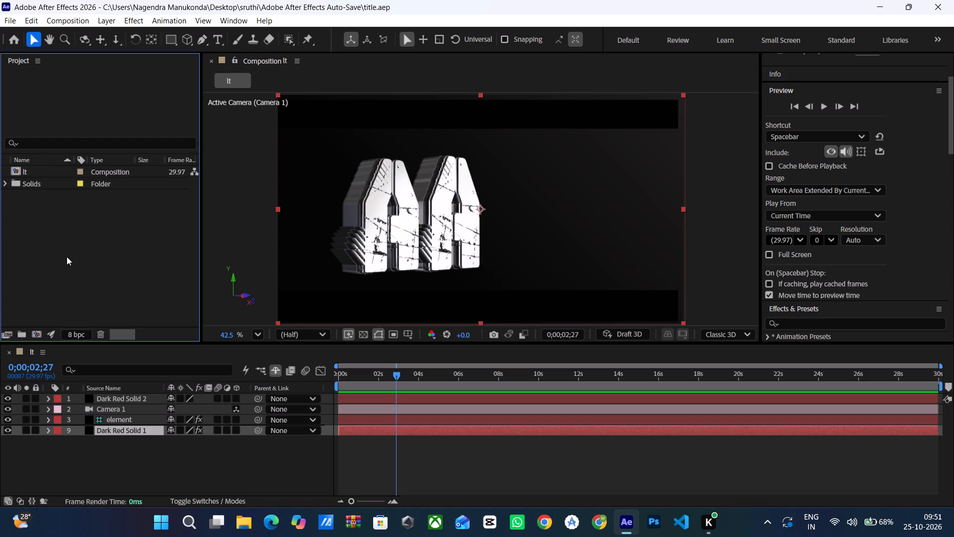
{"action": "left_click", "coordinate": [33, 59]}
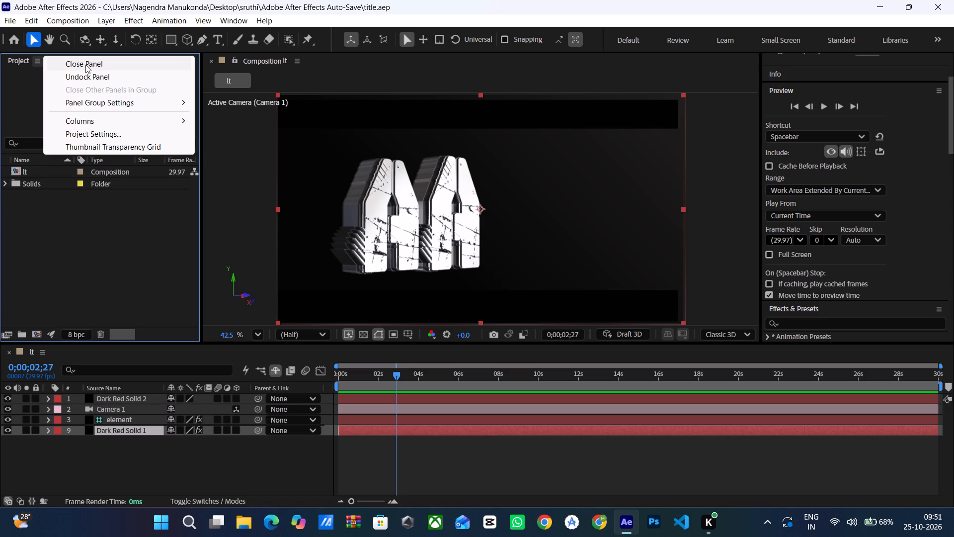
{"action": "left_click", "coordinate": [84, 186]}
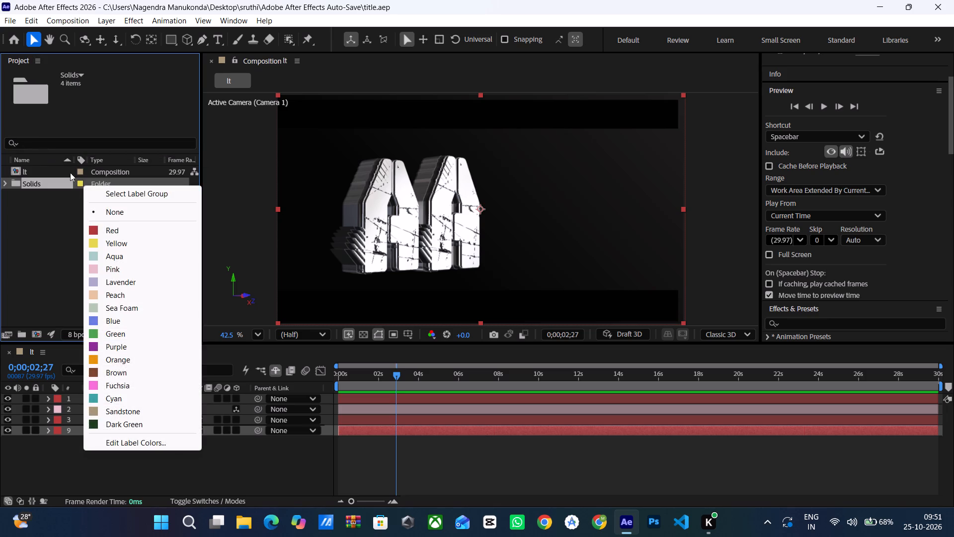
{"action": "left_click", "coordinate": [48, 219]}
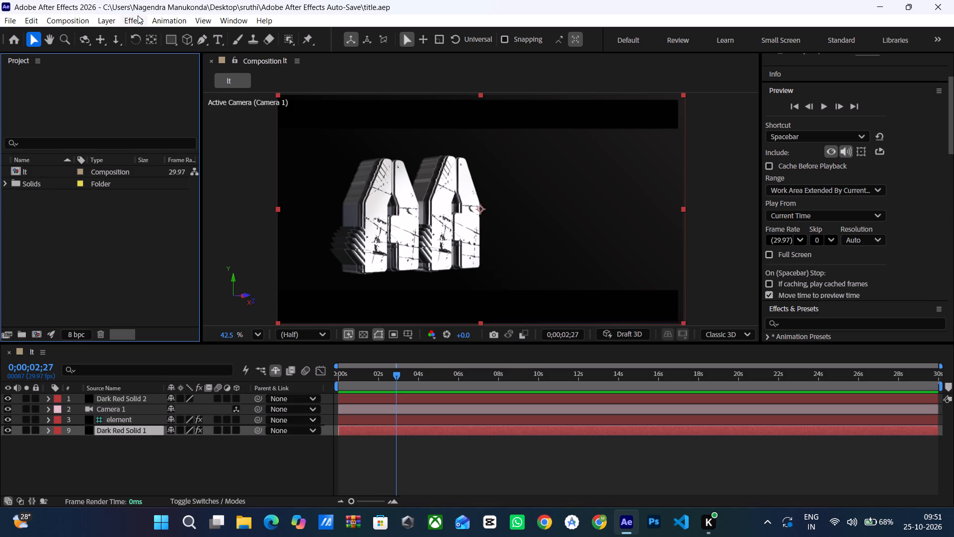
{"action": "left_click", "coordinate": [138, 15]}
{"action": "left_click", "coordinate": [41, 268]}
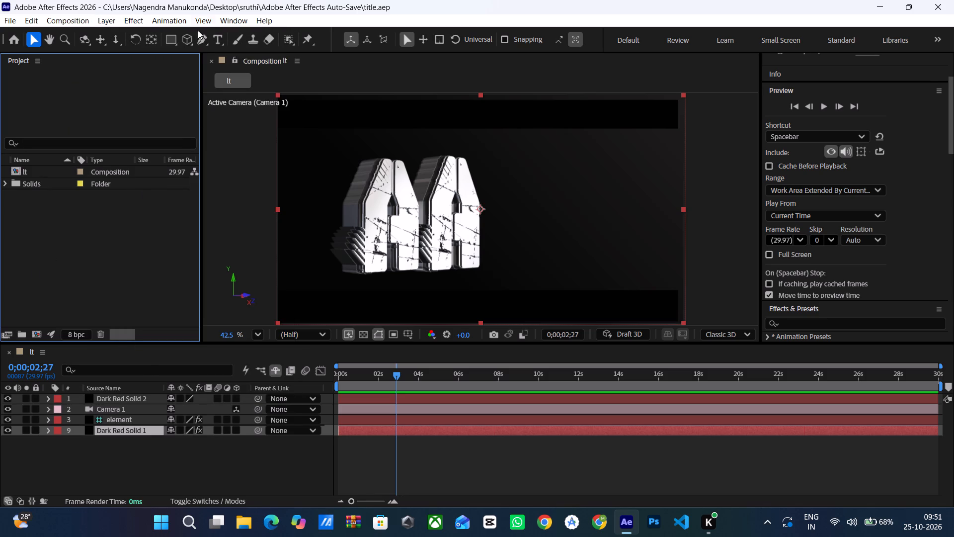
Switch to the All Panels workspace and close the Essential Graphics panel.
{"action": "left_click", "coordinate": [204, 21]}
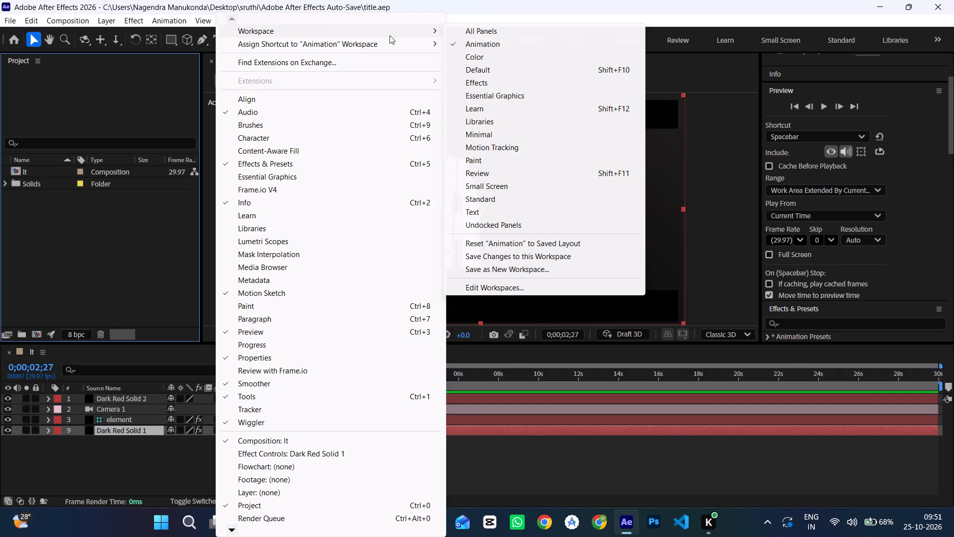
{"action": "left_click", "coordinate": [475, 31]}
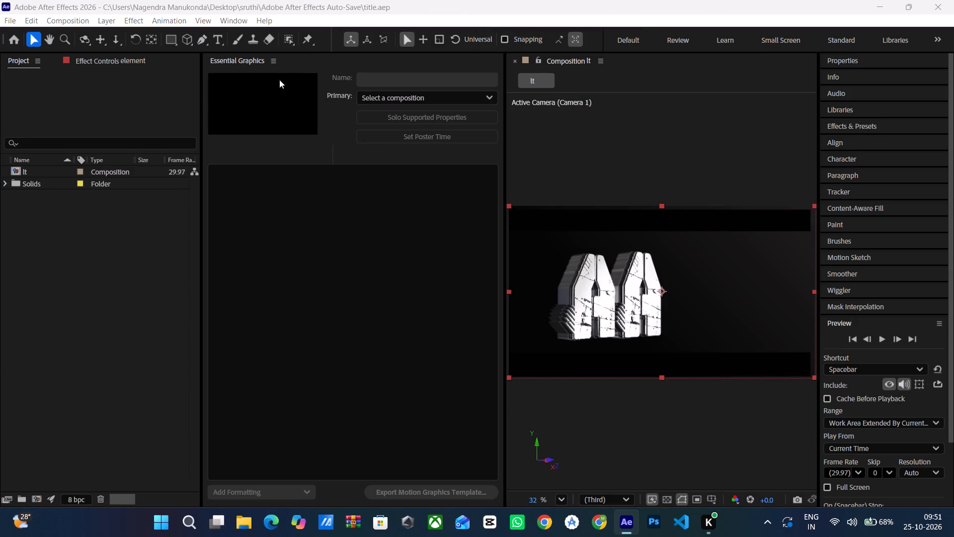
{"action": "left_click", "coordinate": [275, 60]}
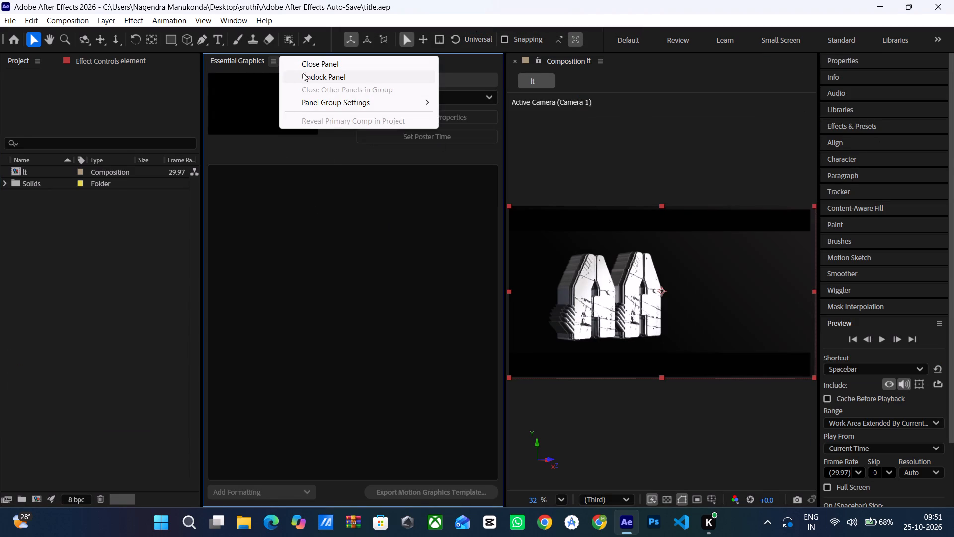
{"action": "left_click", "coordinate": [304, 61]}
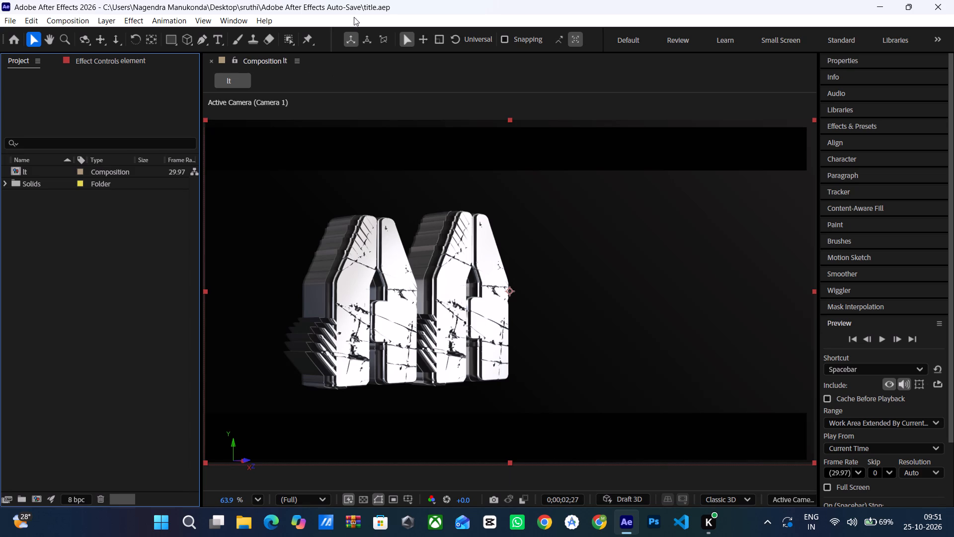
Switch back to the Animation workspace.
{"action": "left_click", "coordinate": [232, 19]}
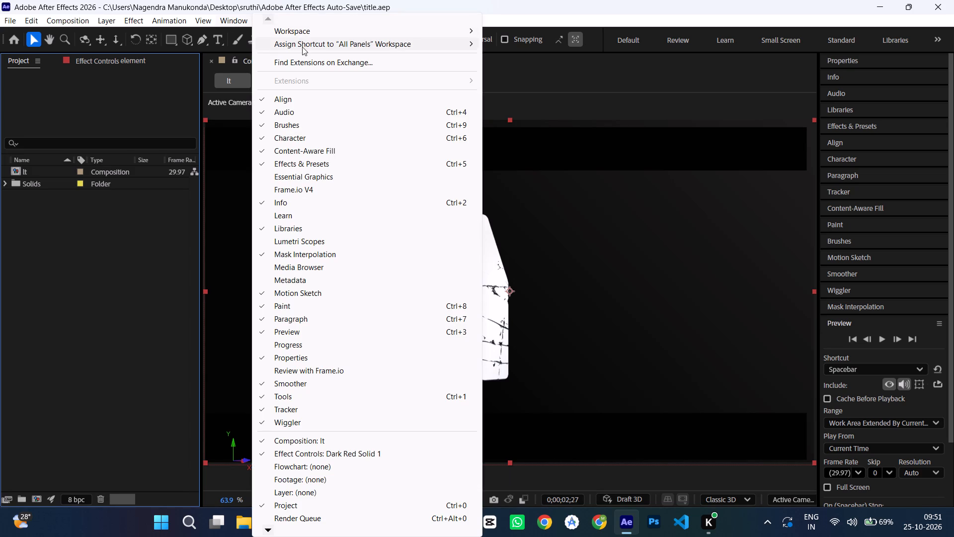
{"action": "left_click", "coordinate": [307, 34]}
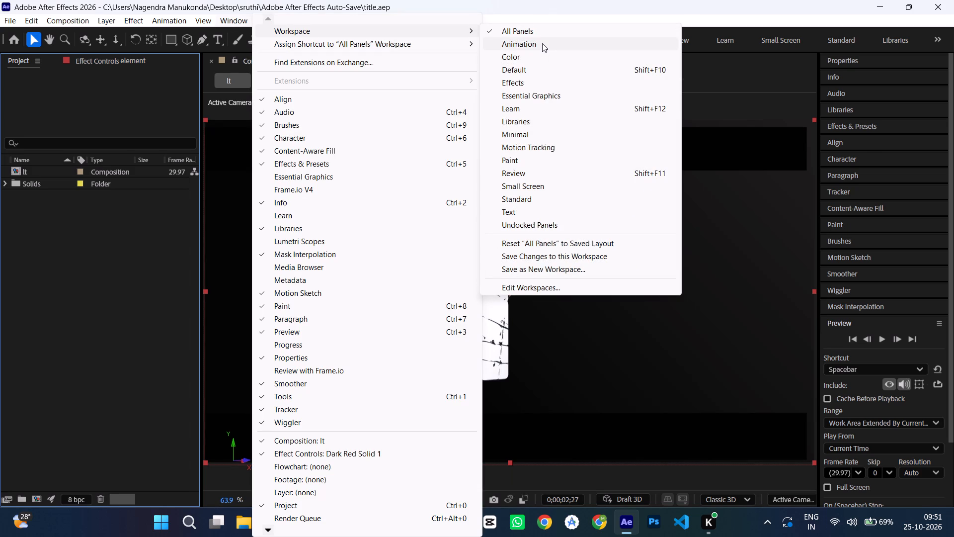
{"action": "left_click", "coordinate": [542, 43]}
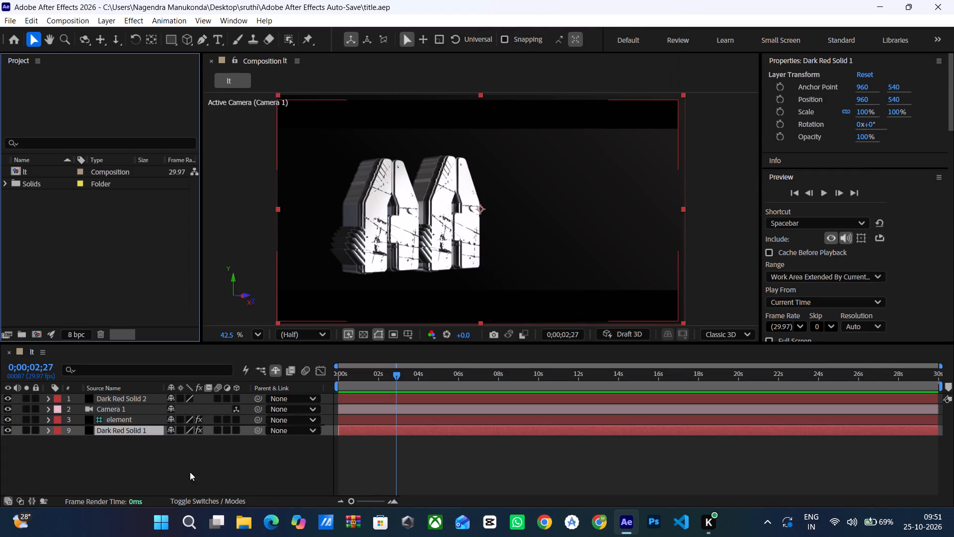
Select the element layer and look through its properties and the preview and effects sections for its effect settings.
{"action": "left_click", "coordinate": [112, 416]}
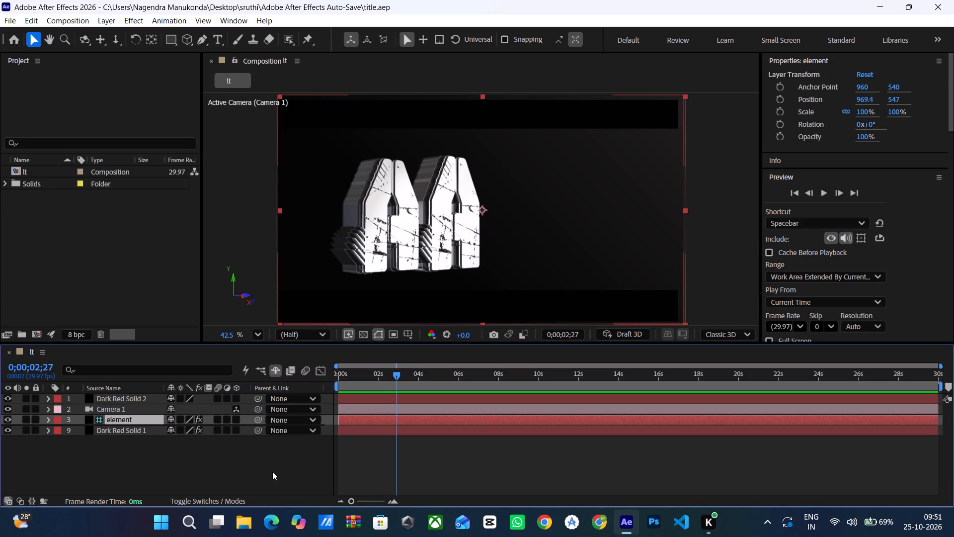
{"action": "scroll", "coordinate": [442, 440], "scroll_direction": "down", "scroll_amount": 5}
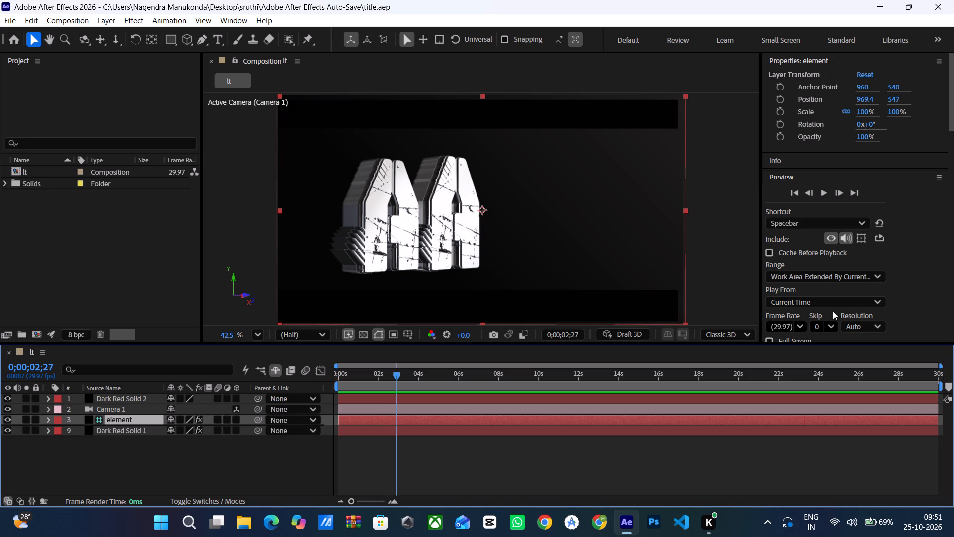
{"action": "scroll", "coordinate": [812, 212], "scroll_direction": "down", "scroll_amount": 10}
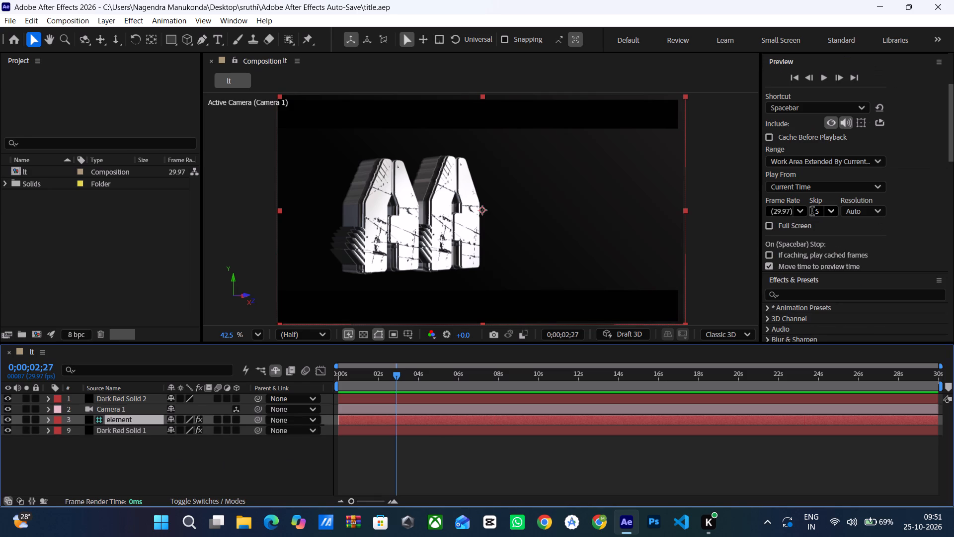
{"action": "scroll", "coordinate": [812, 212], "scroll_direction": "up", "scroll_amount": 3}
{"action": "scroll", "coordinate": [80, 469], "scroll_direction": "up", "scroll_amount": 7}
Open the element layer in its own Layer viewer and keep that layer selected.
{"action": "left_click", "coordinate": [107, 430]}
{"action": "left_click", "coordinate": [111, 422]}
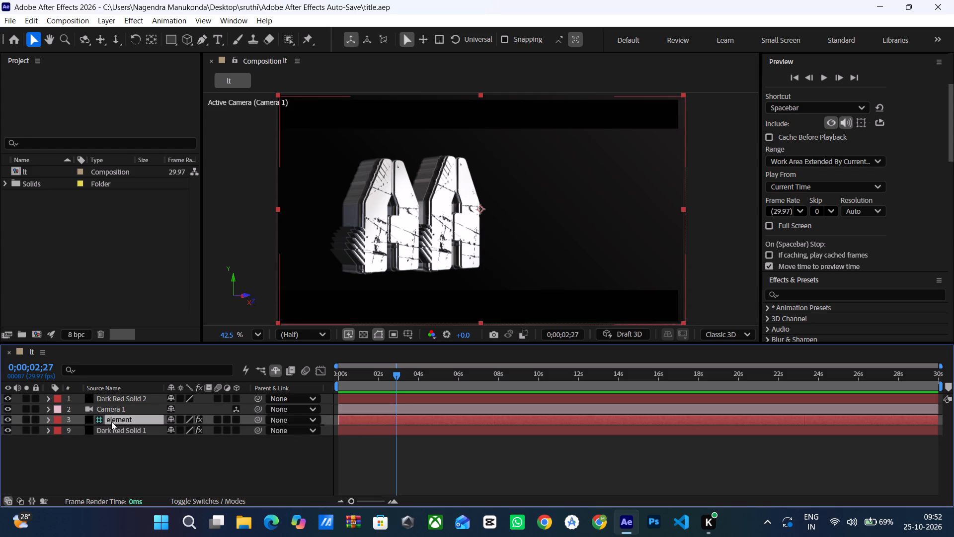
{"action": "double_click", "coordinate": [111, 421]}
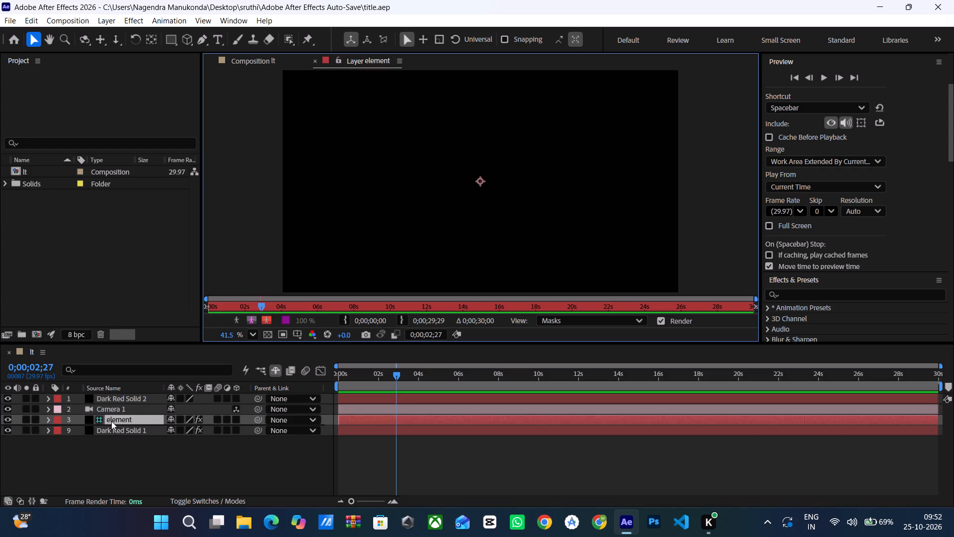
{"action": "left_click", "coordinate": [111, 421]}
{"action": "double_click", "coordinate": [111, 421]}
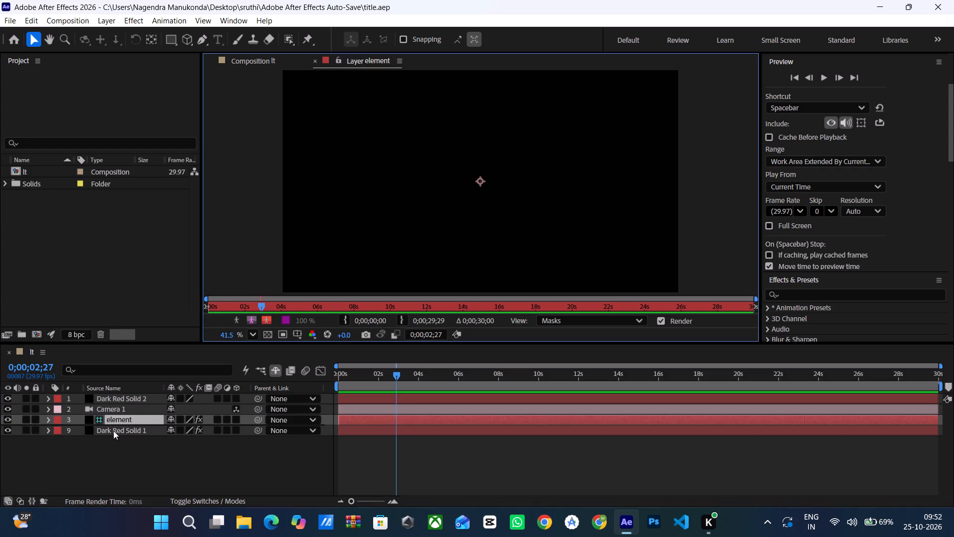
{"action": "left_click", "coordinate": [113, 431]}
{"action": "left_click", "coordinate": [112, 418]}
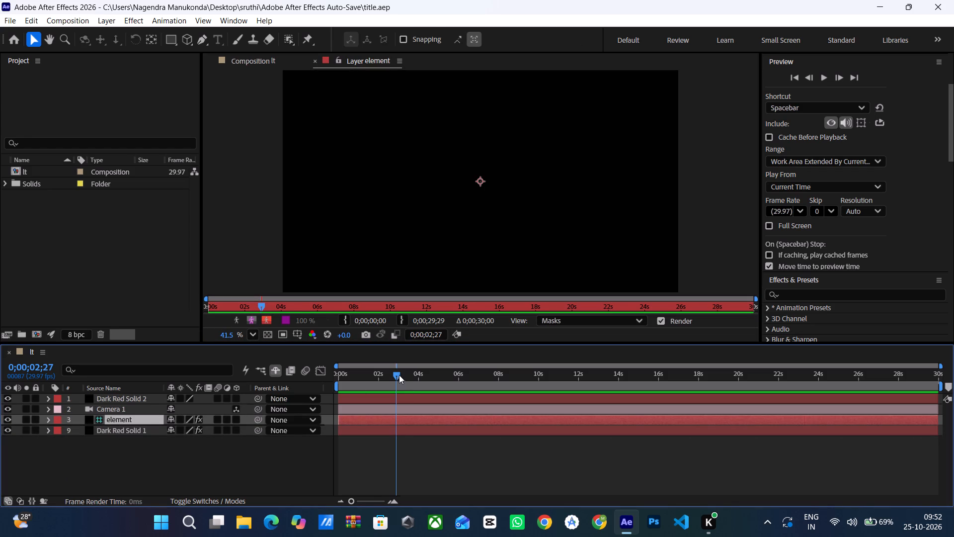
Move the current time to 0;00;00;00 and expand the element layer's properties in the timeline.
{"action": "left_click_drag", "start_coordinate": [398, 373], "coordinate": [317, 375]}
{"action": "left_click", "coordinate": [126, 414]}
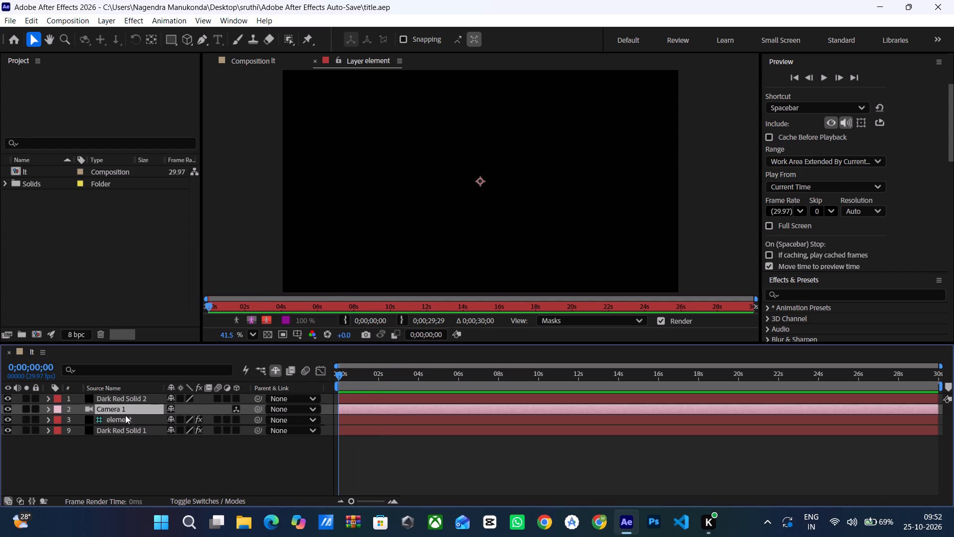
{"action": "left_click", "coordinate": [121, 419]}
{"action": "left_click", "coordinate": [43, 419]}
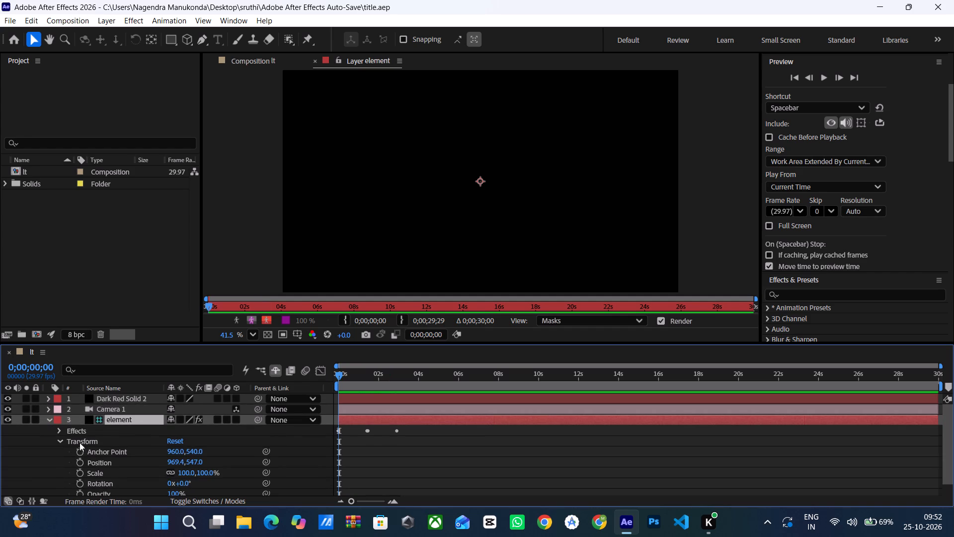
Undo the most recent changes and collapse the element layer's Transform group.
{"action": "key", "text": "ctrl+z"}
{"action": "key", "text": "ctrl+z"}
{"action": "key", "text": "ctrl+z"}
{"action": "scroll", "coordinate": [196, 494], "scroll_direction": "down", "scroll_amount": 2}
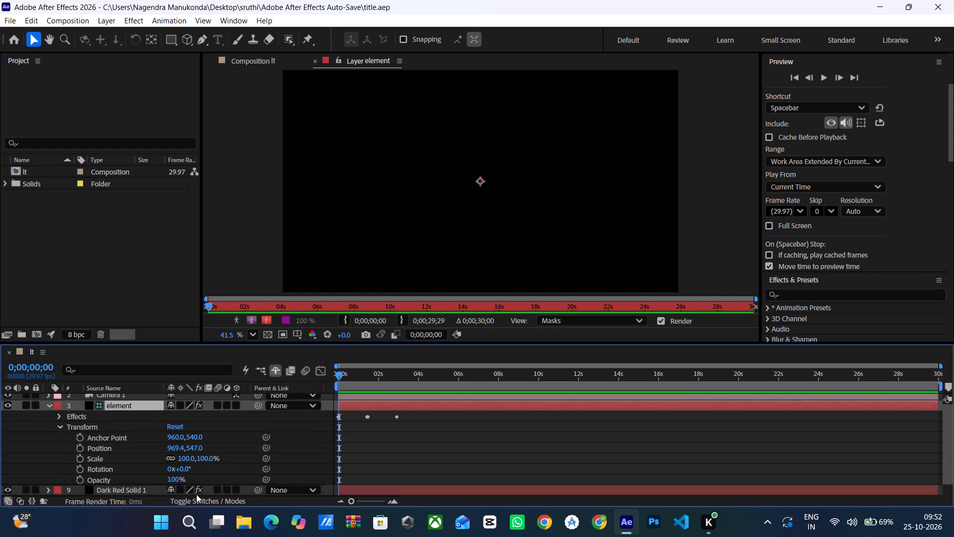
{"action": "left_click", "coordinate": [61, 425]}
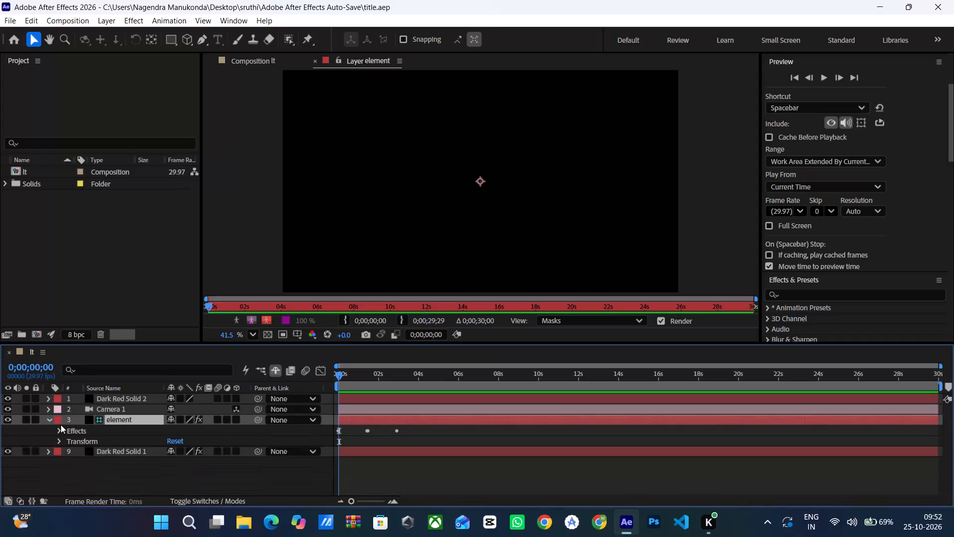
{"action": "key", "text": "ctrl+z"}
{"action": "key", "text": "ctrl+z"}
{"action": "key", "text": "ctrl+z"}
Return from the element Layer viewer to the main composition view.
{"action": "left_click", "coordinate": [258, 61]}
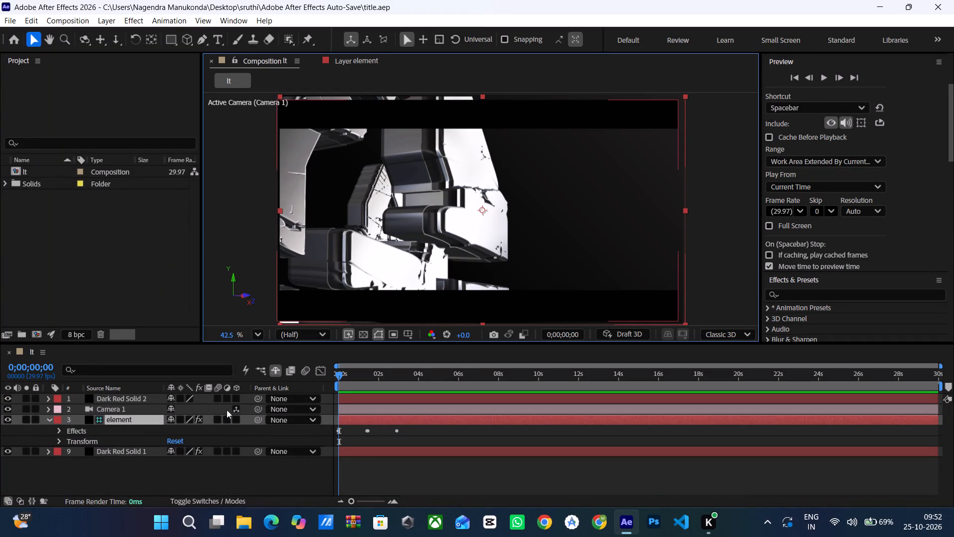
Play a preview of the title animation from the start of the composition and stop it.
{"action": "key", "text": "space"}
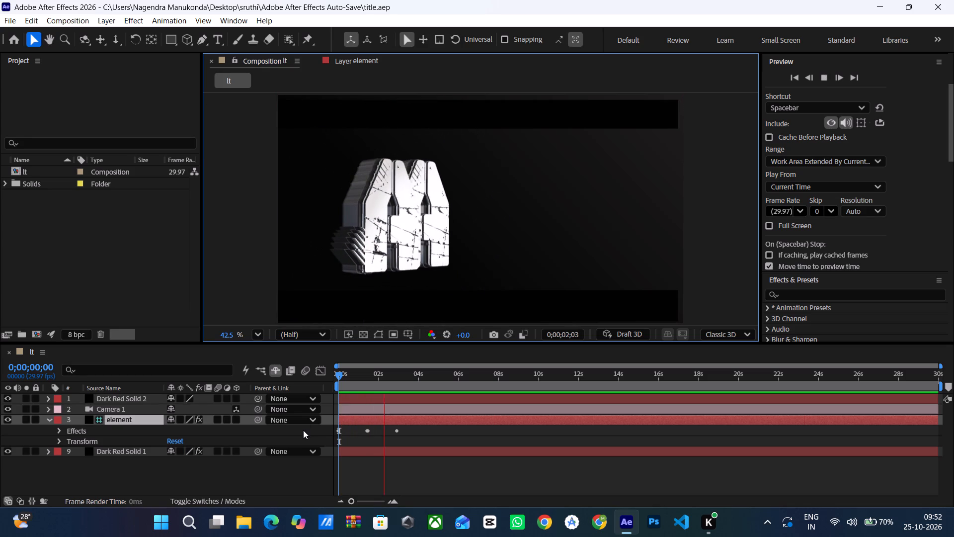
{"action": "key", "text": "space"}
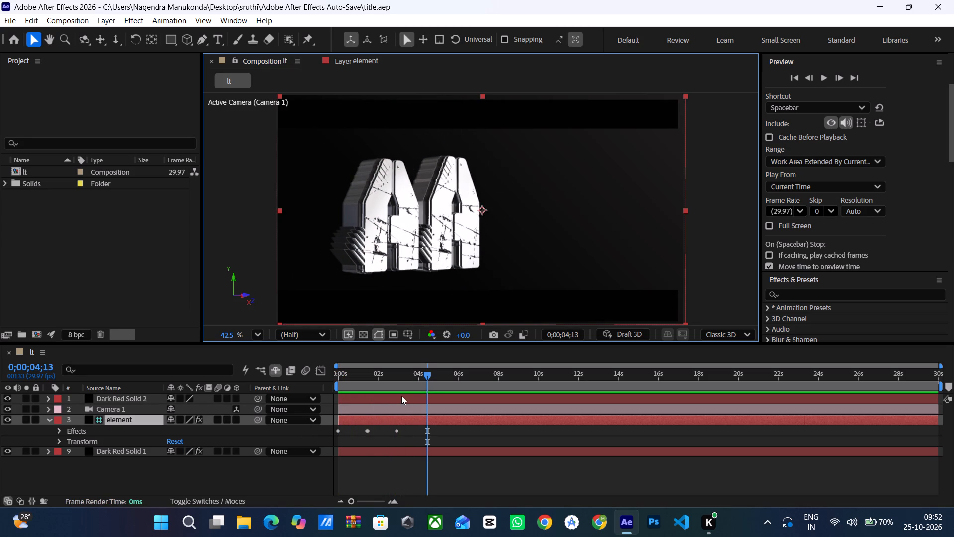
Move the current time to 0;00;02;27, near the element layer's third effect keyframe.
{"action": "left_click_drag", "start_coordinate": [424, 372], "coordinate": [394, 374]}
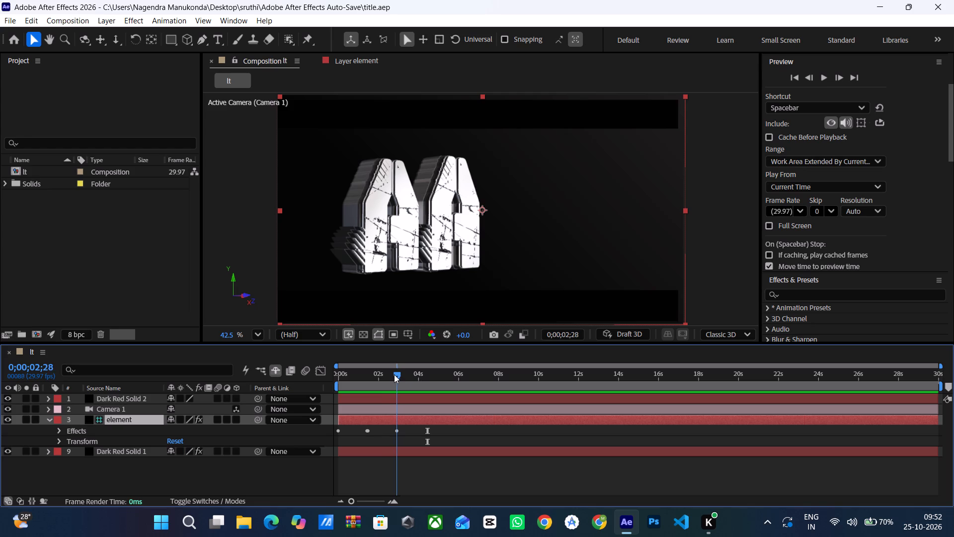
{"action": "left_click_drag", "start_coordinate": [394, 374], "coordinate": [393, 374]}
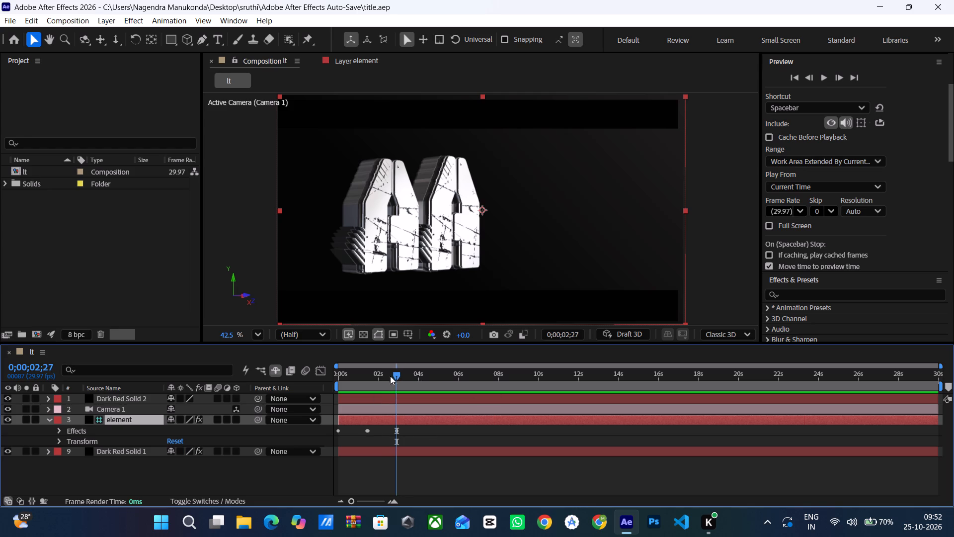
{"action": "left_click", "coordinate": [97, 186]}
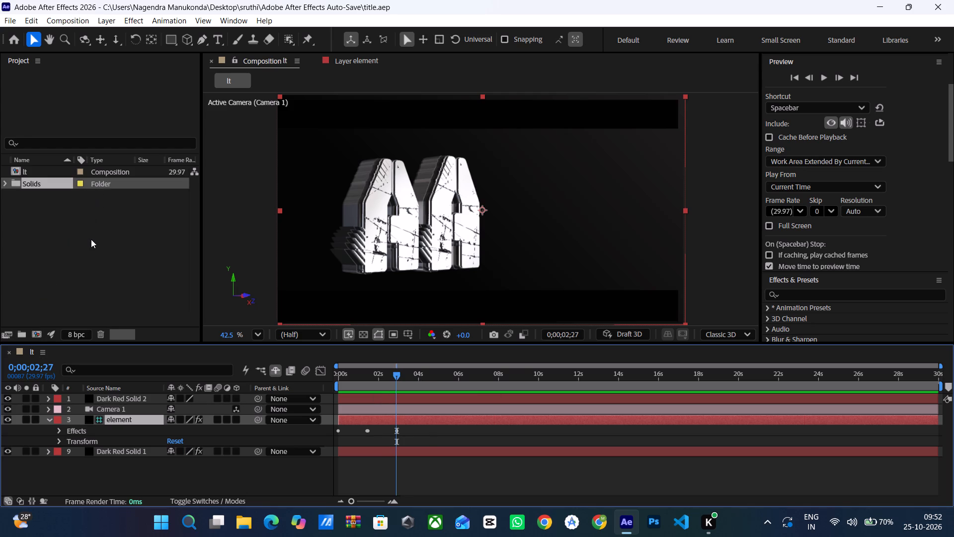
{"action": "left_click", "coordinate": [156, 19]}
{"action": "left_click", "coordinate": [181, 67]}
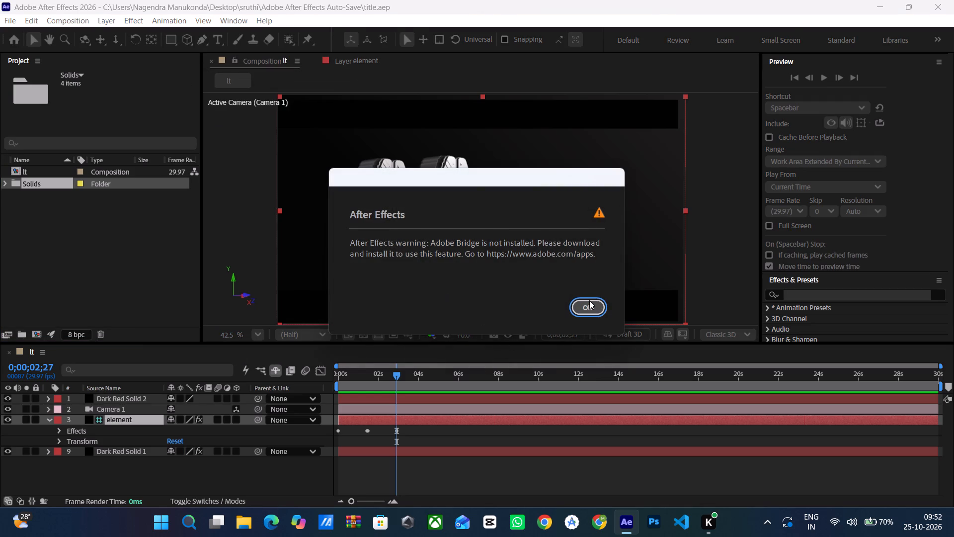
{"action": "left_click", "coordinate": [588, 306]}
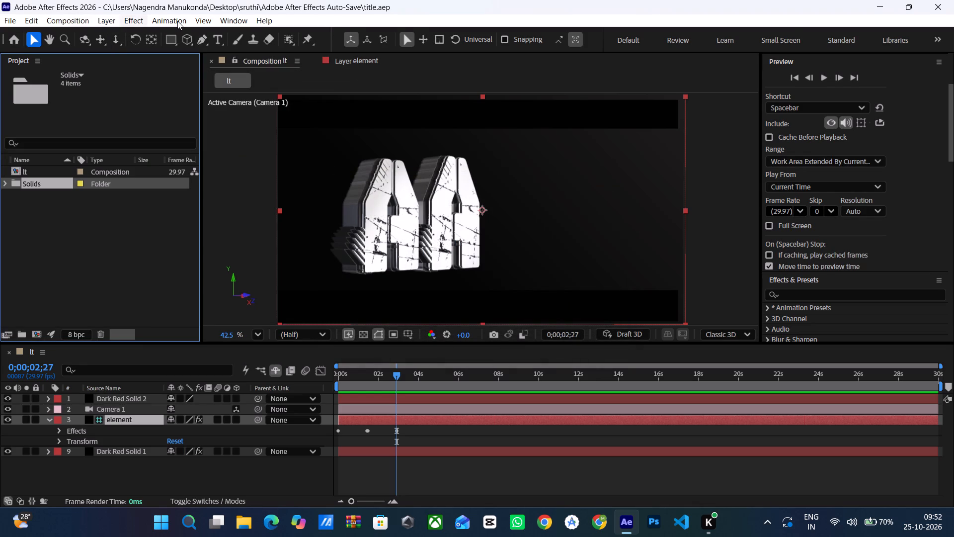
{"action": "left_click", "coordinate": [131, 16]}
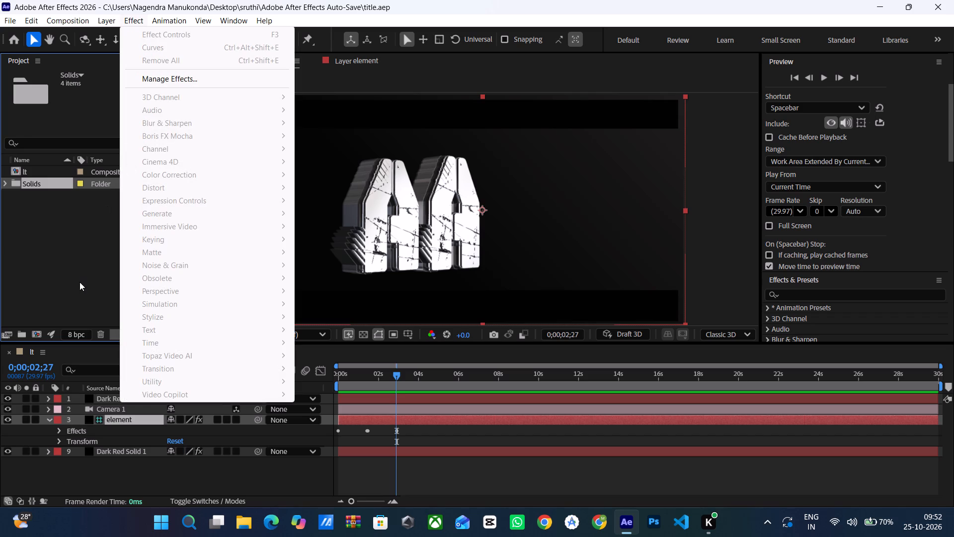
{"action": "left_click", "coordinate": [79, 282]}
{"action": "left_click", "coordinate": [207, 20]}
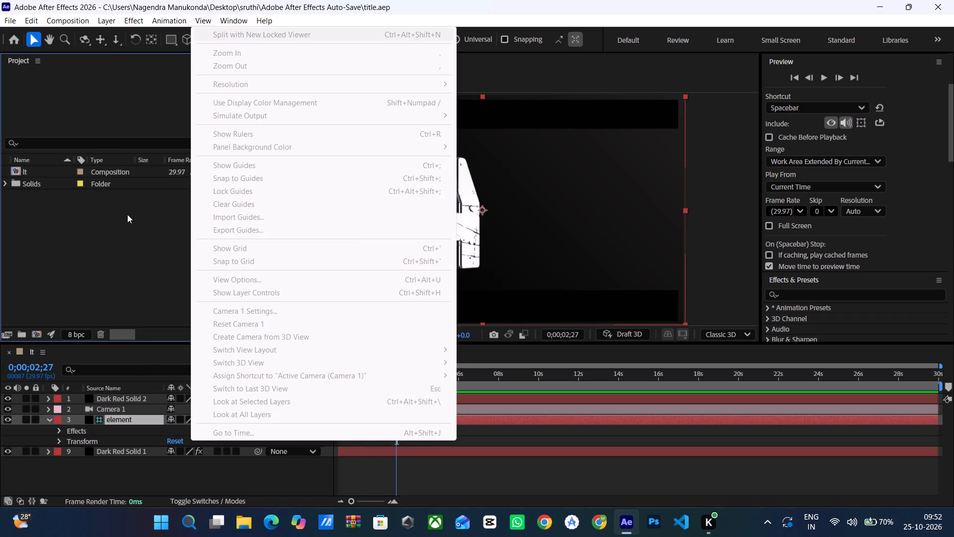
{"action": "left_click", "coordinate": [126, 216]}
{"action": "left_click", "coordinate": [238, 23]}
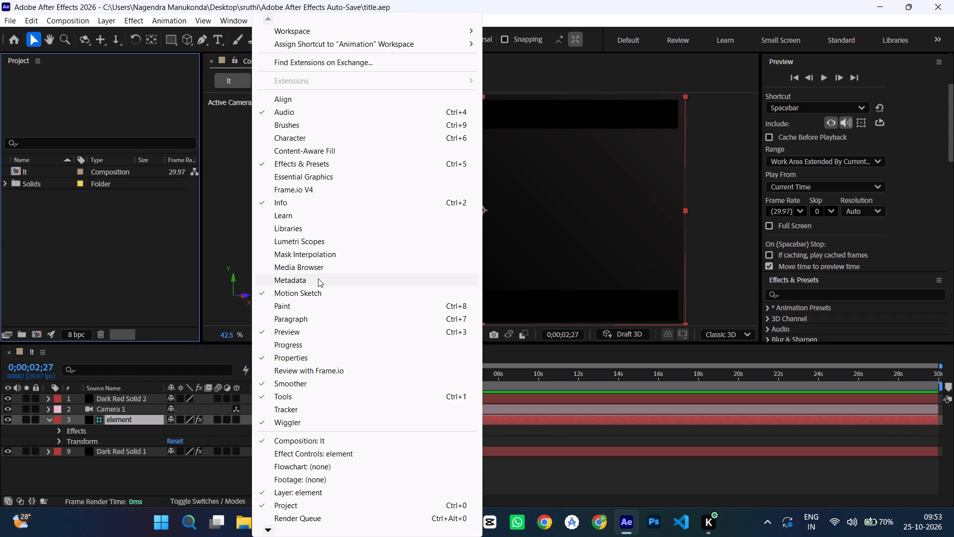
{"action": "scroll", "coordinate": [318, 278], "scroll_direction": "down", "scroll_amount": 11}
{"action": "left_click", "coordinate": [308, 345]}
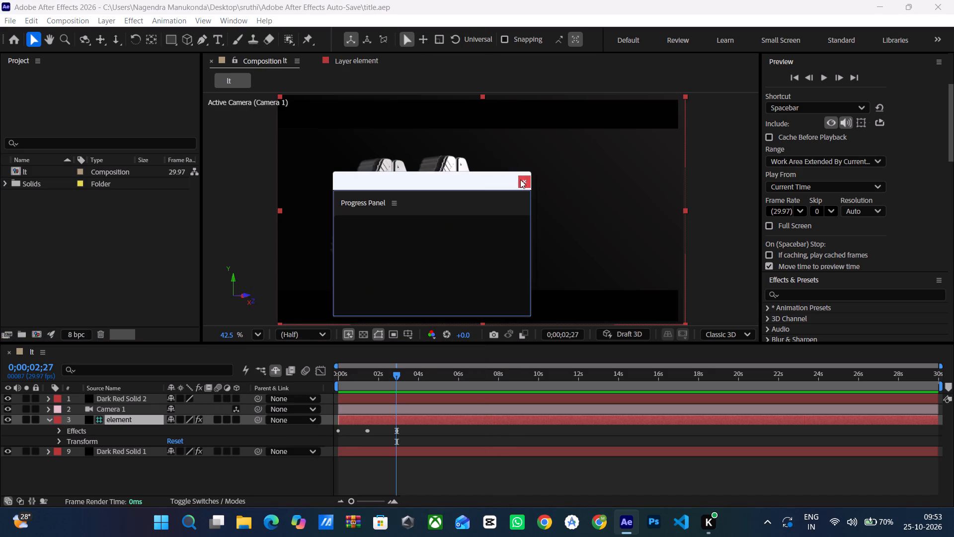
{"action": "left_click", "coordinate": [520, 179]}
Switch to the Effects workspace to bring back the element layer's effect controls.
{"action": "left_click", "coordinate": [226, 16]}
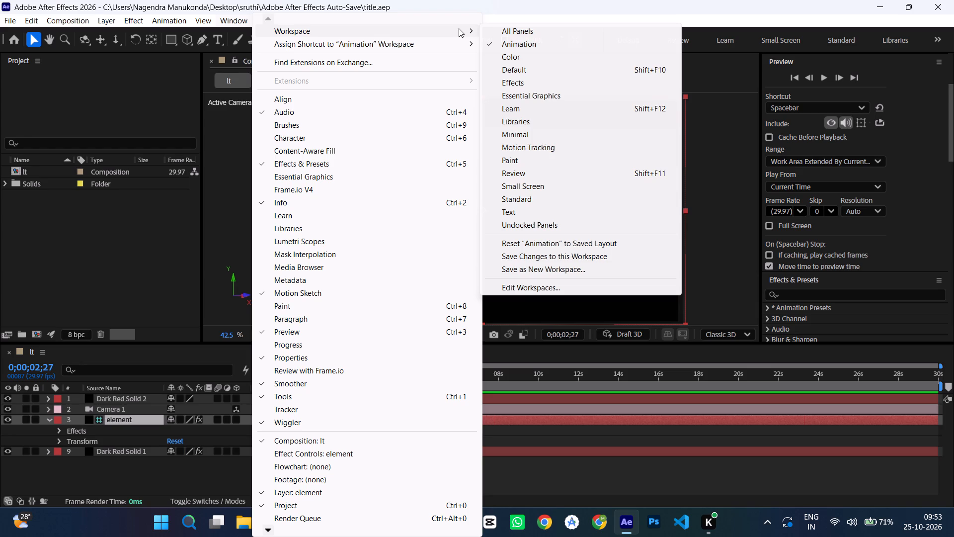
{"action": "left_click", "coordinate": [551, 83]}
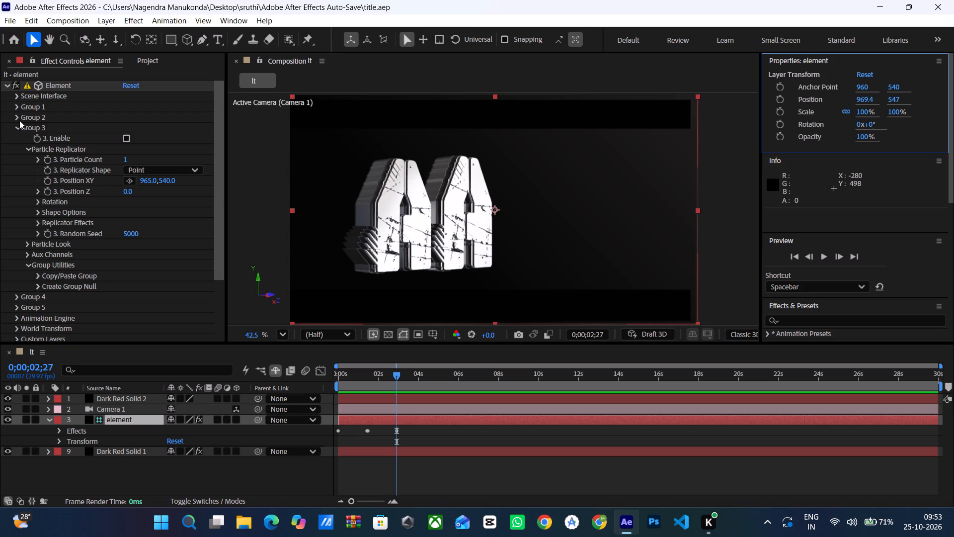
Enable Group 3 of the Element effect and set its Position XY to 896, 545.
{"action": "left_click", "coordinate": [126, 137]}
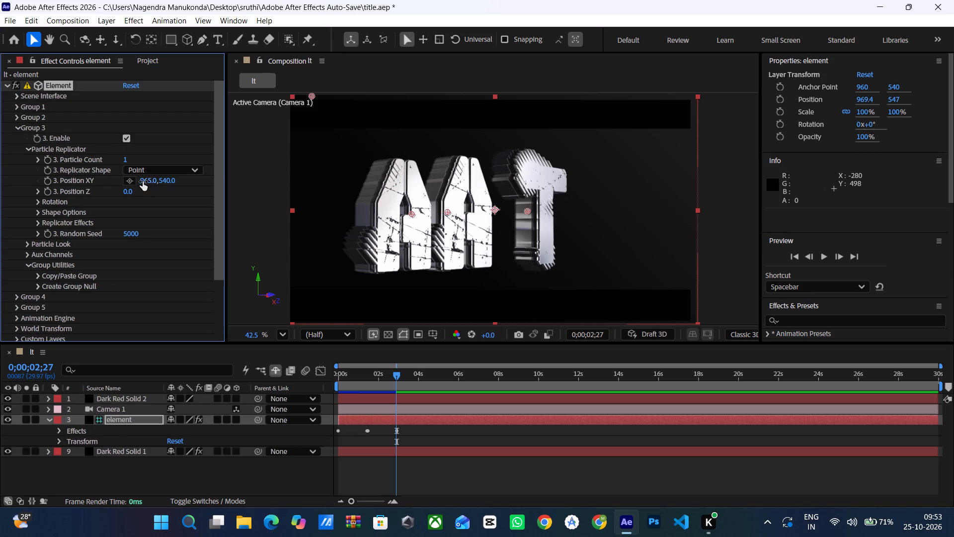
{"action": "left_click_drag", "start_coordinate": [151, 179], "coordinate": [137, 179]}
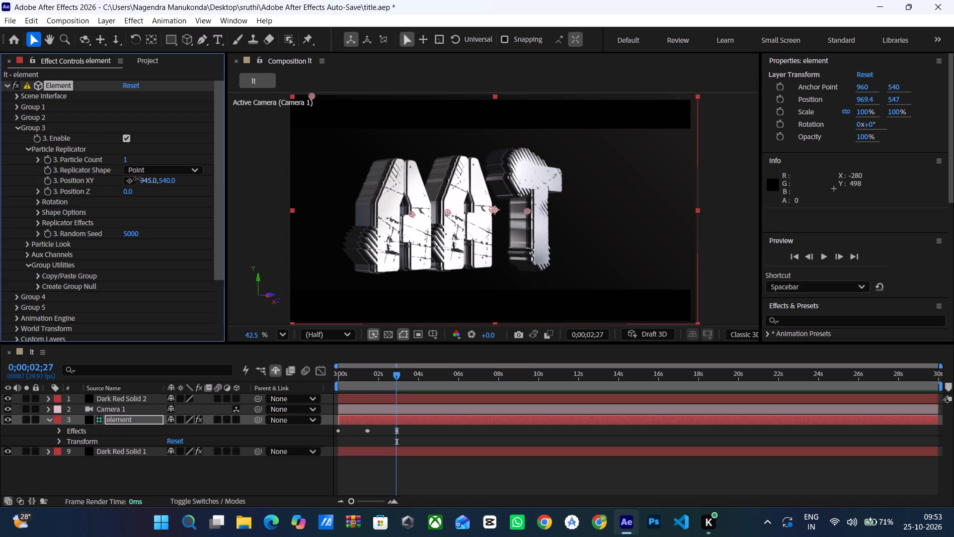
{"action": "left_click_drag", "start_coordinate": [137, 179], "coordinate": [107, 170]}
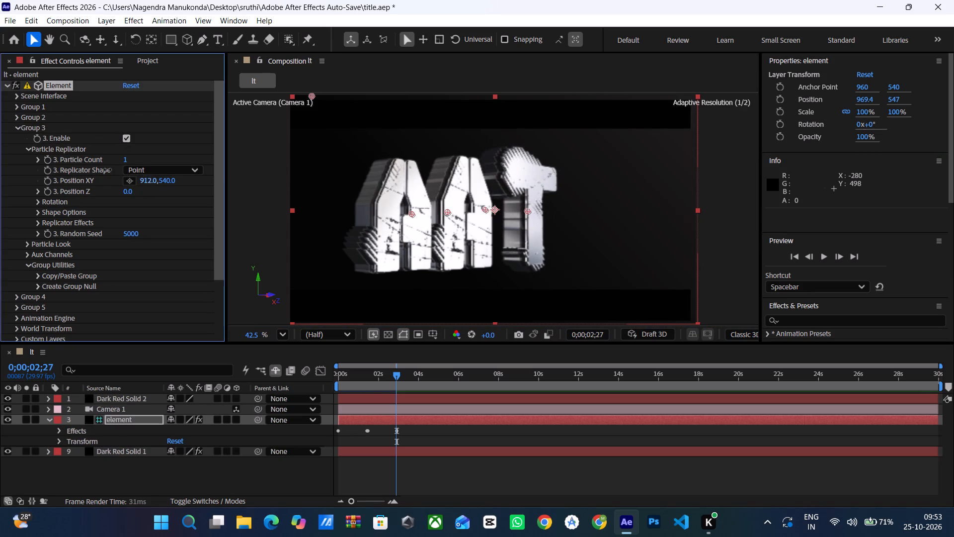
{"action": "left_click_drag", "start_coordinate": [107, 170], "coordinate": [95, 167]}
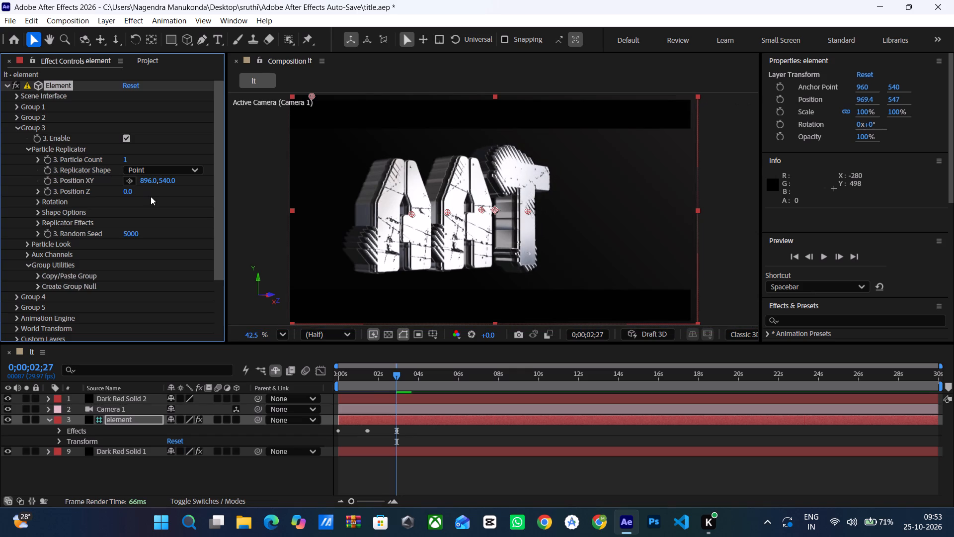
{"action": "left_click_drag", "start_coordinate": [161, 182], "coordinate": [169, 182]}
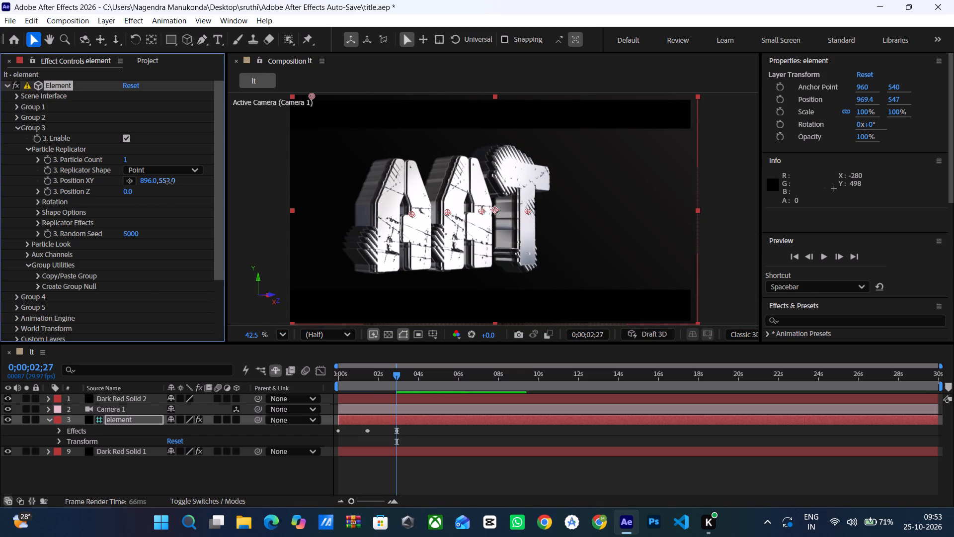
{"action": "left_click_drag", "start_coordinate": [169, 182], "coordinate": [174, 173]}
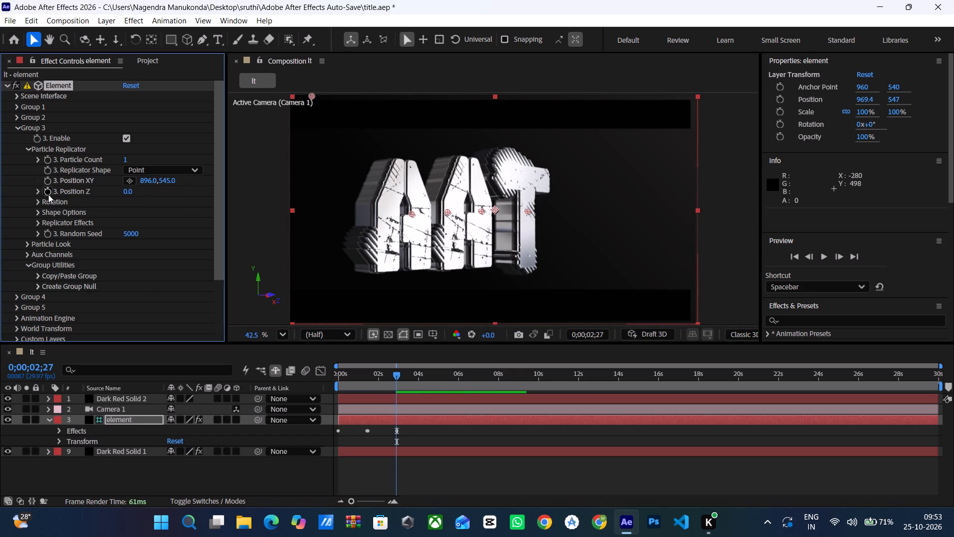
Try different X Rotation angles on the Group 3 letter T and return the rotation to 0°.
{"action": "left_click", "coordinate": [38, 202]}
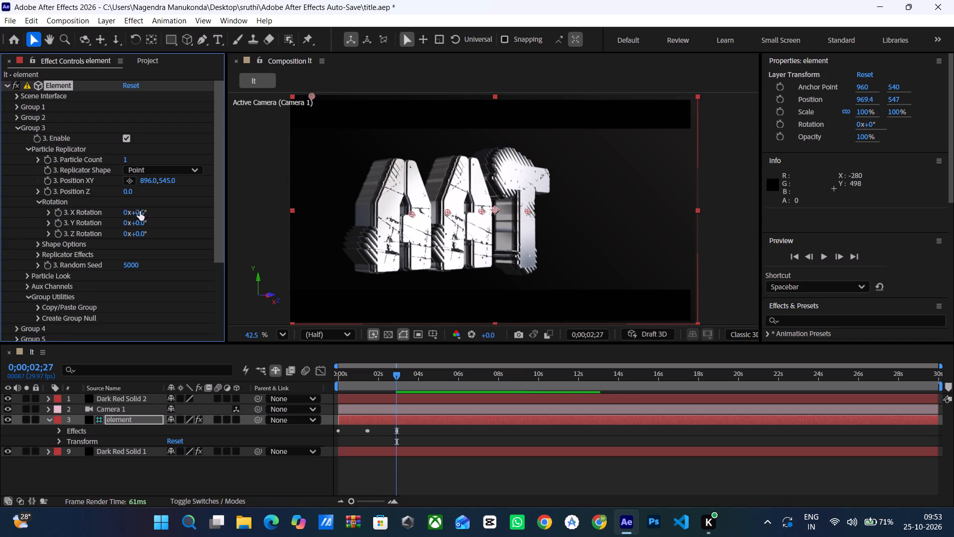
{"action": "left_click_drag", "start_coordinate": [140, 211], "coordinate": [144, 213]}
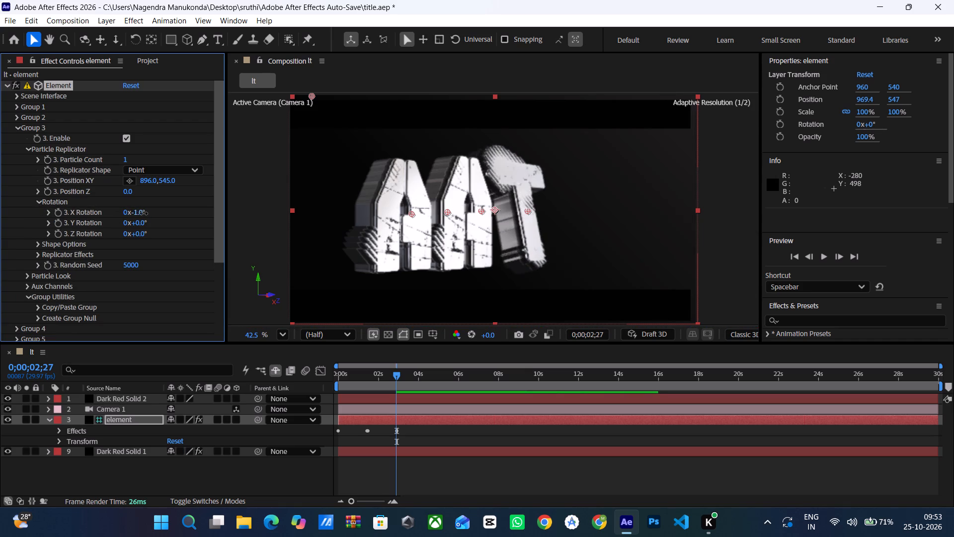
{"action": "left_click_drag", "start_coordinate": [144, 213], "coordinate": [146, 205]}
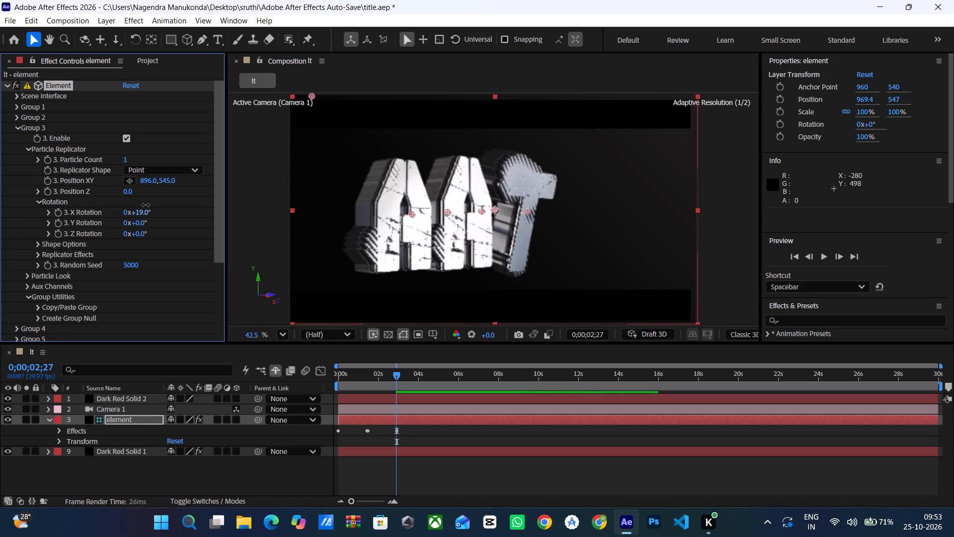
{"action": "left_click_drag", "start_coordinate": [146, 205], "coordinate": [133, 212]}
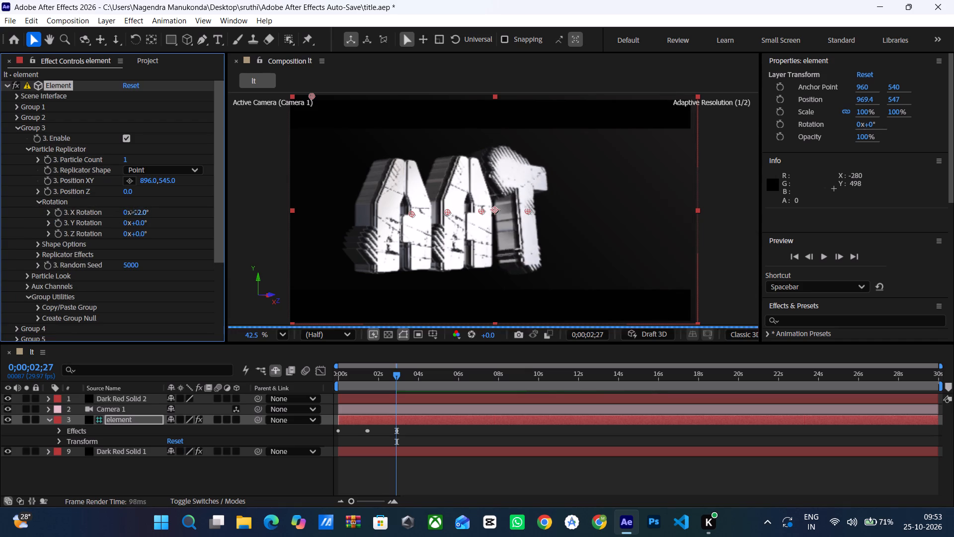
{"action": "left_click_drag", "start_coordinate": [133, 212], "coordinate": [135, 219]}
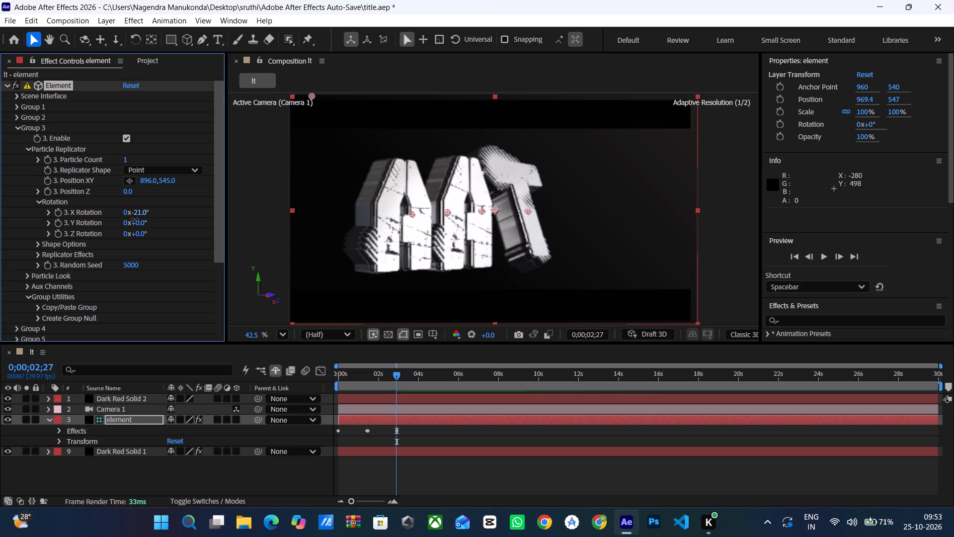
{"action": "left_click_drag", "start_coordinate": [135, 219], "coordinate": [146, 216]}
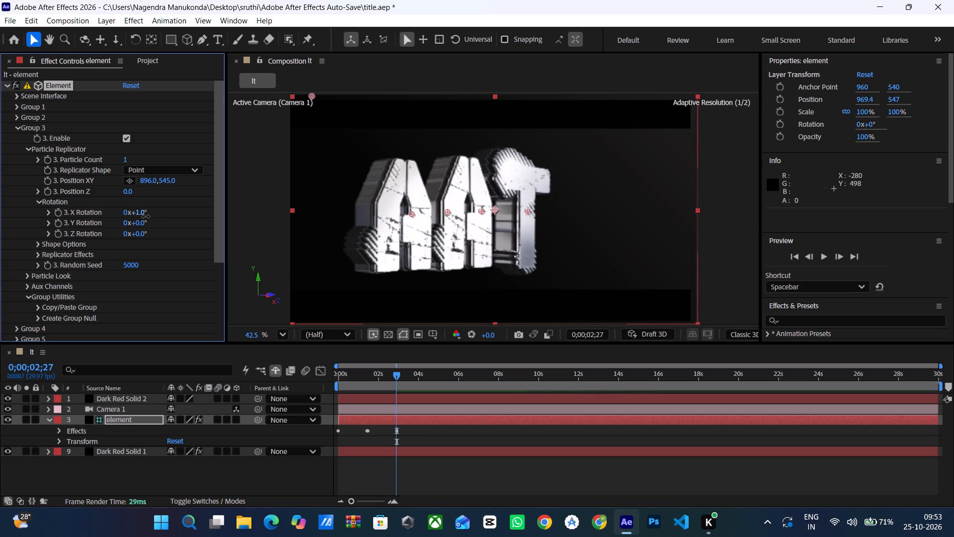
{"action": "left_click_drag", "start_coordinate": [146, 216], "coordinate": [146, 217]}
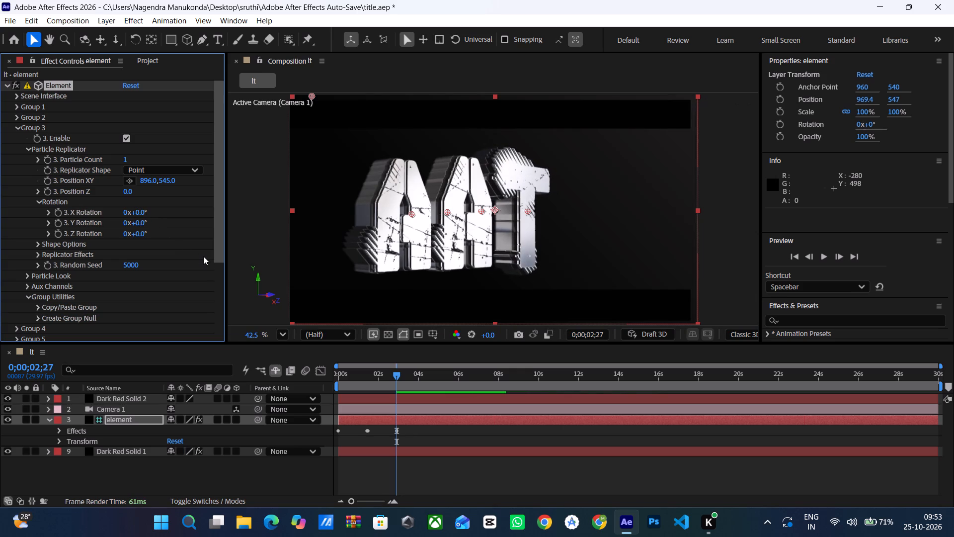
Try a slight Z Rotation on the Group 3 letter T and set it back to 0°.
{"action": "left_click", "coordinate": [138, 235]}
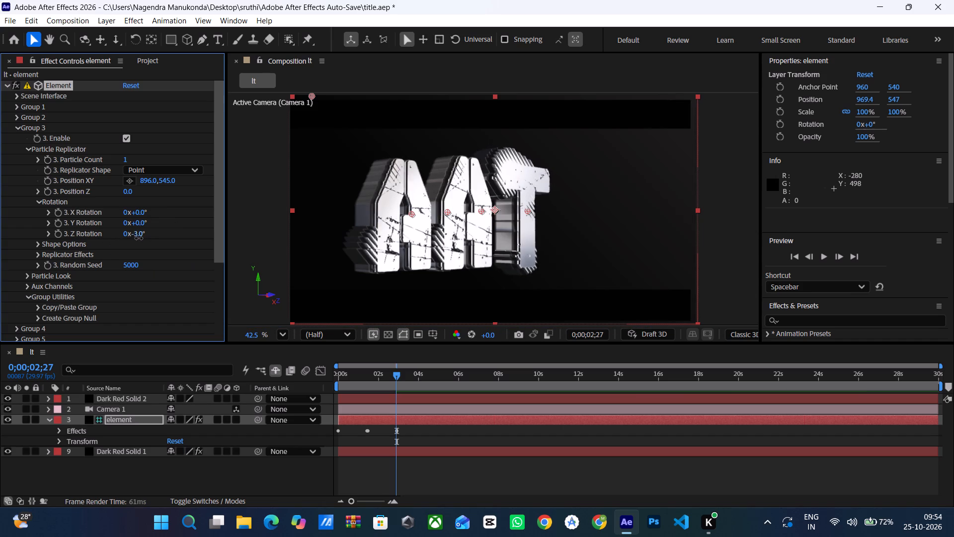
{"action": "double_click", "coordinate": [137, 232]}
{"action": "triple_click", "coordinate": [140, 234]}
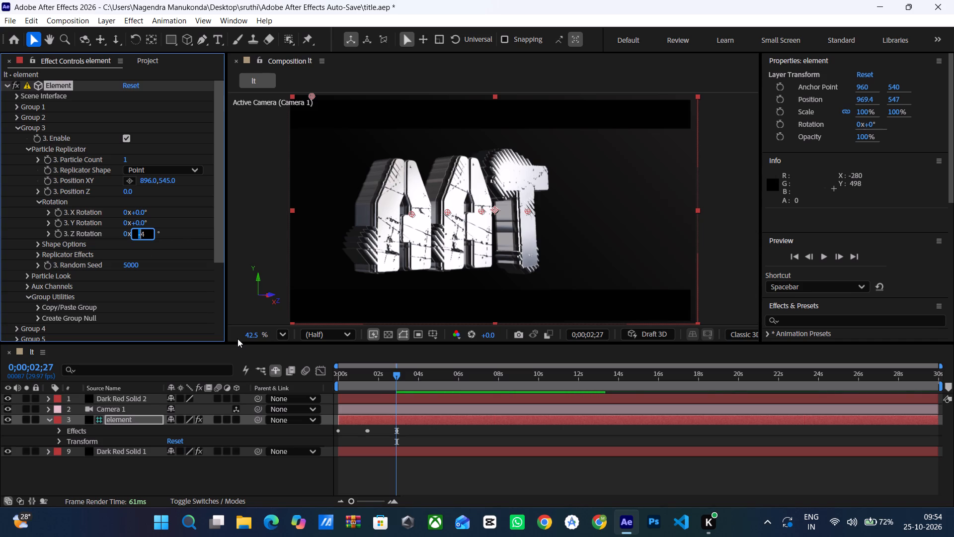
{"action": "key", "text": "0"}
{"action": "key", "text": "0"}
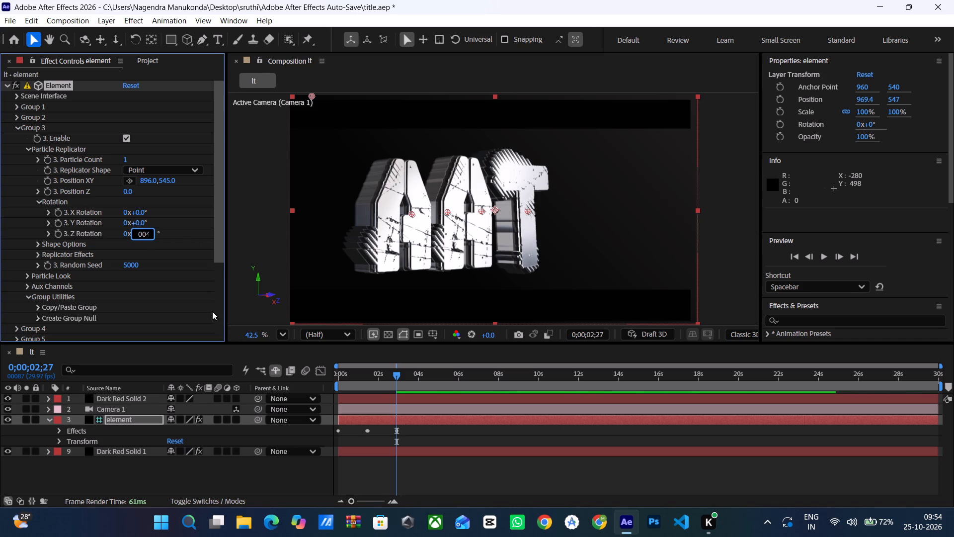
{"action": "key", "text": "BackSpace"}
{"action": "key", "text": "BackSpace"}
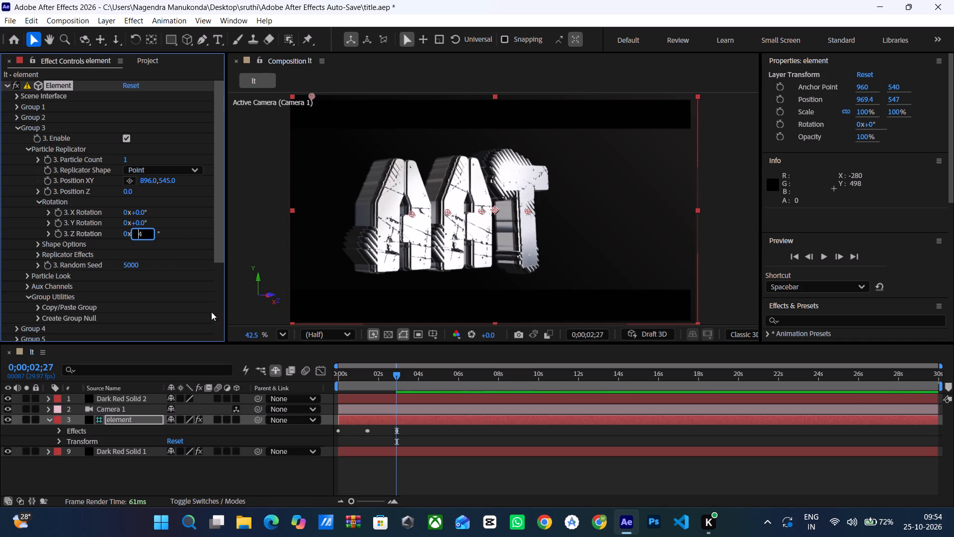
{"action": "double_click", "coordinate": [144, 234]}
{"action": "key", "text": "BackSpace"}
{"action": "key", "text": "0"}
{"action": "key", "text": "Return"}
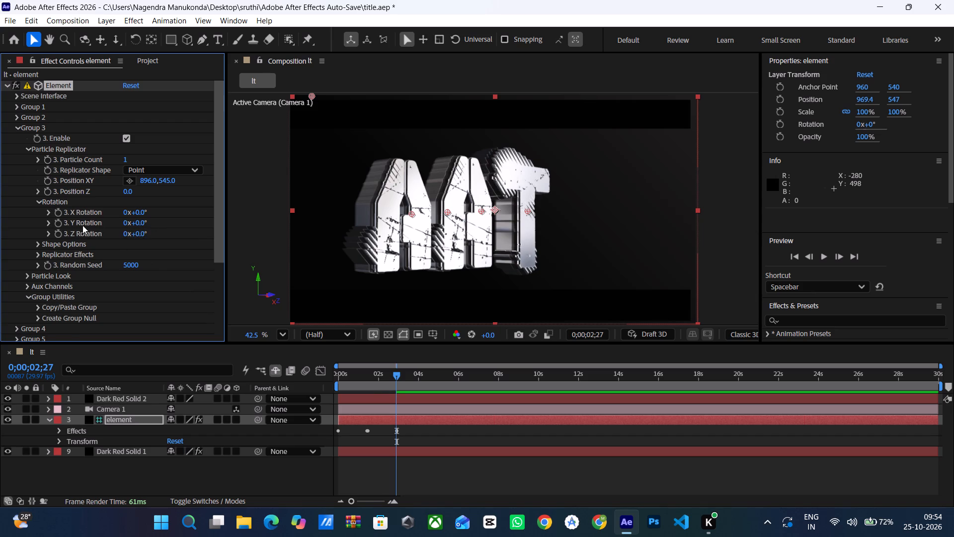
Adjust the horizontal value of Group 3's Position XY to 898.
{"action": "scroll", "coordinate": [82, 225], "scroll_direction": "down", "scroll_amount": 1}
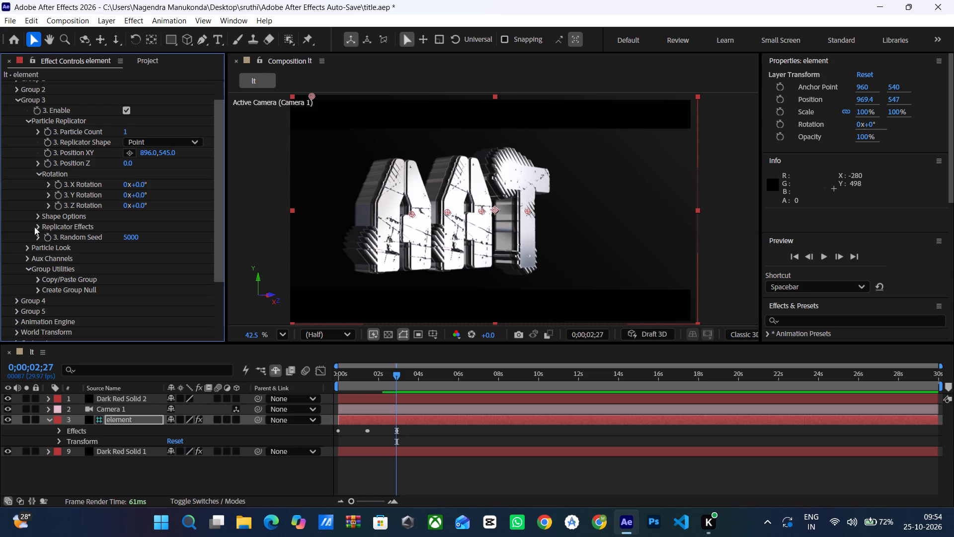
{"action": "left_click", "coordinate": [148, 154]}
Reposition the Group 3 letter T with Position Z 20 and Position XY 904, 534.
{"action": "left_click", "coordinate": [126, 165]}
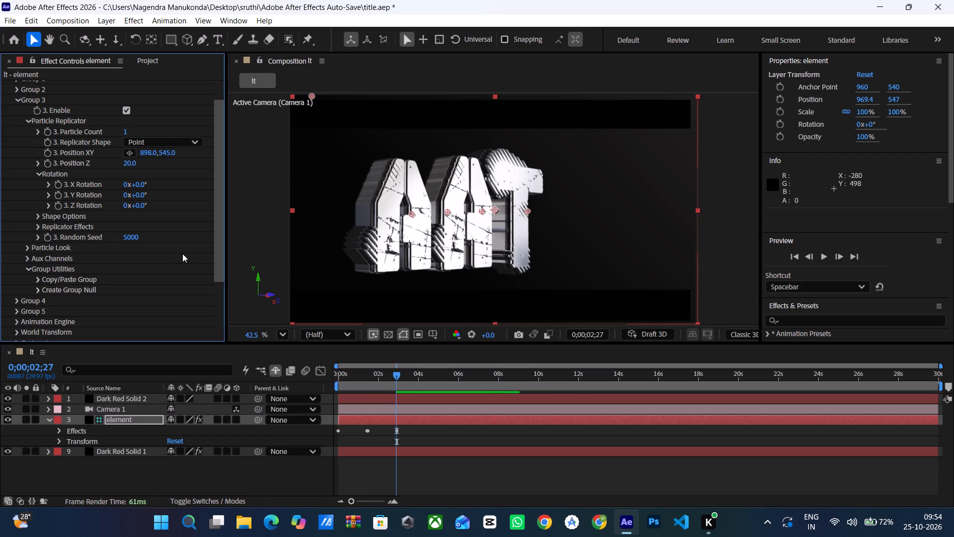
{"action": "left_click", "coordinate": [132, 162]}
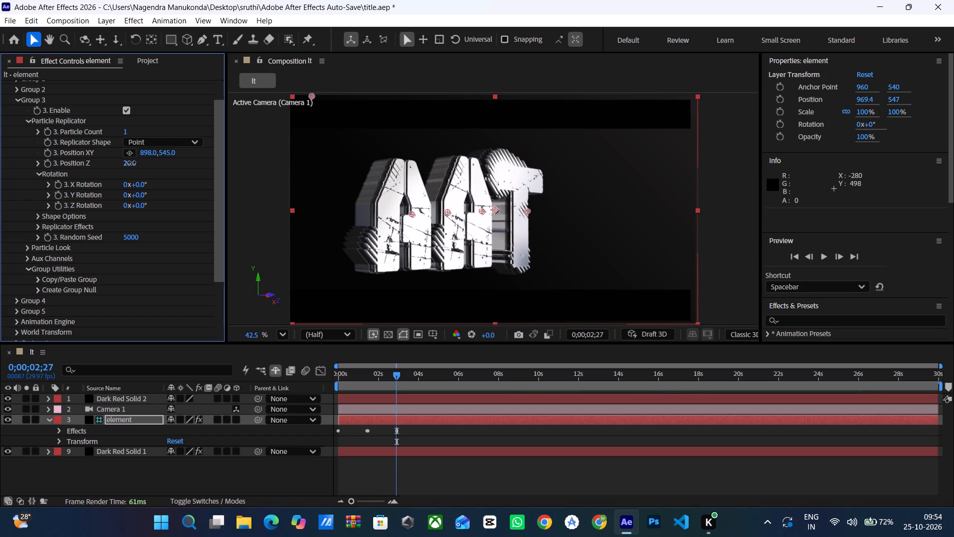
{"action": "left_click", "coordinate": [348, 465]}
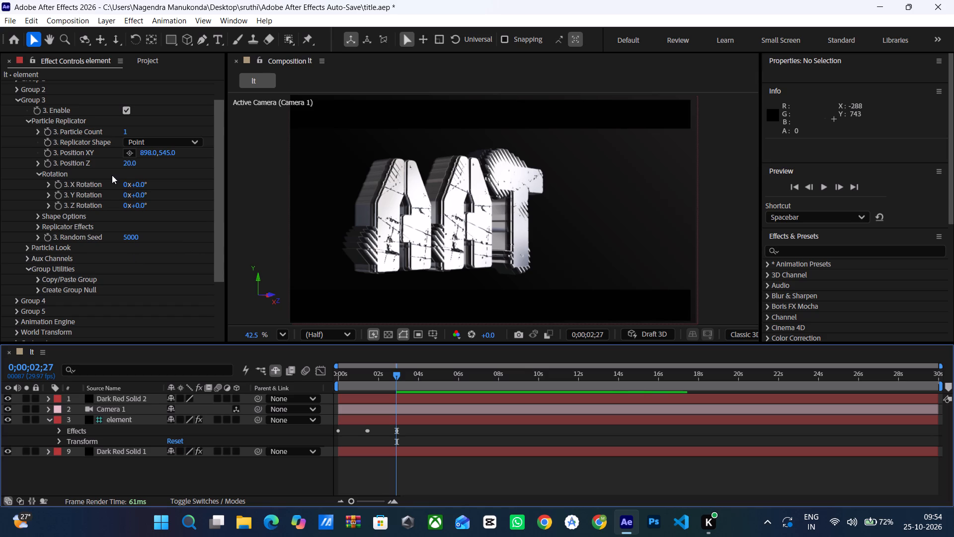
{"action": "left_click", "coordinate": [151, 154]}
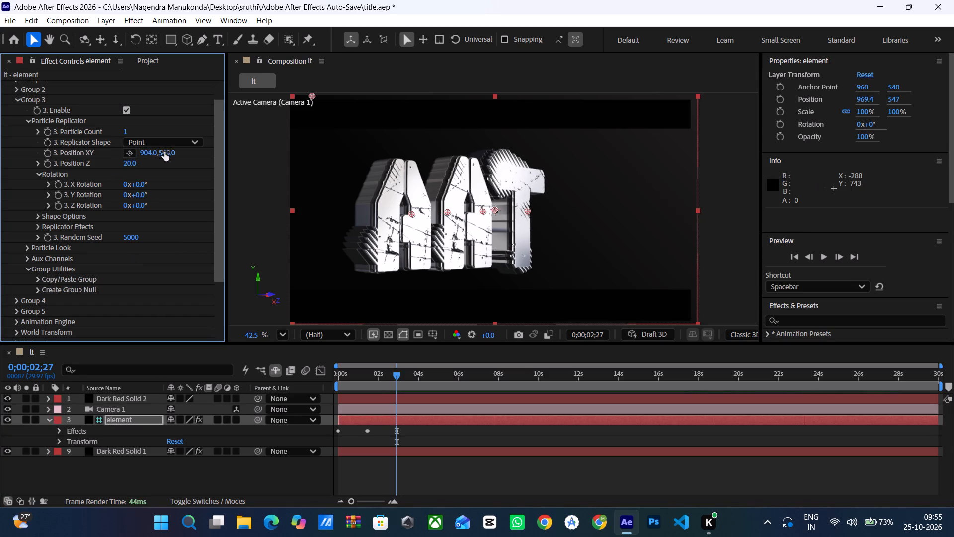
{"action": "left_click_drag", "start_coordinate": [164, 152], "coordinate": [164, 148]}
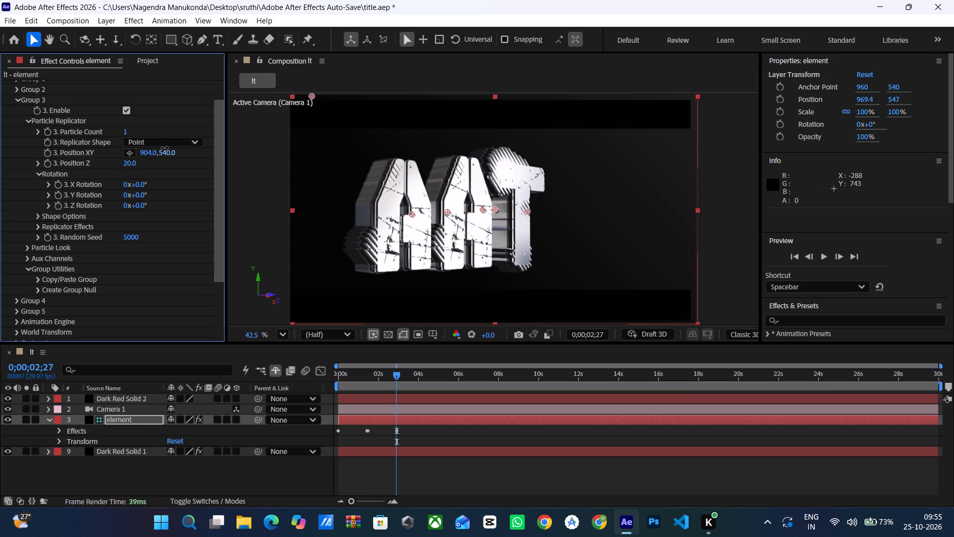
{"action": "left_click_drag", "start_coordinate": [164, 148], "coordinate": [163, 147]}
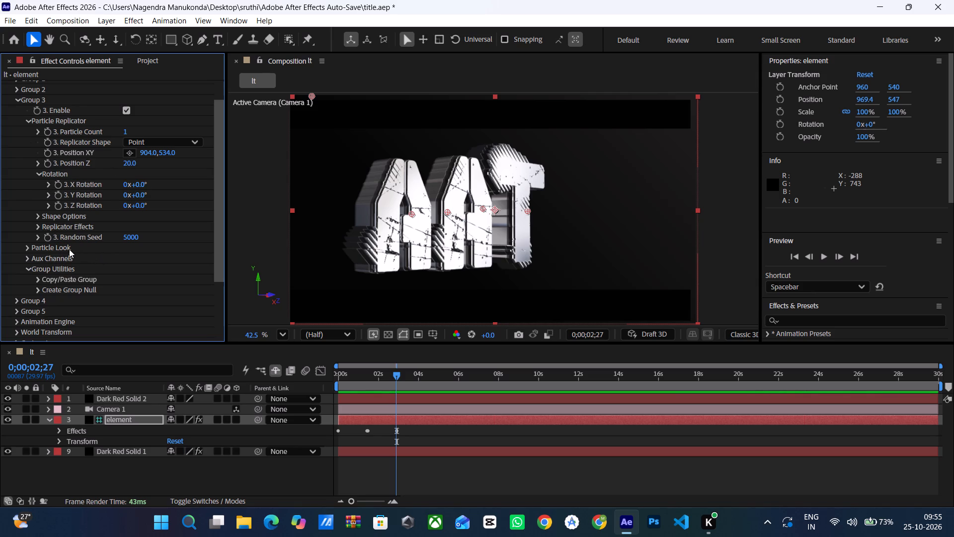
Set Group 3's Particle Size to 0 and start keyframing it at 0;00;02;27.
{"action": "left_click", "coordinate": [27, 249]}
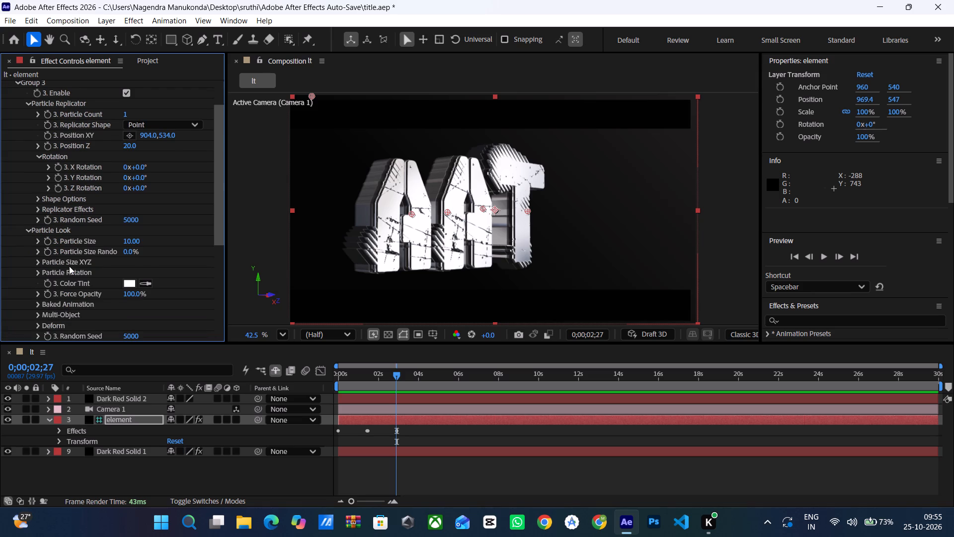
{"action": "left_click_drag", "start_coordinate": [133, 241], "coordinate": [106, 242]}
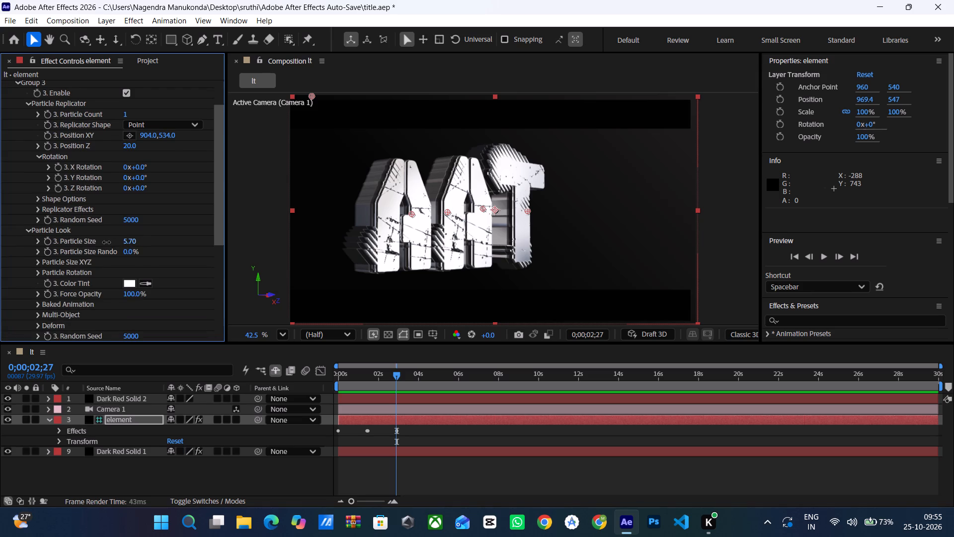
{"action": "left_click_drag", "start_coordinate": [106, 242], "coordinate": [62, 246]}
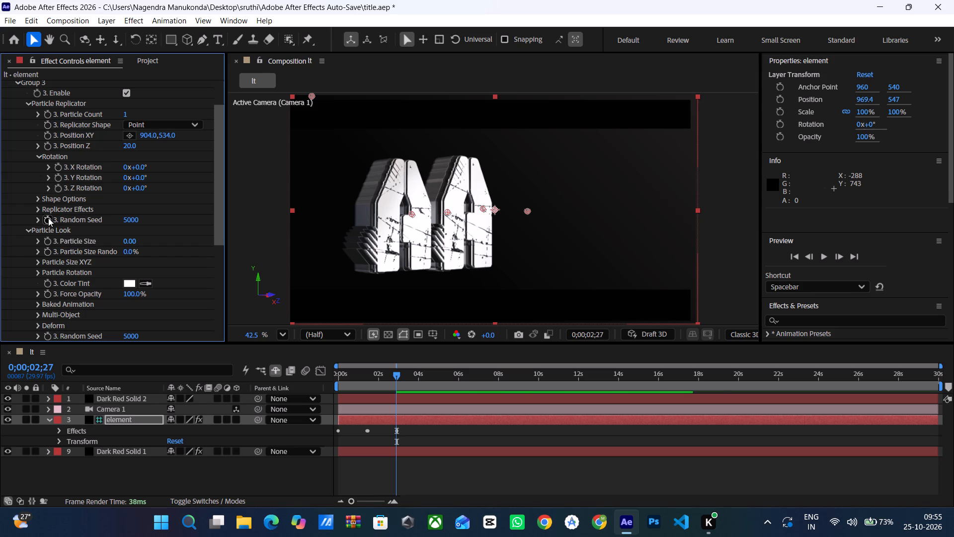
{"action": "left_click", "coordinate": [131, 242]}
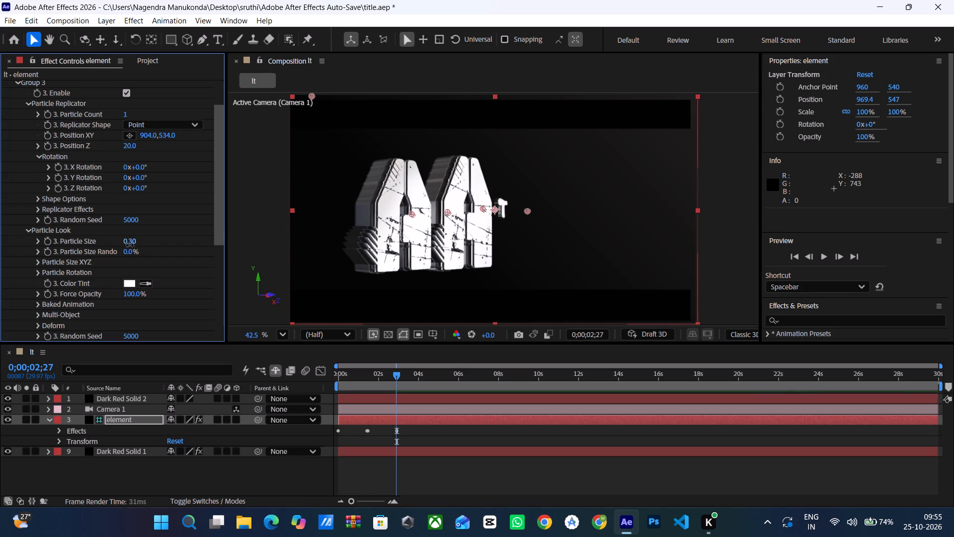
{"action": "left_click", "coordinate": [46, 240]}
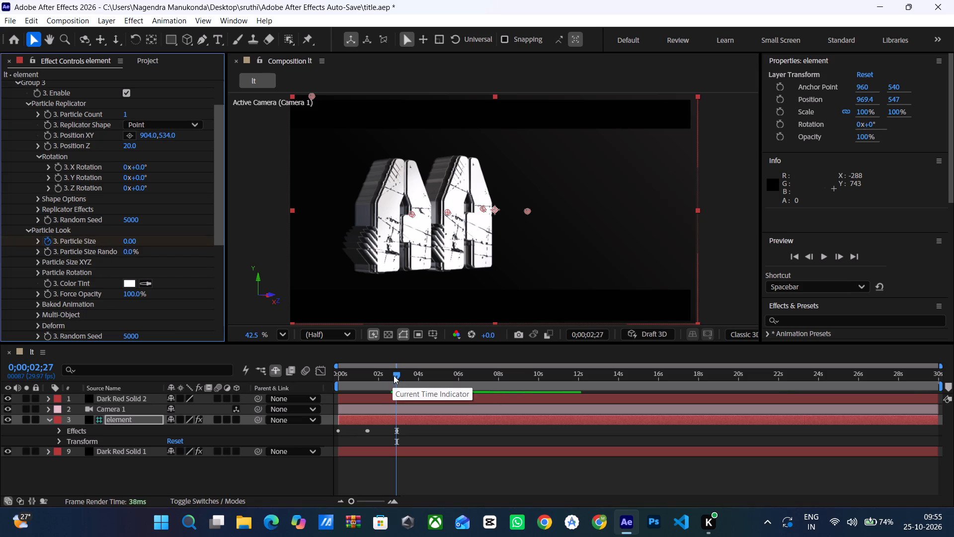
Add a Particle Size keyframe of 9.30 for Group 3 at 0;00;04;01.
{"action": "left_click_drag", "start_coordinate": [394, 374], "coordinate": [414, 382]}
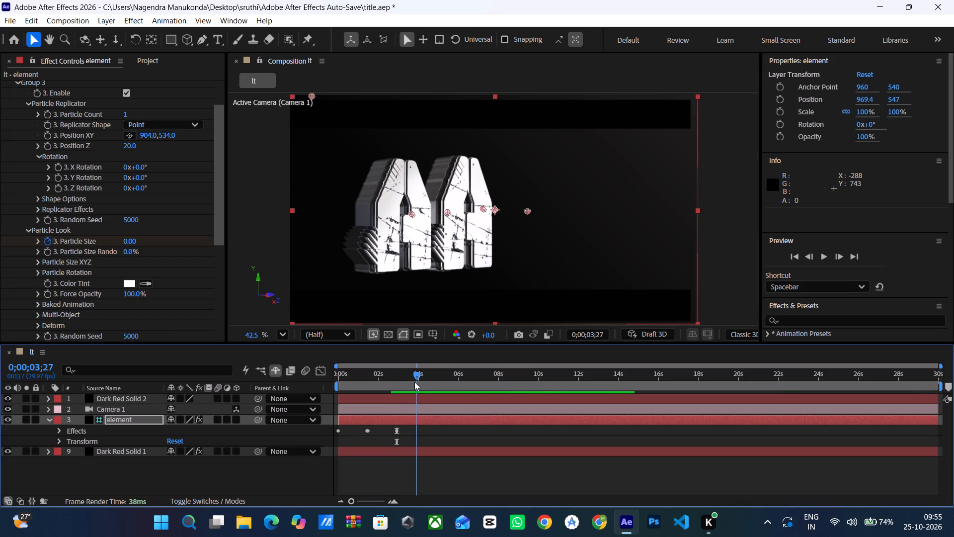
{"action": "left_click_drag", "start_coordinate": [414, 382], "coordinate": [417, 381]}
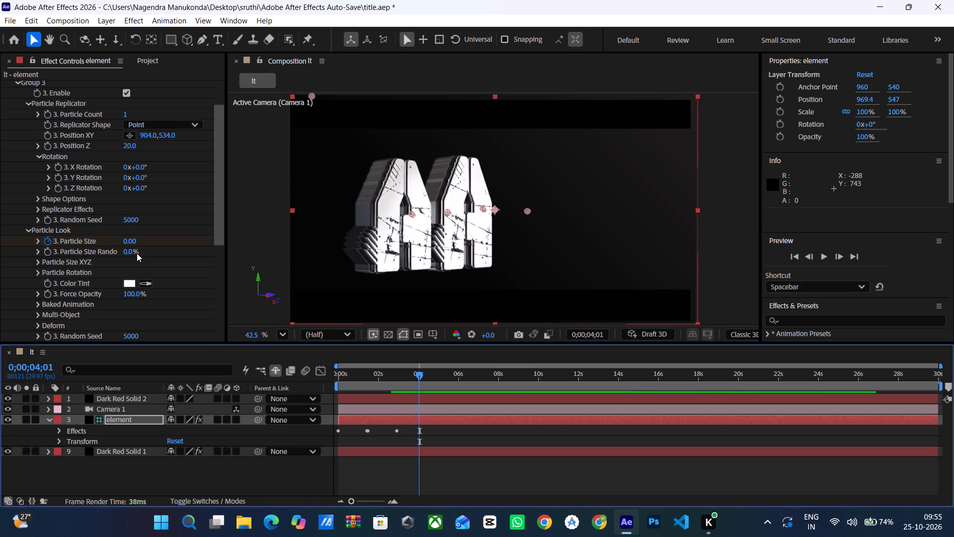
{"action": "left_click_drag", "start_coordinate": [129, 241], "coordinate": [158, 249]}
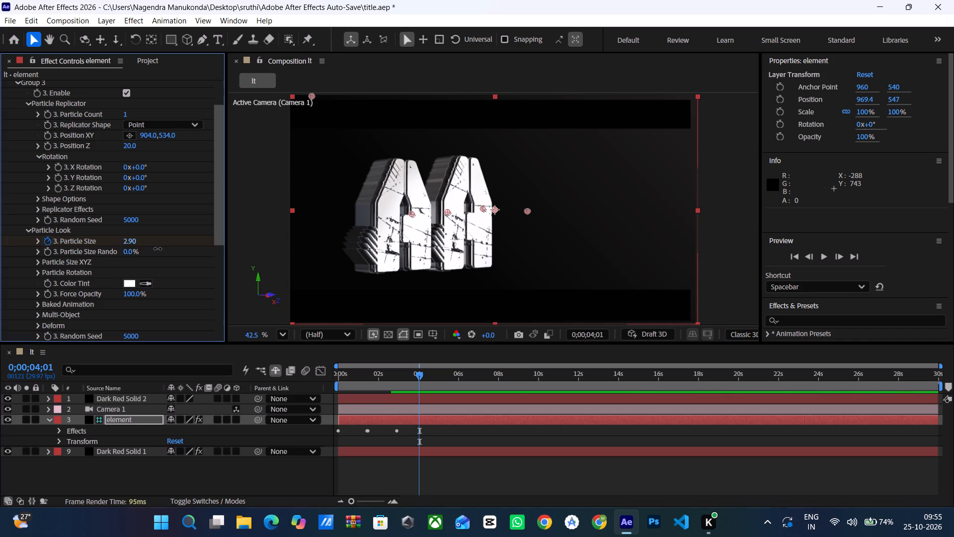
{"action": "left_click_drag", "start_coordinate": [158, 249], "coordinate": [212, 255]}
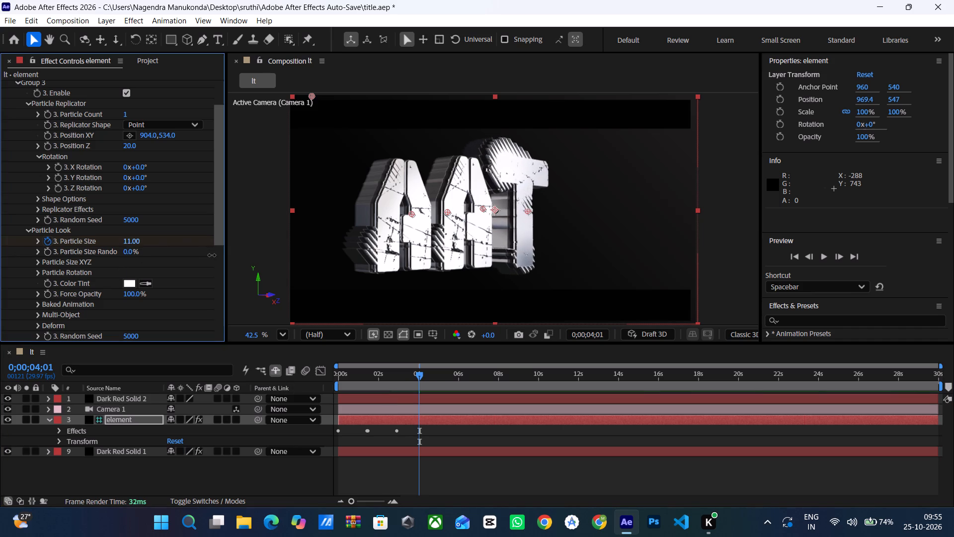
{"action": "left_click_drag", "start_coordinate": [212, 255], "coordinate": [201, 255]}
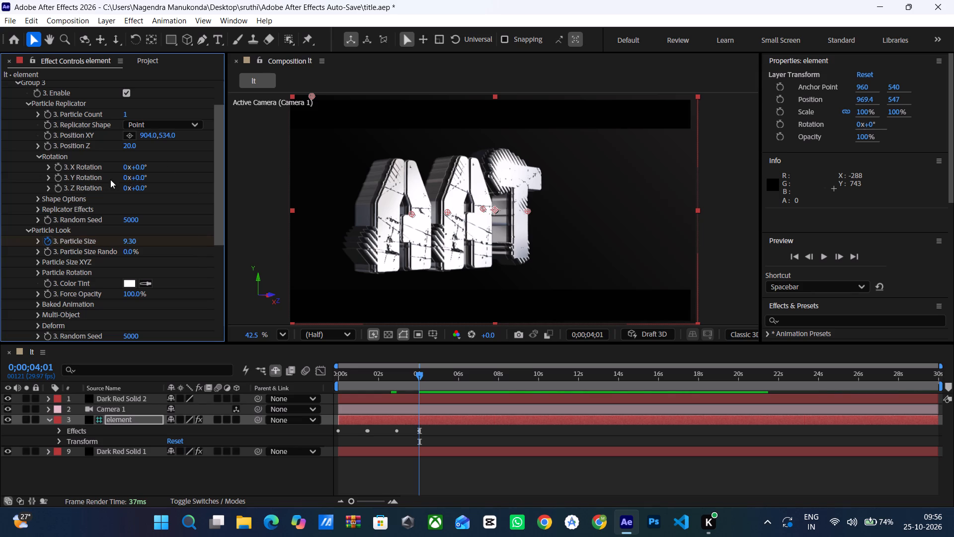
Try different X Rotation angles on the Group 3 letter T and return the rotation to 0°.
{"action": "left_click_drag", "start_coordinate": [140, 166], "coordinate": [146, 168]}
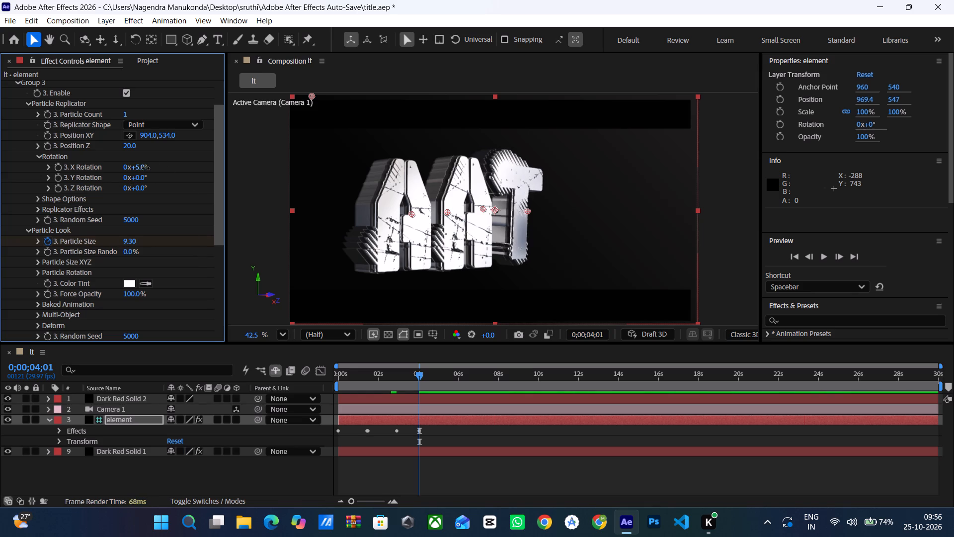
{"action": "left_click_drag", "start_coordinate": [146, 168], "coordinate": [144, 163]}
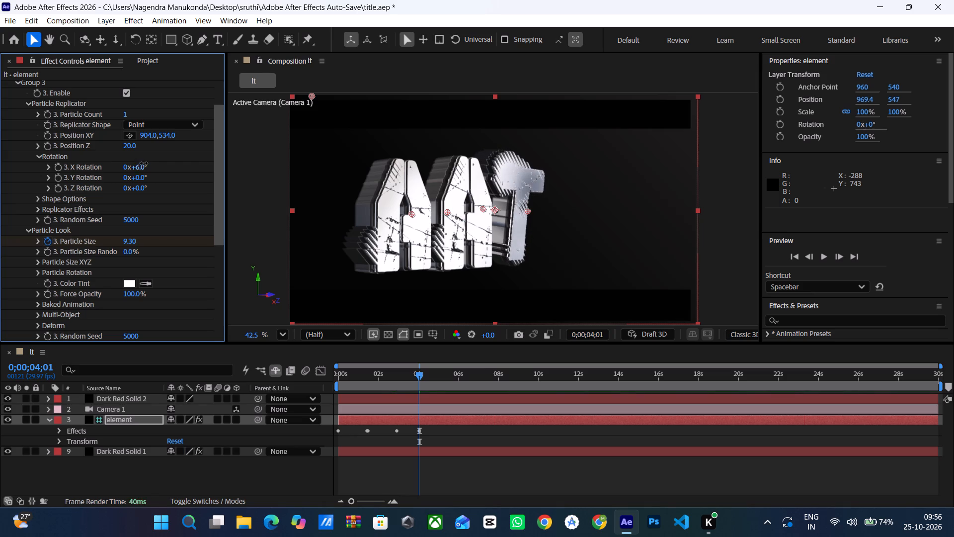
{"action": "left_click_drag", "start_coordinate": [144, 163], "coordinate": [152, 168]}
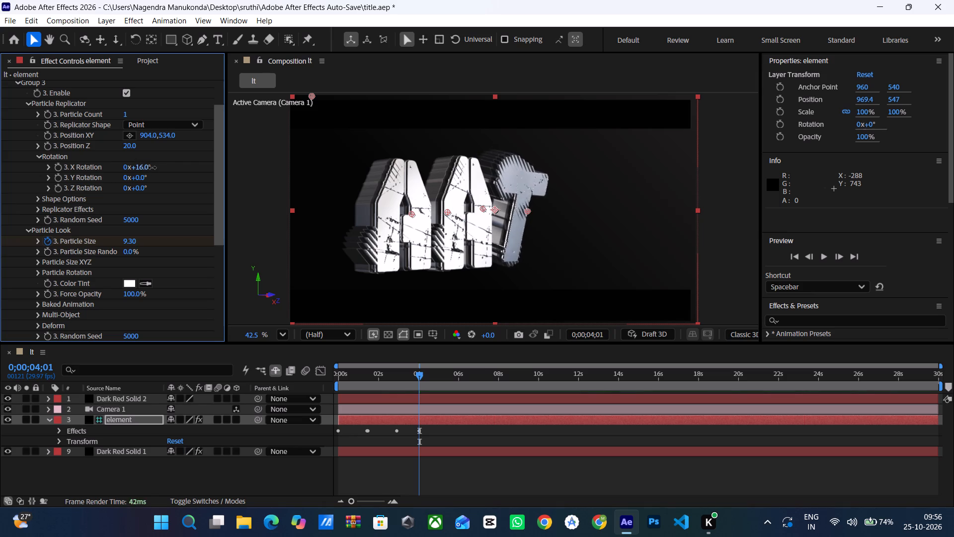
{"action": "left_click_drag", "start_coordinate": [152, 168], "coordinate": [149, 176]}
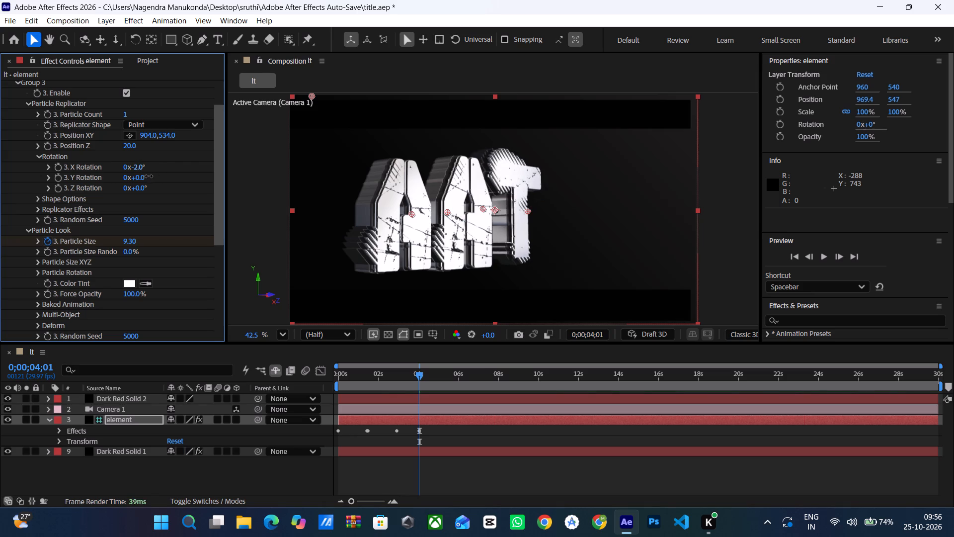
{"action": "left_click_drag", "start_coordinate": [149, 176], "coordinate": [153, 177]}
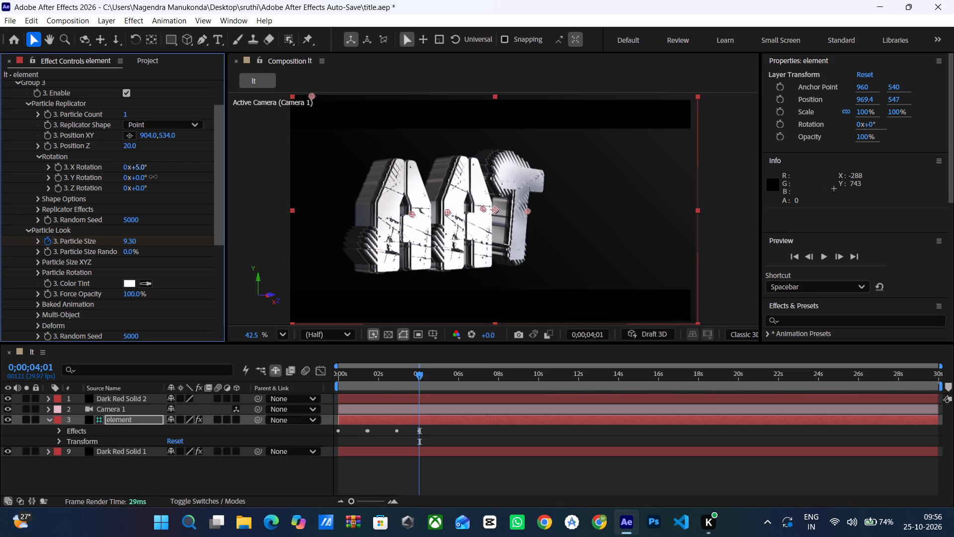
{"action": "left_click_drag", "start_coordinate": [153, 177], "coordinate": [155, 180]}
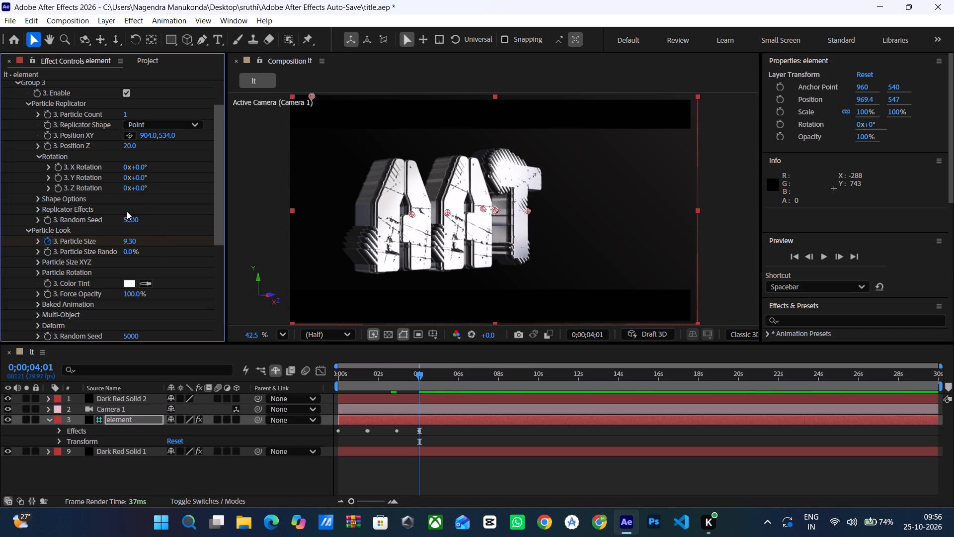
Set Group 3's Particle Size at 0;00;04;01 to 9.20.
{"action": "left_click", "coordinate": [133, 241]}
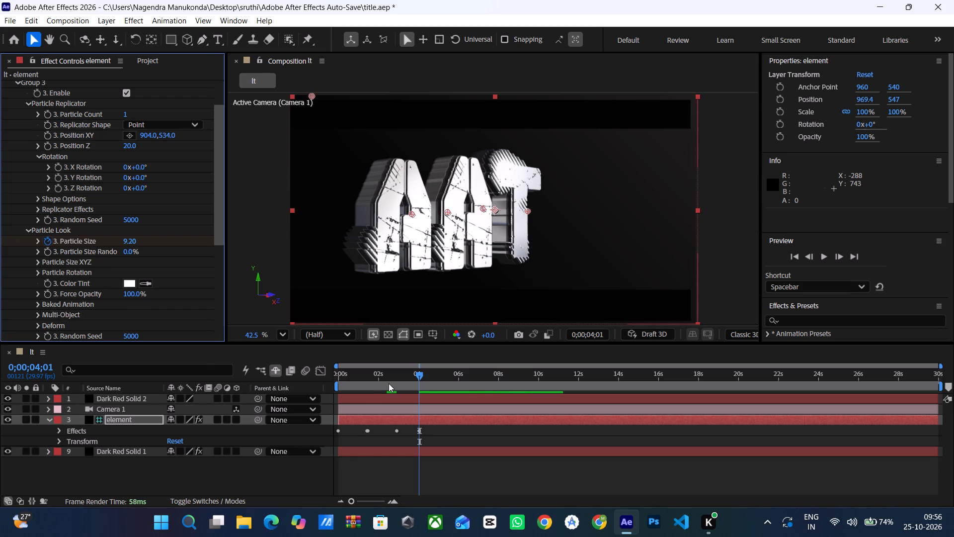
Play the title animation from the start of the composition to review the letters' entrances.
{"action": "left_click_drag", "start_coordinate": [416, 376], "coordinate": [331, 387]}
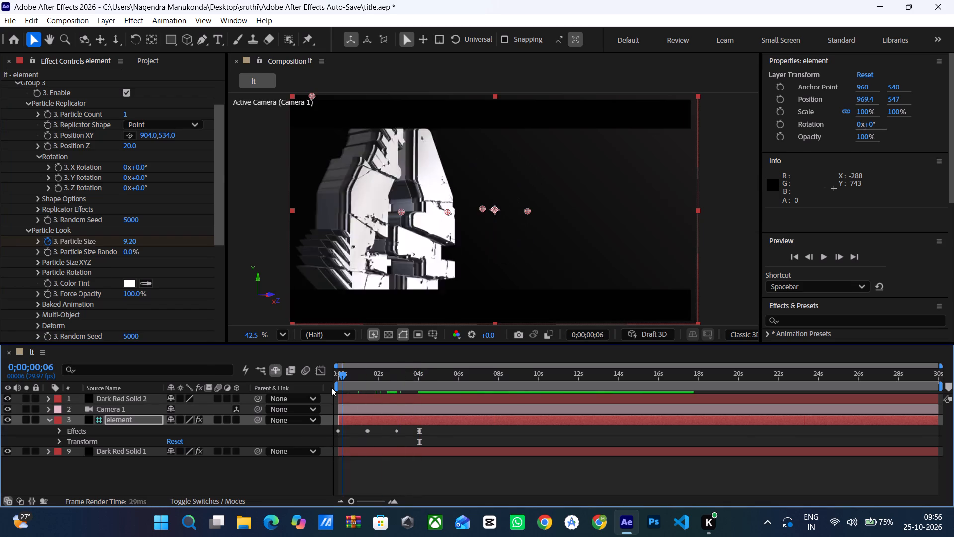
{"action": "left_click_drag", "start_coordinate": [331, 387], "coordinate": [325, 388]}
{"action": "left_click", "coordinate": [313, 390]}
{"action": "key", "text": "space"}
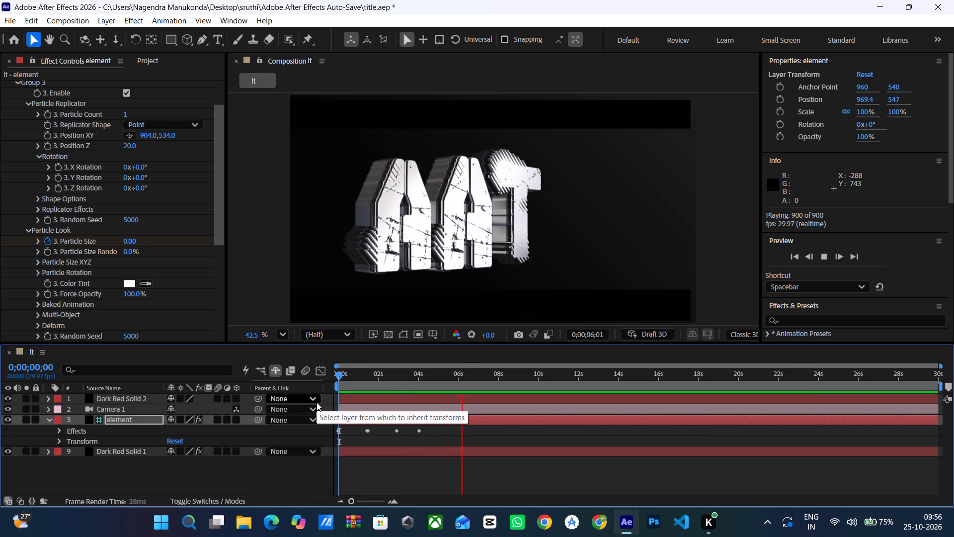
{"action": "key", "text": "space"}
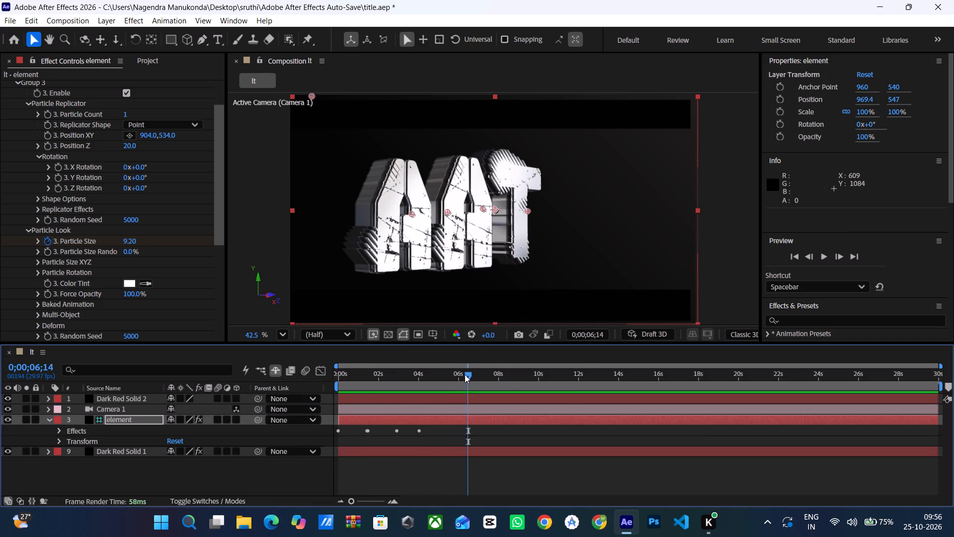
At 0;00;04;02, enable Group 4 of the Element effect and set its Position XY to 1098, 531.
{"action": "left_click_drag", "start_coordinate": [467, 371], "coordinate": [411, 371]}
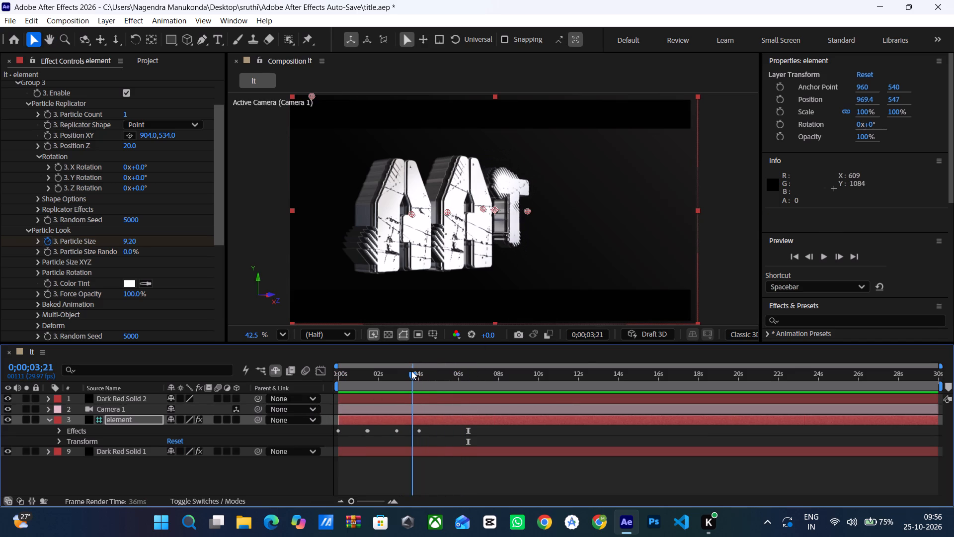
{"action": "left_click_drag", "start_coordinate": [411, 371], "coordinate": [418, 375]}
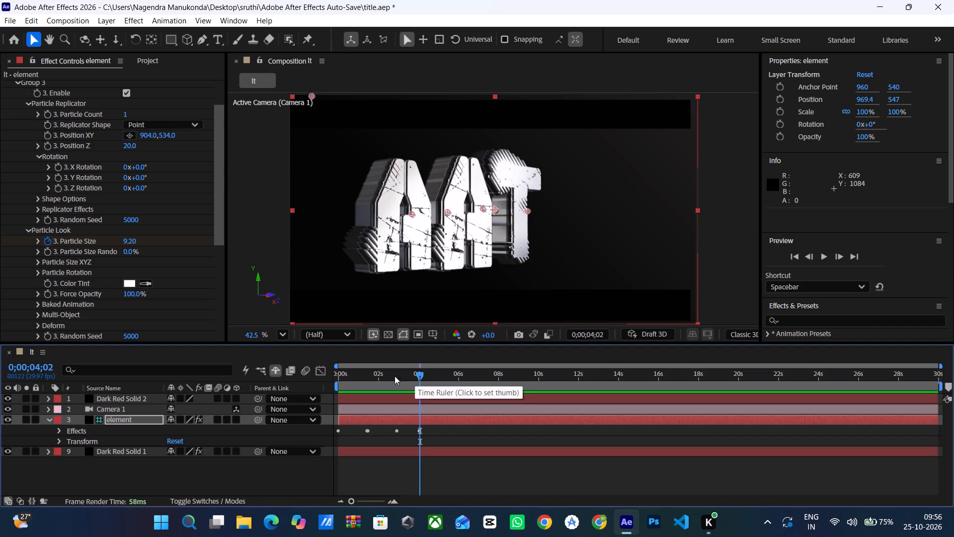
{"action": "left_click", "coordinate": [27, 104]}
{"action": "left_click", "coordinate": [17, 82]}
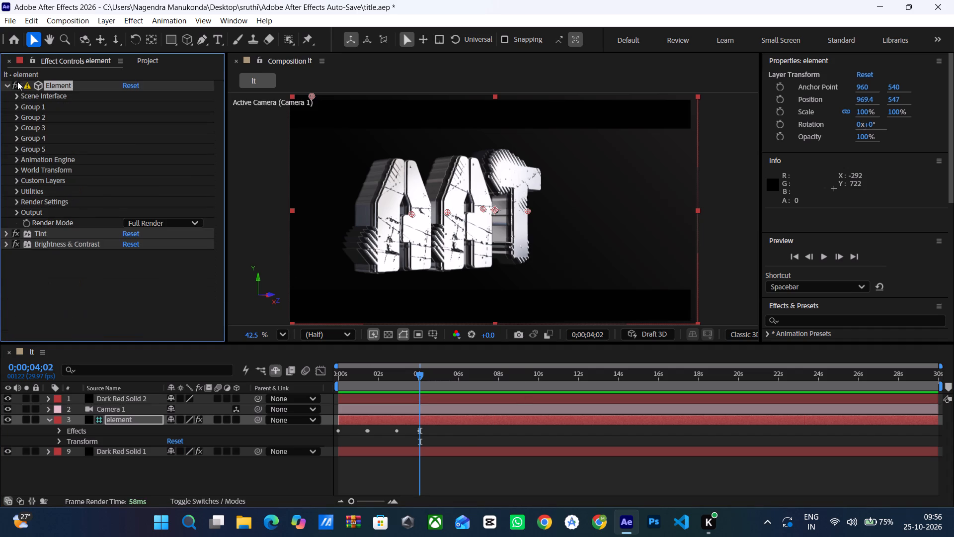
{"action": "left_click", "coordinate": [13, 138]}
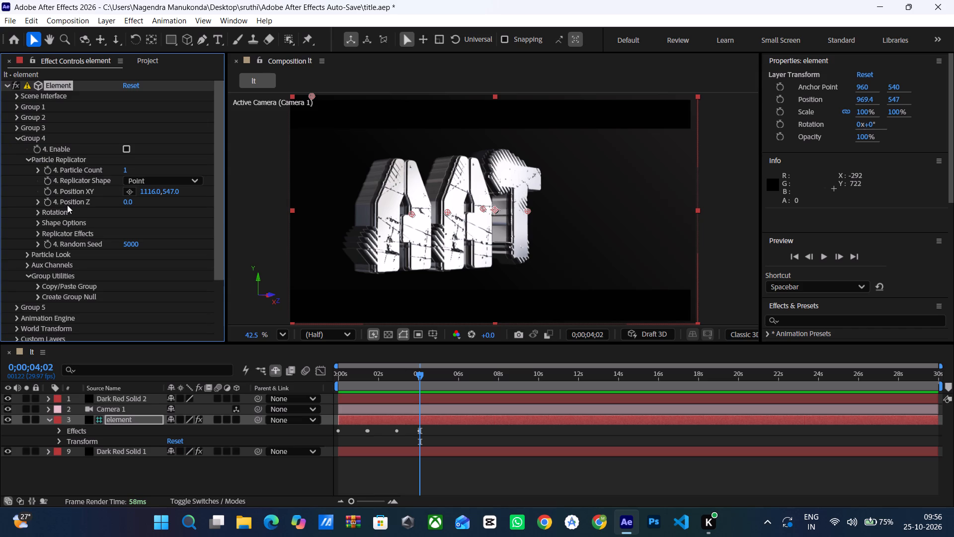
{"action": "left_click", "coordinate": [127, 147]}
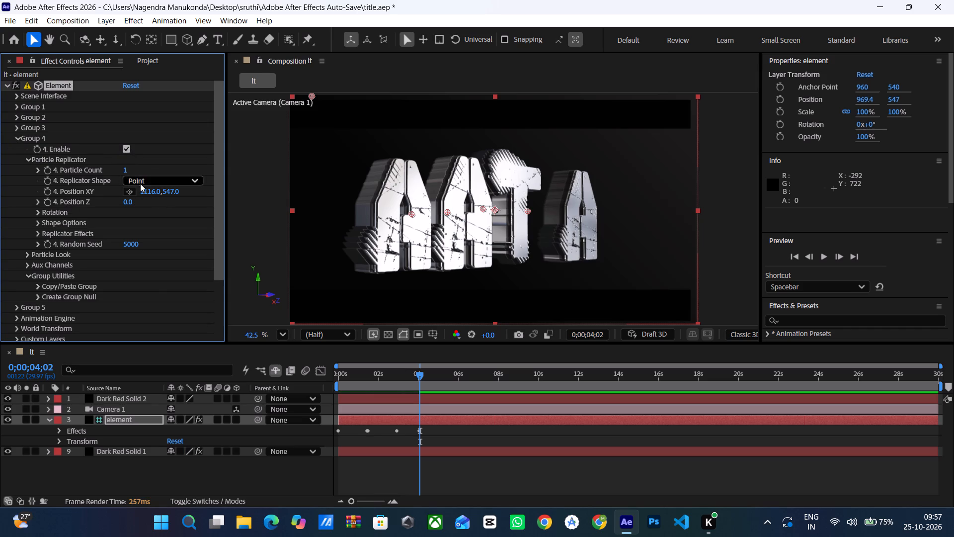
{"action": "left_click_drag", "start_coordinate": [153, 191], "coordinate": [128, 188]}
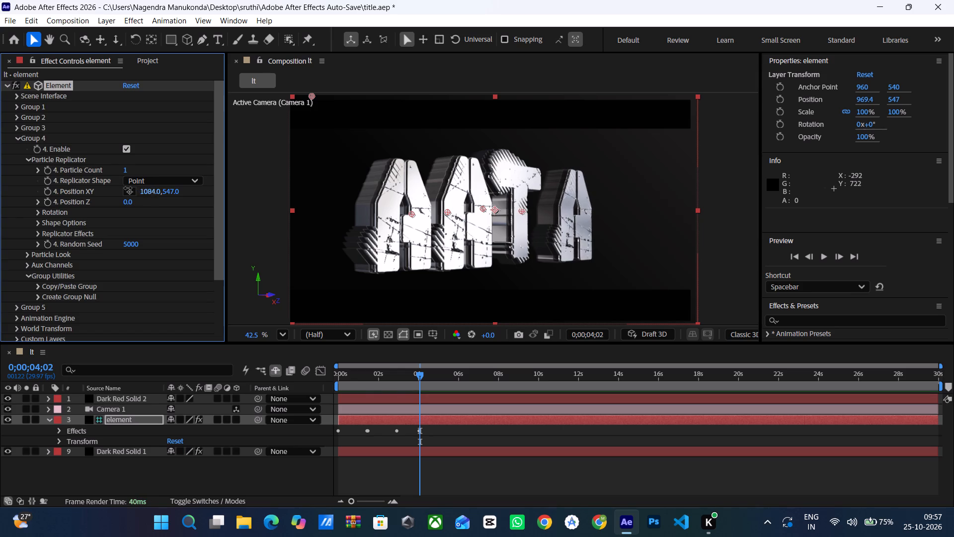
{"action": "left_click_drag", "start_coordinate": [128, 188], "coordinate": [144, 192]}
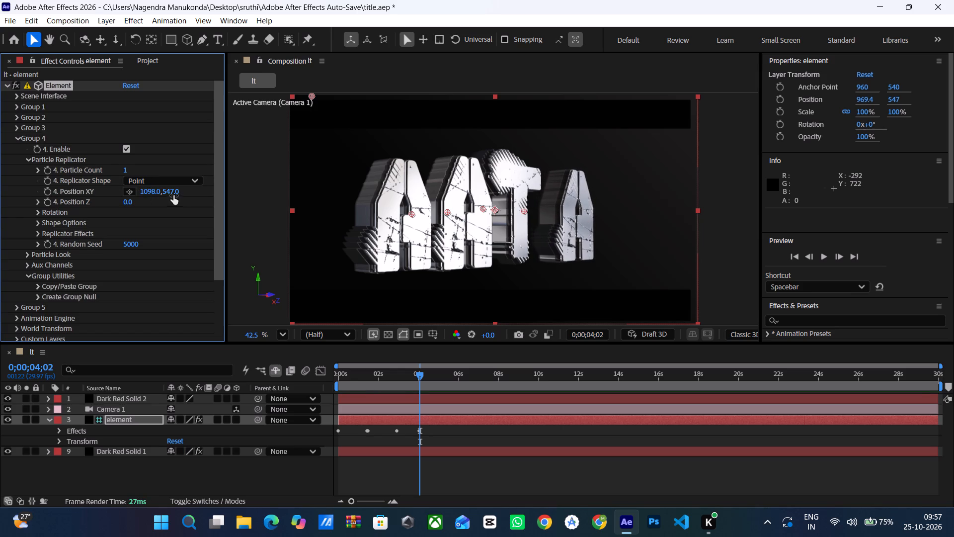
{"action": "left_click_drag", "start_coordinate": [170, 190], "coordinate": [162, 188]}
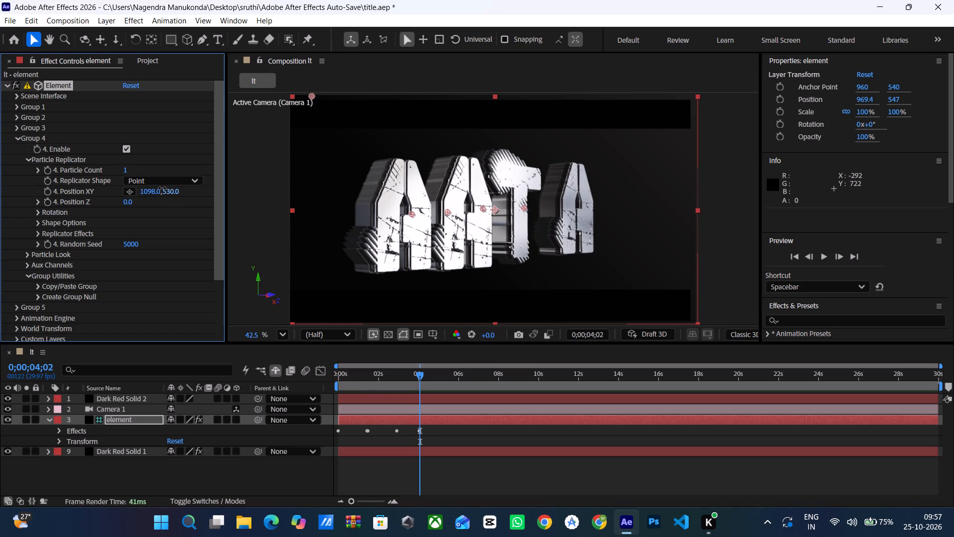
{"action": "left_click_drag", "start_coordinate": [162, 188], "coordinate": [163, 188]}
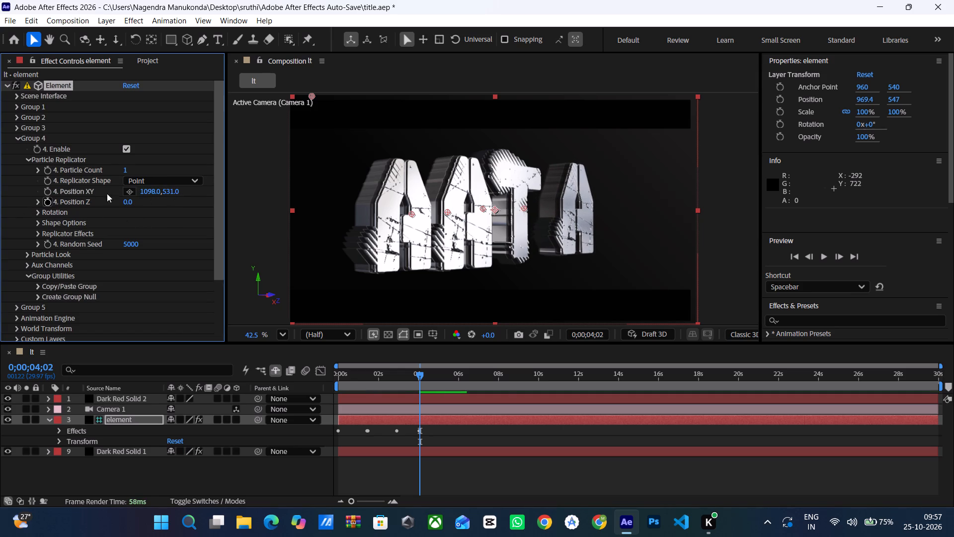
Set Group 4's Position Z to 50 after trying different depths for the last letter A.
{"action": "left_click_drag", "start_coordinate": [127, 200], "coordinate": [121, 200]}
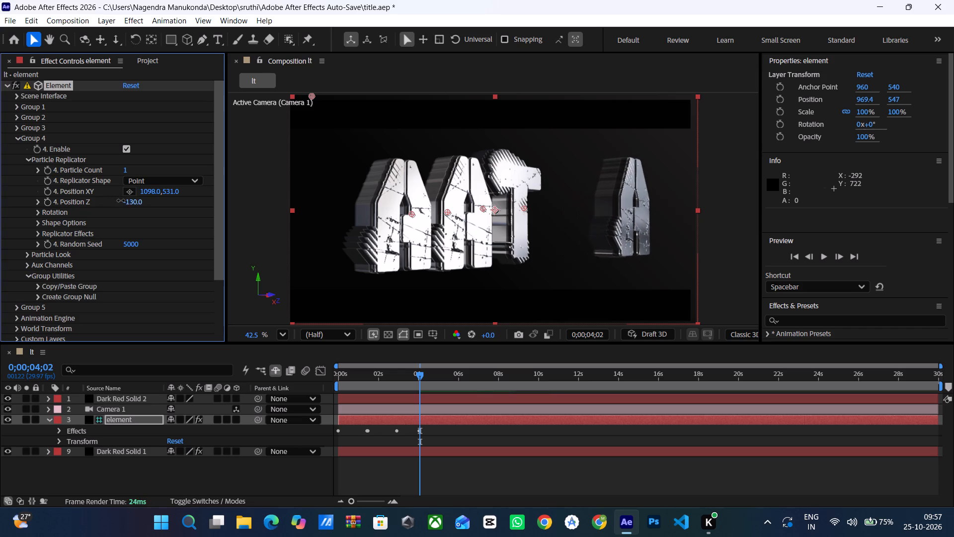
{"action": "left_click_drag", "start_coordinate": [121, 200], "coordinate": [139, 208]}
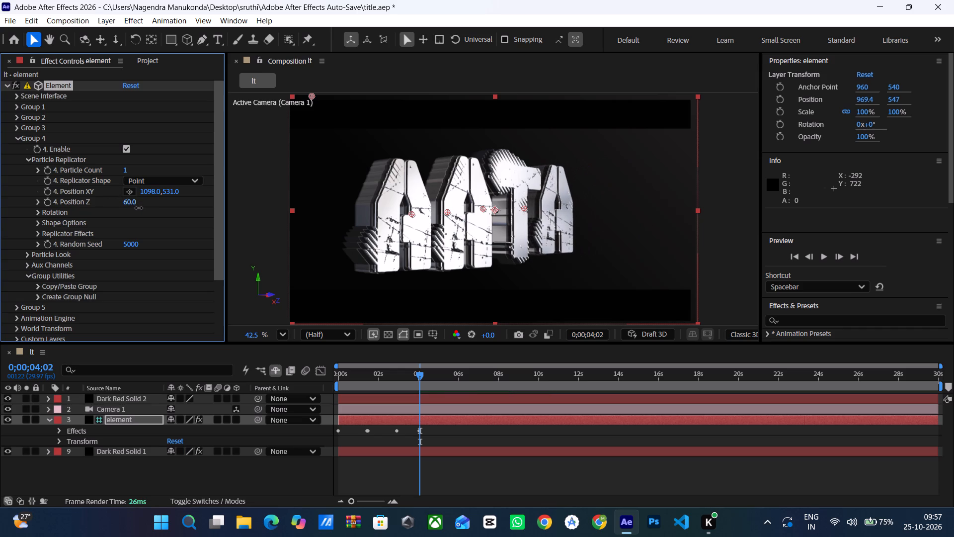
{"action": "left_click_drag", "start_coordinate": [139, 208], "coordinate": [137, 206]}
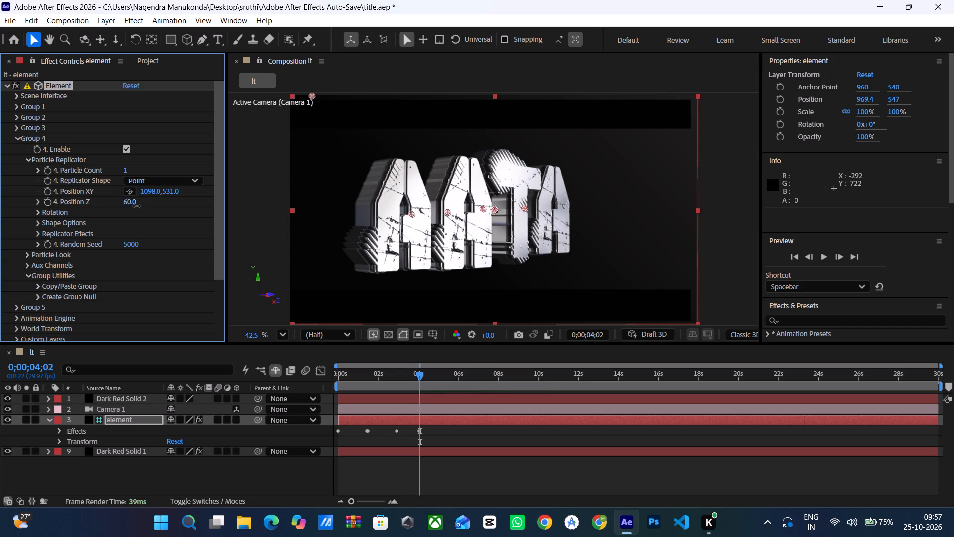
{"action": "left_click_drag", "start_coordinate": [137, 206], "coordinate": [140, 207]}
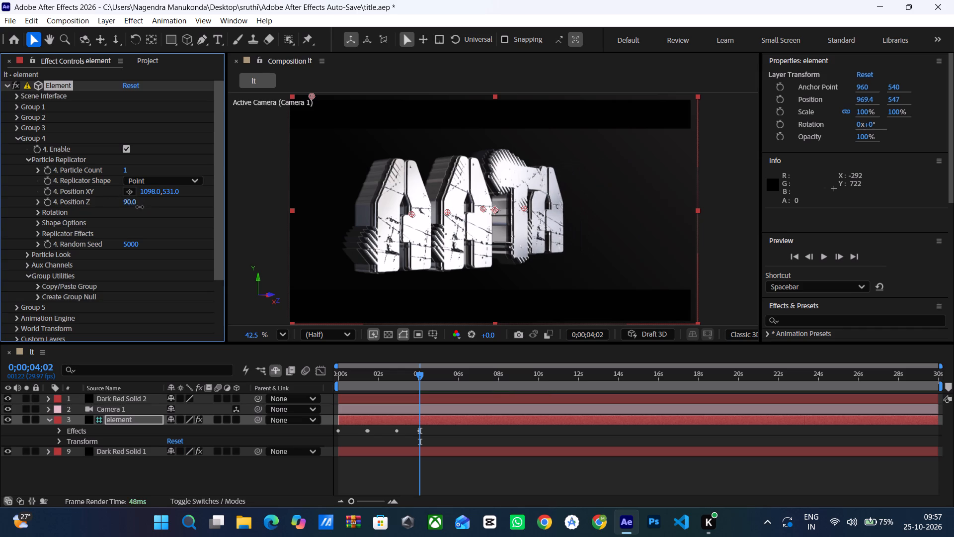
{"action": "left_click_drag", "start_coordinate": [140, 207], "coordinate": [136, 206]}
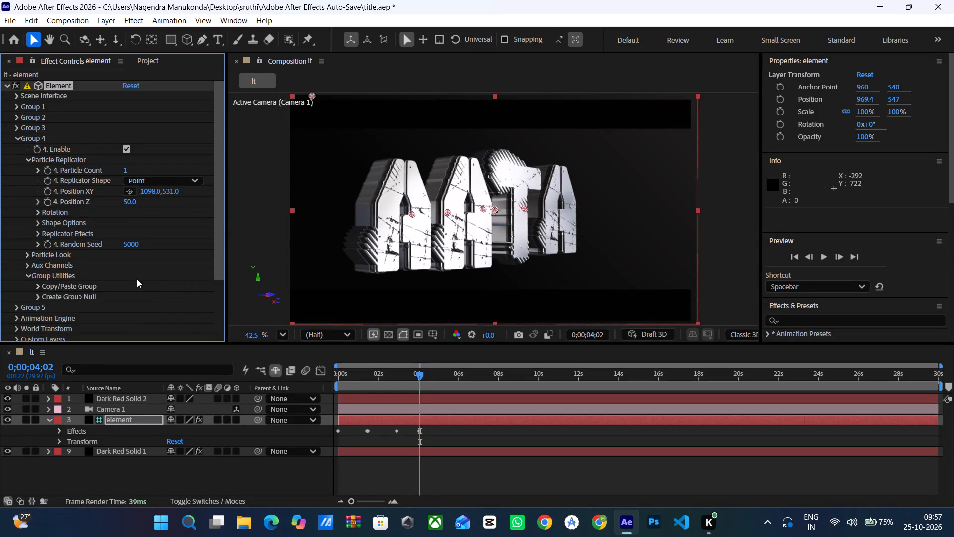
{"action": "left_click", "coordinate": [130, 199]}
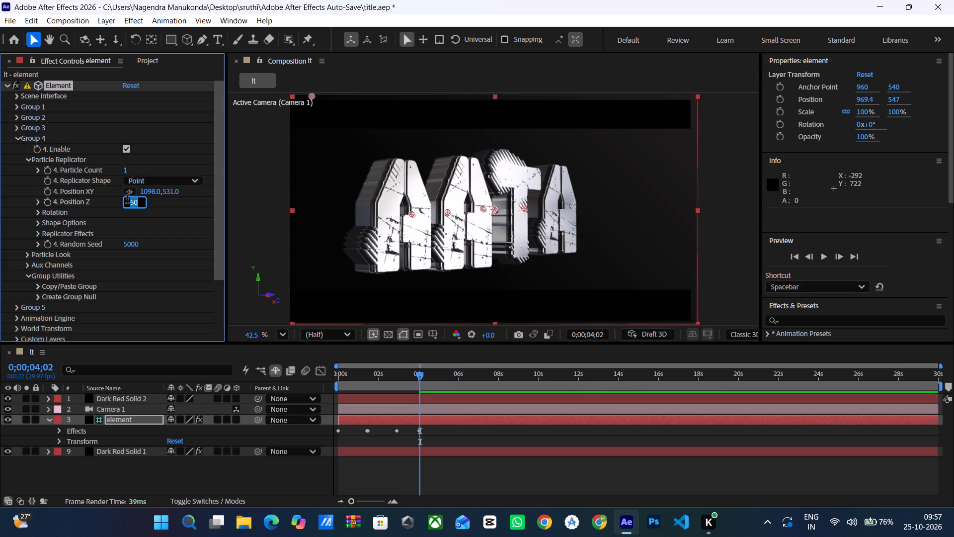
{"action": "left_click", "coordinate": [137, 216]}
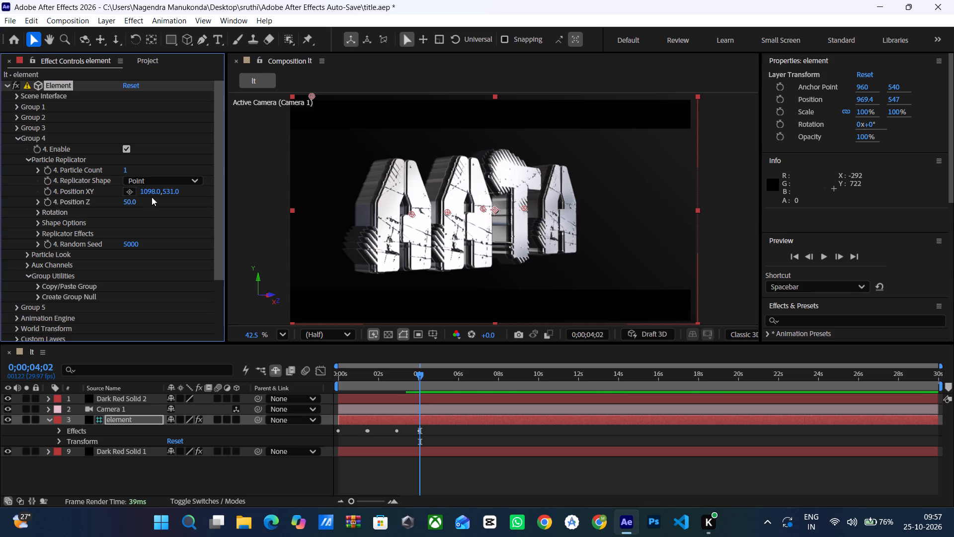
Set Group 4's Position XY to 1100, 541 to place the last letter A beside the T.
{"action": "left_click", "coordinate": [152, 189]}
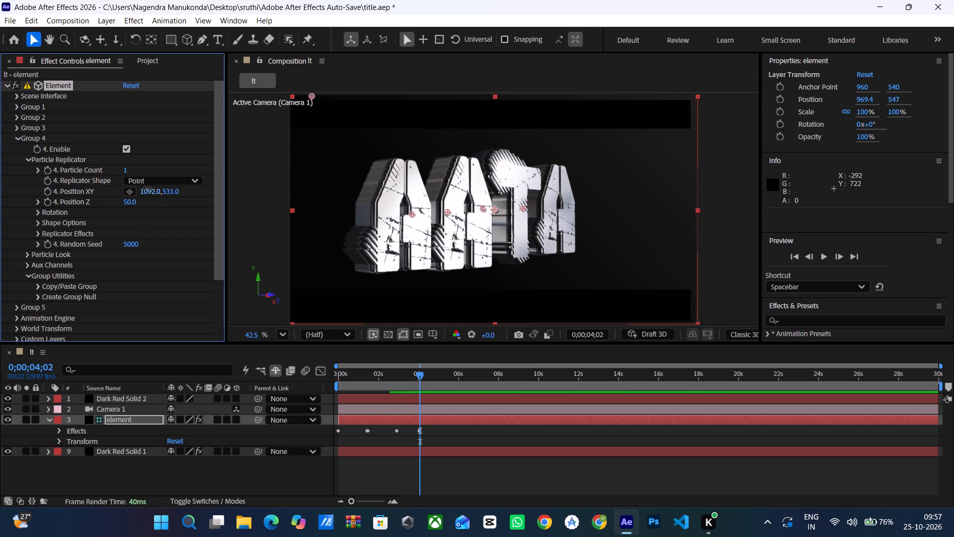
{"action": "left_click", "coordinate": [173, 189]}
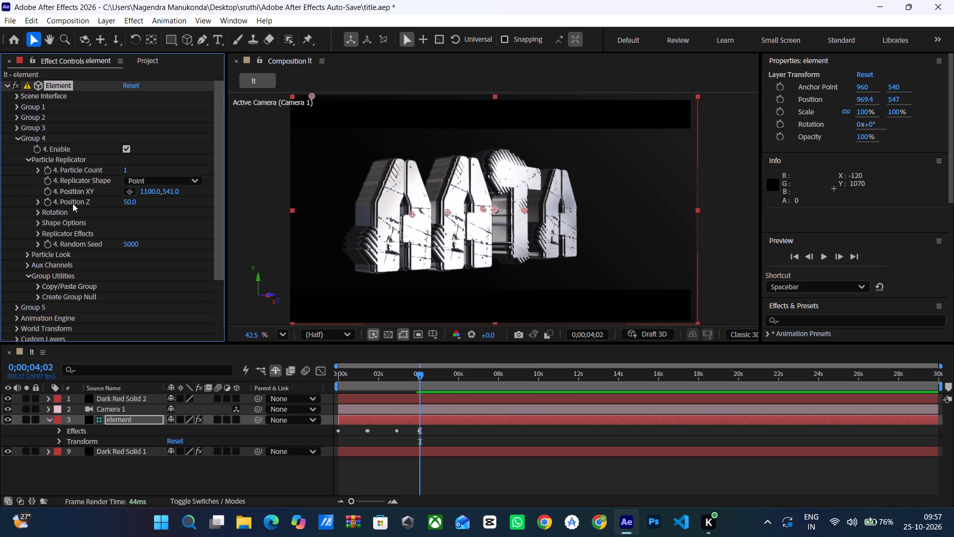
{"action": "scroll", "coordinate": [95, 292], "scroll_direction": "down", "scroll_amount": 2}
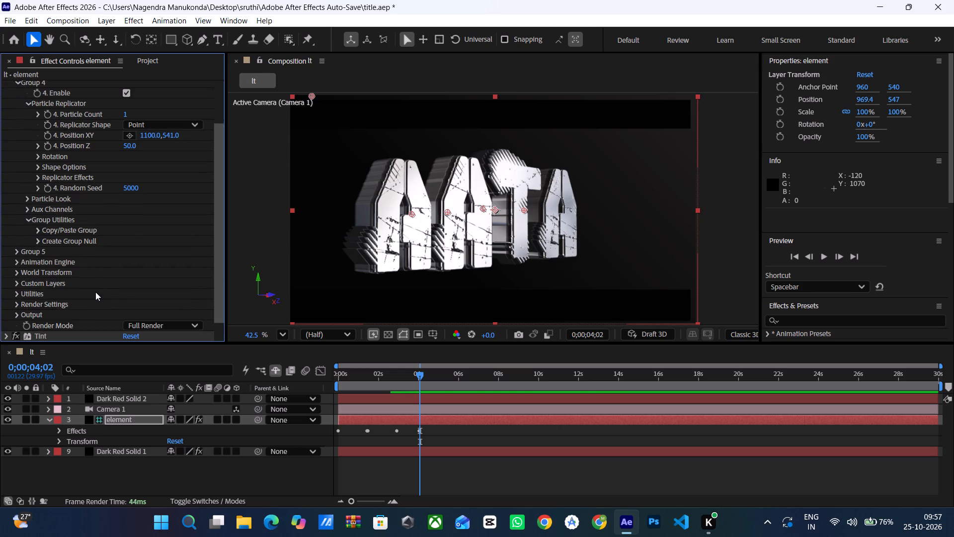
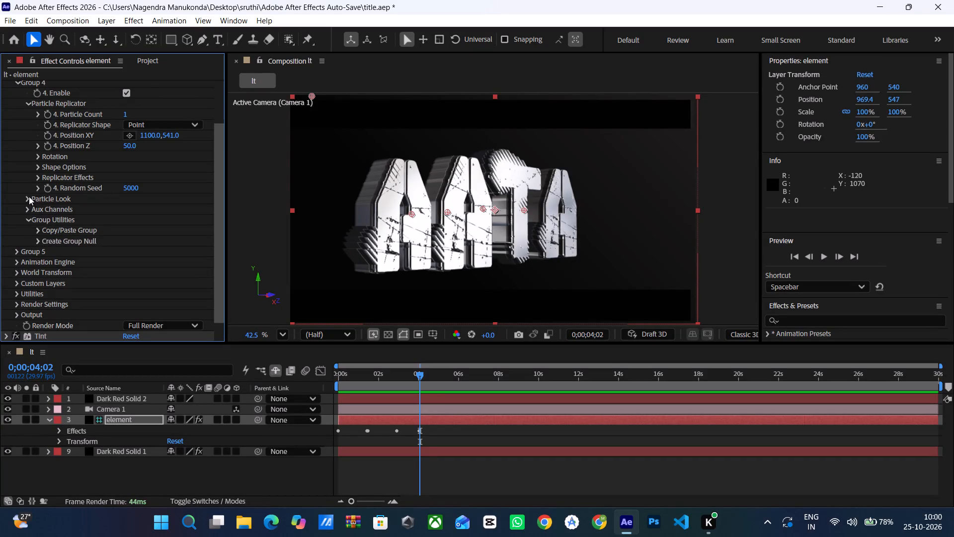
Enable Multi-Object in the Particle Look settings of Element's Group 4.
{"action": "left_click", "coordinate": [38, 112]}
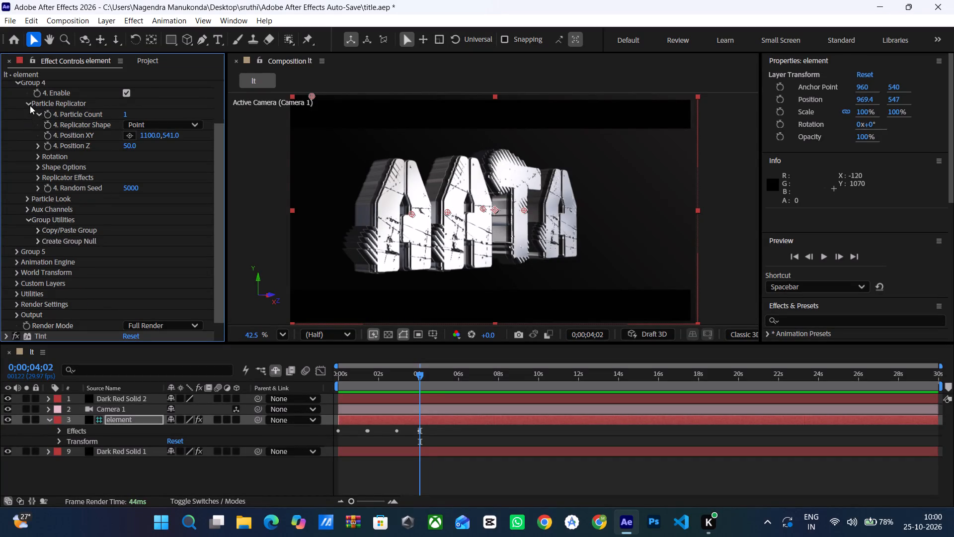
{"action": "left_click", "coordinate": [29, 104]}
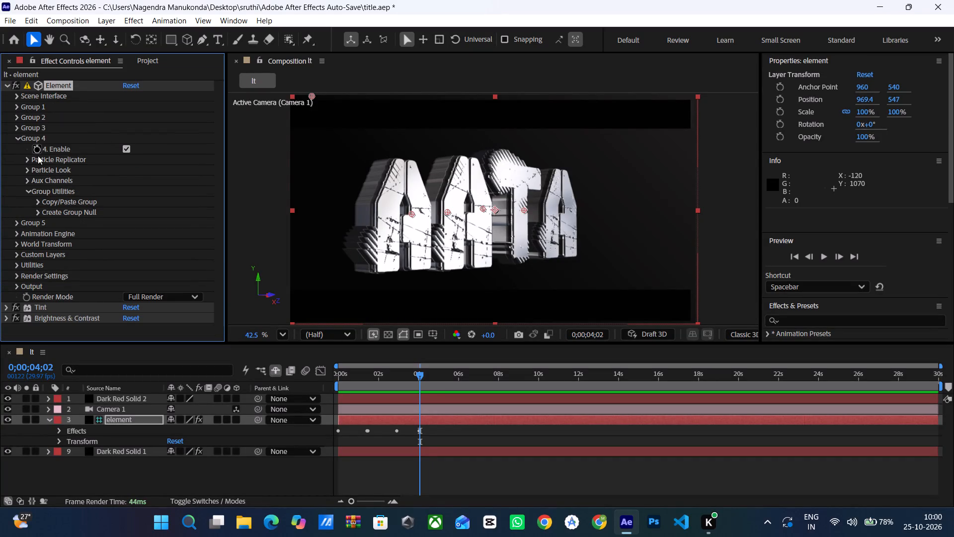
{"action": "left_click", "coordinate": [27, 170]}
{"action": "scroll", "coordinate": [41, 197], "scroll_direction": "down", "scroll_amount": 1}
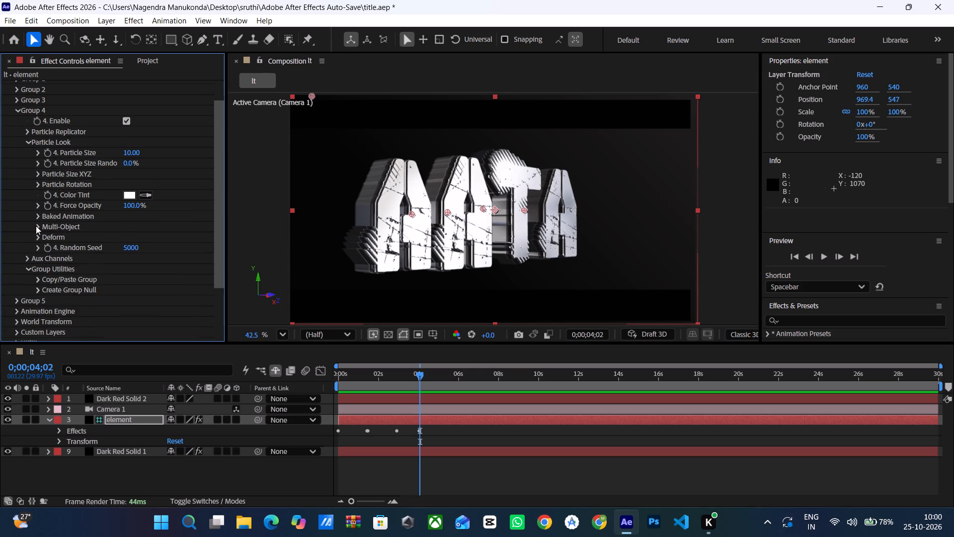
{"action": "left_click", "coordinate": [36, 226]}
{"action": "left_click", "coordinate": [126, 236]}
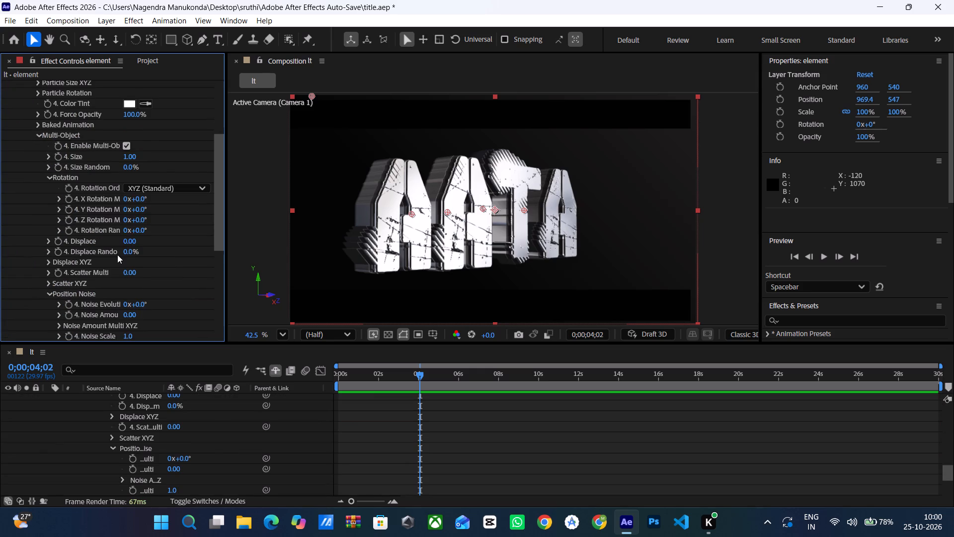
At 0;00;04;02, start keyframing Group 4's Multi-Object Rotation Random and set it to -289°.
{"action": "scroll", "coordinate": [85, 180], "scroll_direction": "down", "scroll_amount": 1}
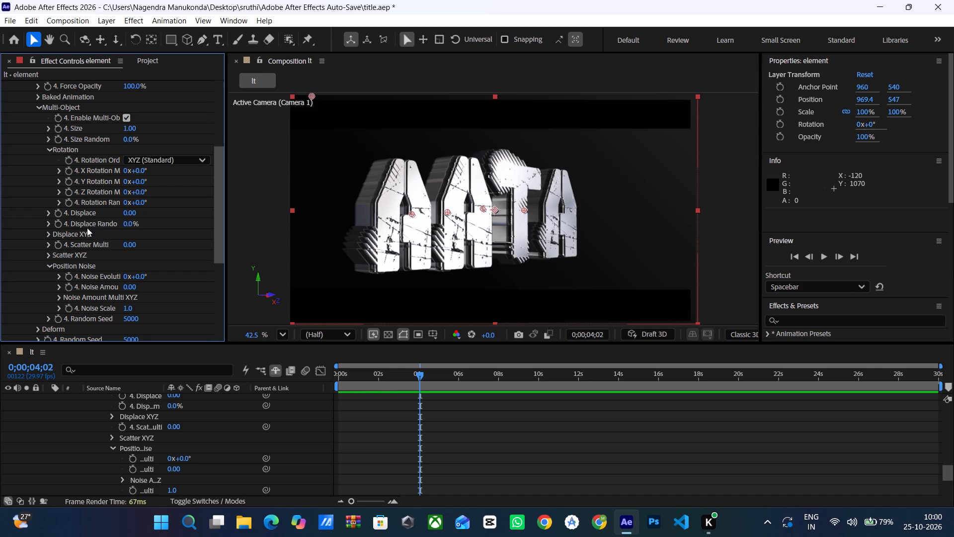
{"action": "left_click", "coordinate": [107, 198]}
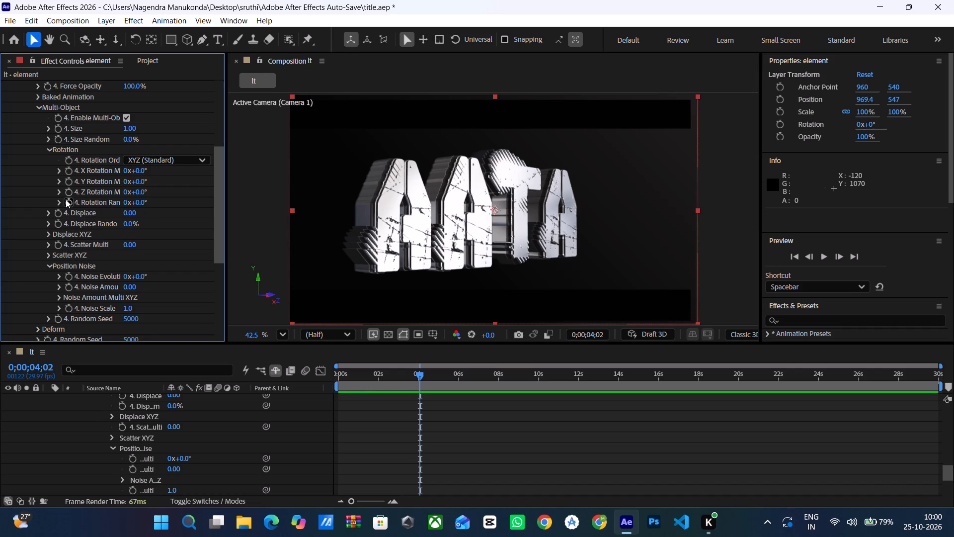
{"action": "left_click", "coordinate": [70, 202]}
{"action": "left_click_drag", "start_coordinate": [141, 201], "coordinate": [107, 206]}
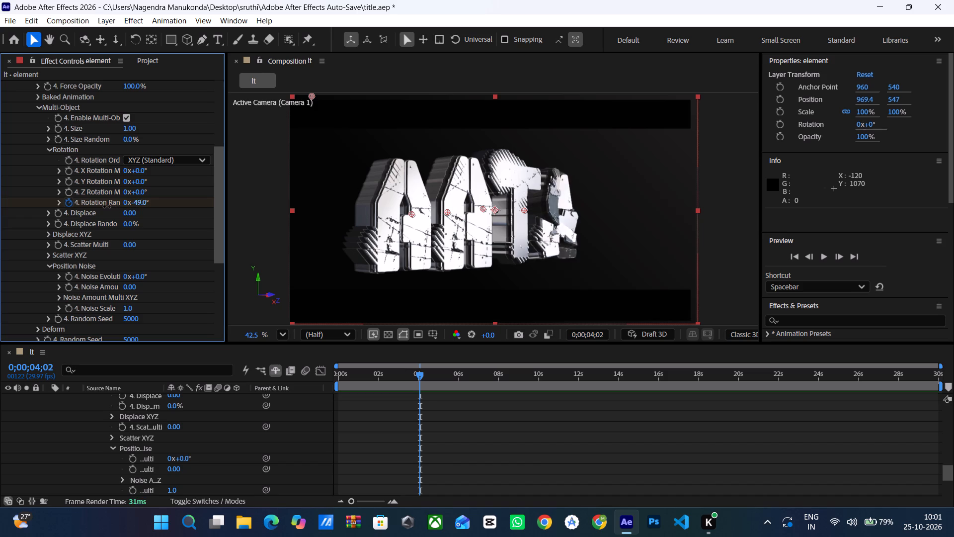
{"action": "left_click_drag", "start_coordinate": [107, 206], "coordinate": [0, 239]}
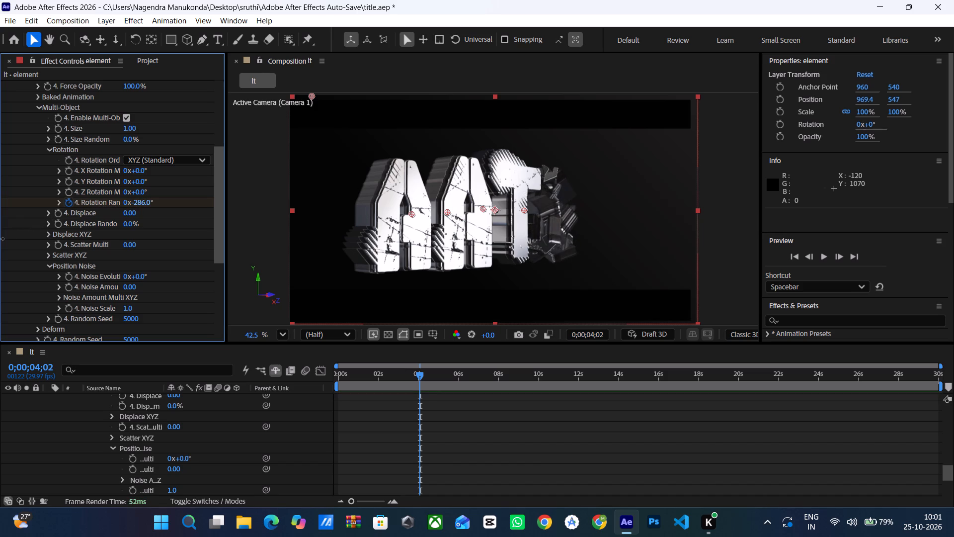
{"action": "left_click_drag", "start_coordinate": [0, 239], "coordinate": [0, 241]}
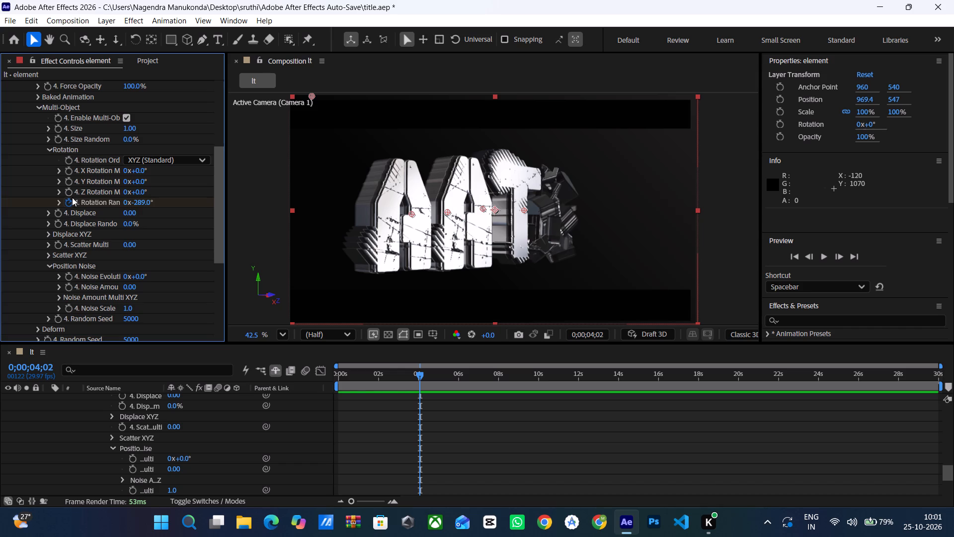
At 0;00;04;02, start keyframing Group 4's Multi-Object Displace and set it to -1.01.
{"action": "left_click", "coordinate": [47, 213]}
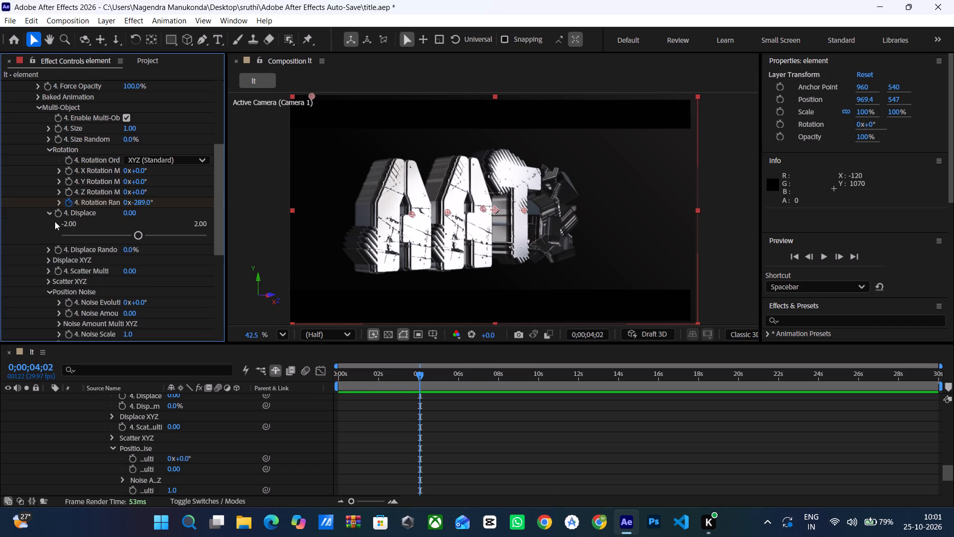
{"action": "left_click", "coordinate": [59, 213]}
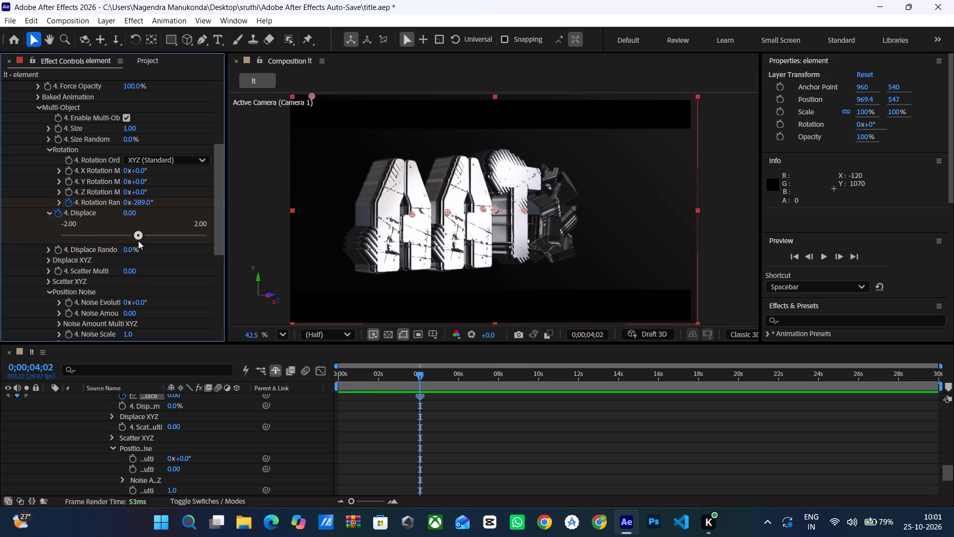
{"action": "left_click_drag", "start_coordinate": [136, 235], "coordinate": [126, 235]}
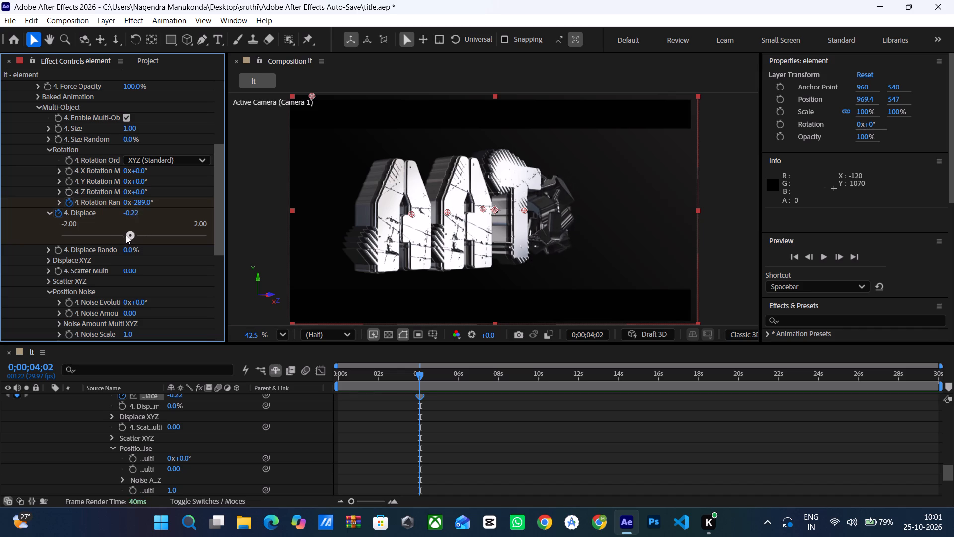
{"action": "left_click_drag", "start_coordinate": [126, 235], "coordinate": [95, 238]}
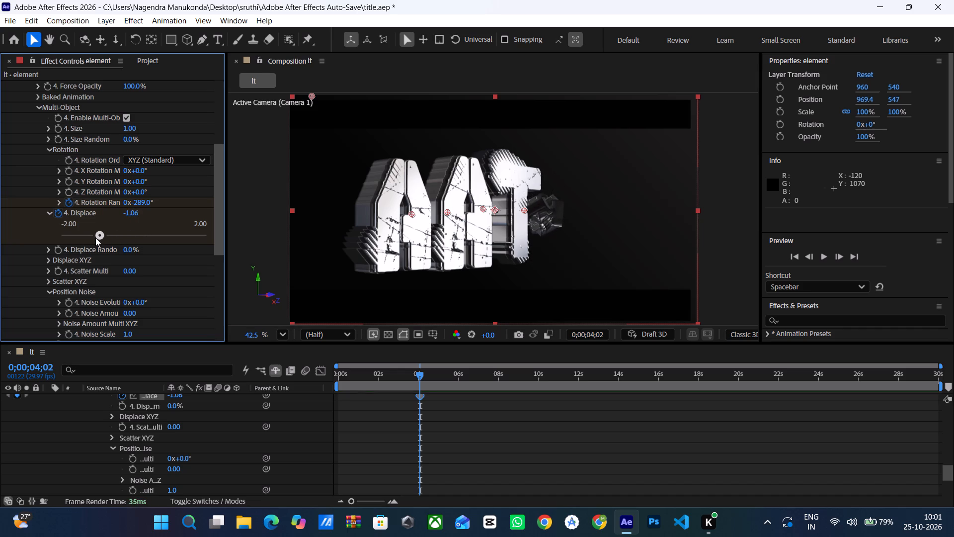
{"action": "left_click_drag", "start_coordinate": [95, 238], "coordinate": [97, 239]}
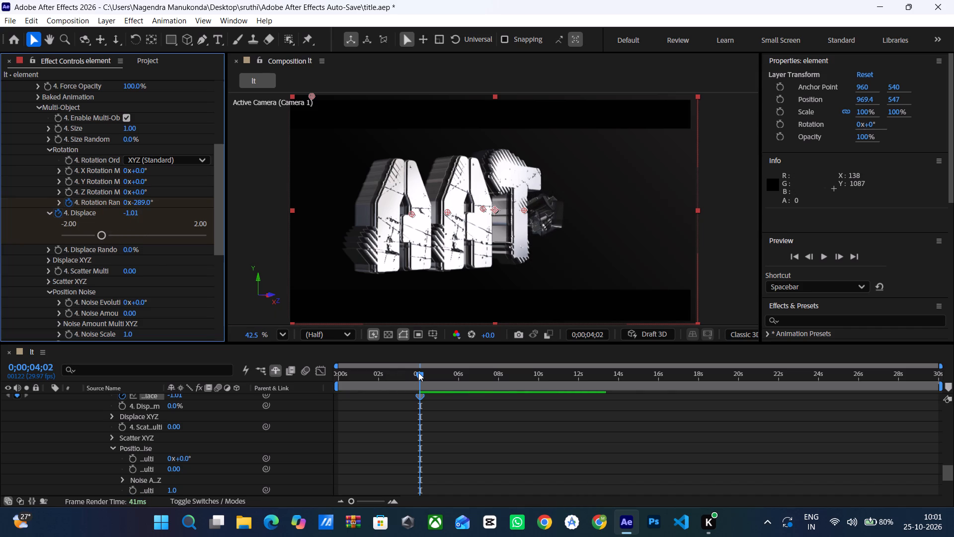
At 0;00;05;01, keyframe Group 4's Displace at 0.00 after trying lower and higher values.
{"action": "left_click_drag", "start_coordinate": [418, 372], "coordinate": [436, 376]}
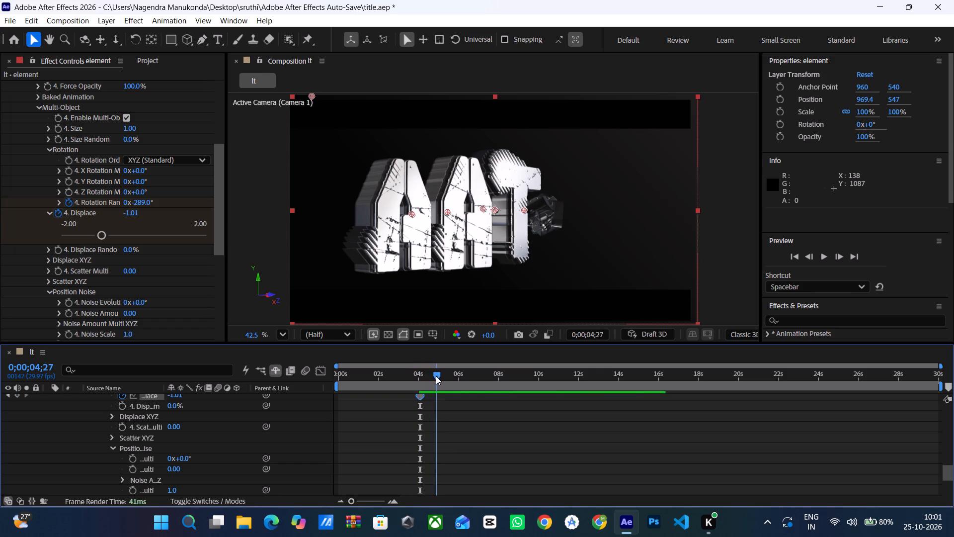
{"action": "left_click_drag", "start_coordinate": [436, 376], "coordinate": [441, 377]}
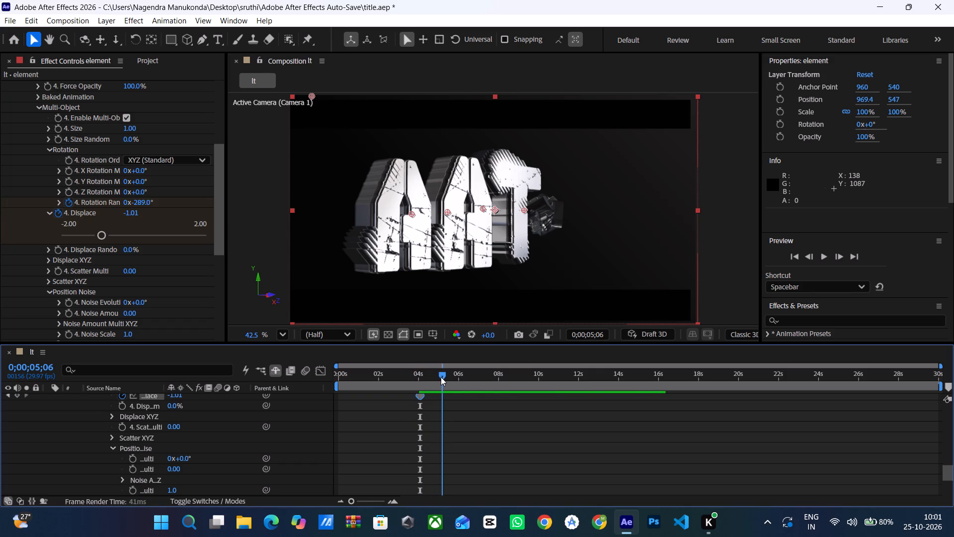
{"action": "left_click_drag", "start_coordinate": [441, 377], "coordinate": [438, 376]}
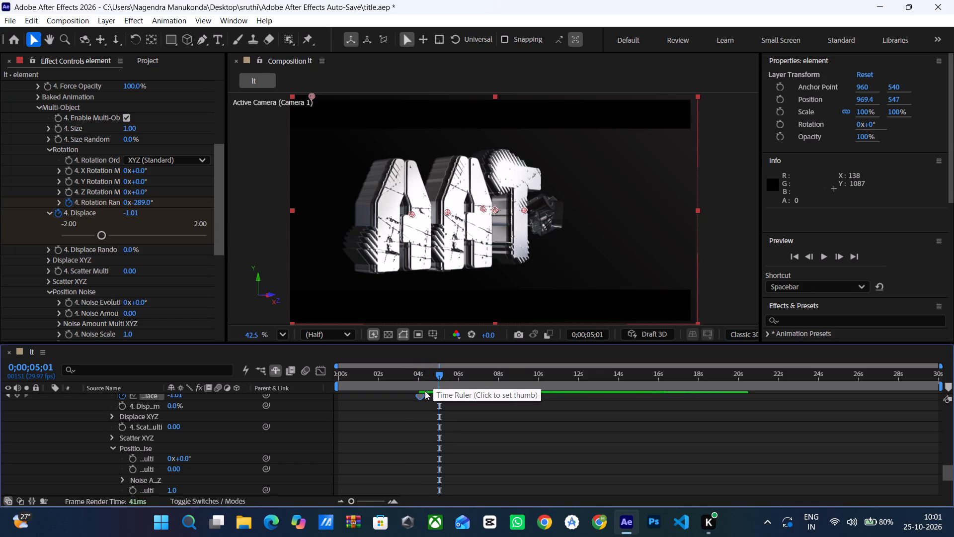
{"action": "left_click_drag", "start_coordinate": [98, 232], "coordinate": [82, 233]}
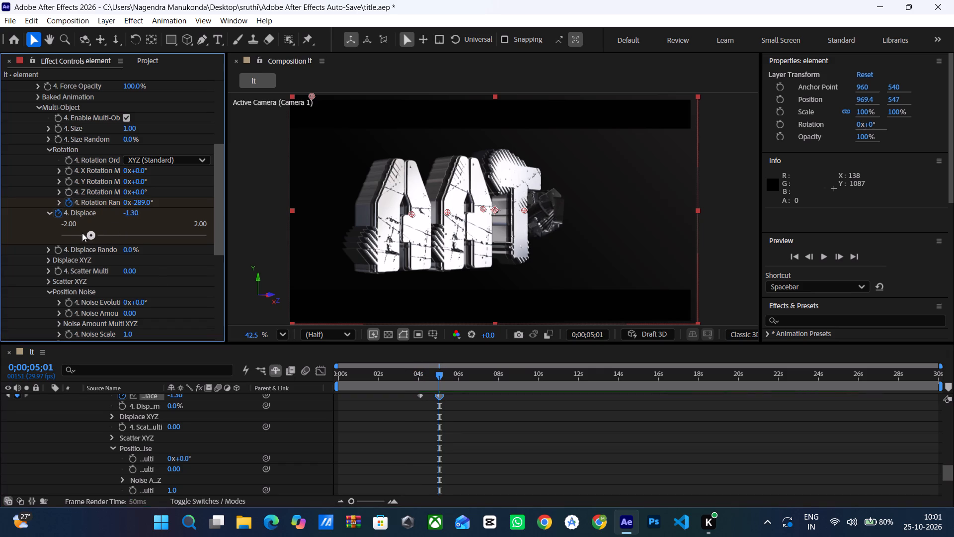
{"action": "left_click_drag", "start_coordinate": [82, 233], "coordinate": [62, 237]}
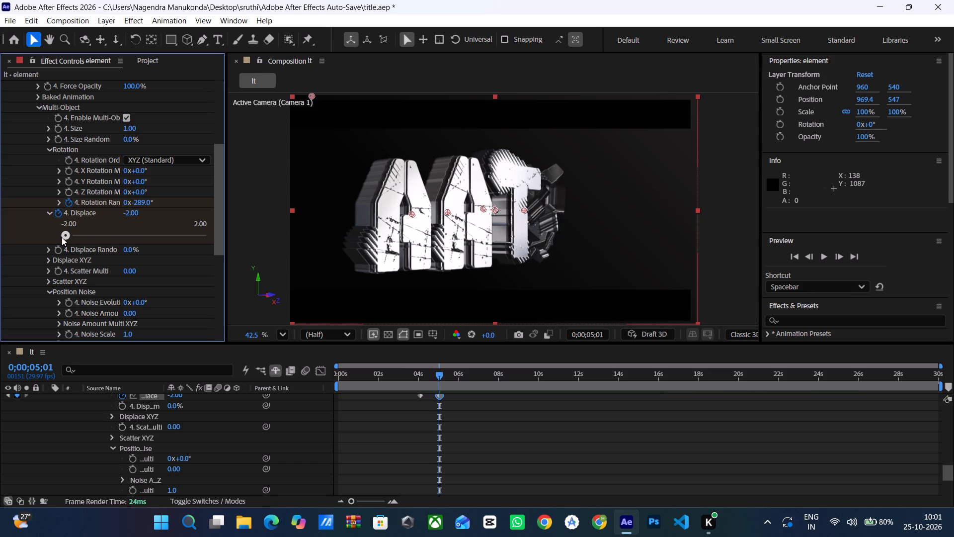
{"action": "left_click_drag", "start_coordinate": [62, 237], "coordinate": [125, 260]}
{"action": "left_click", "coordinate": [125, 260]}
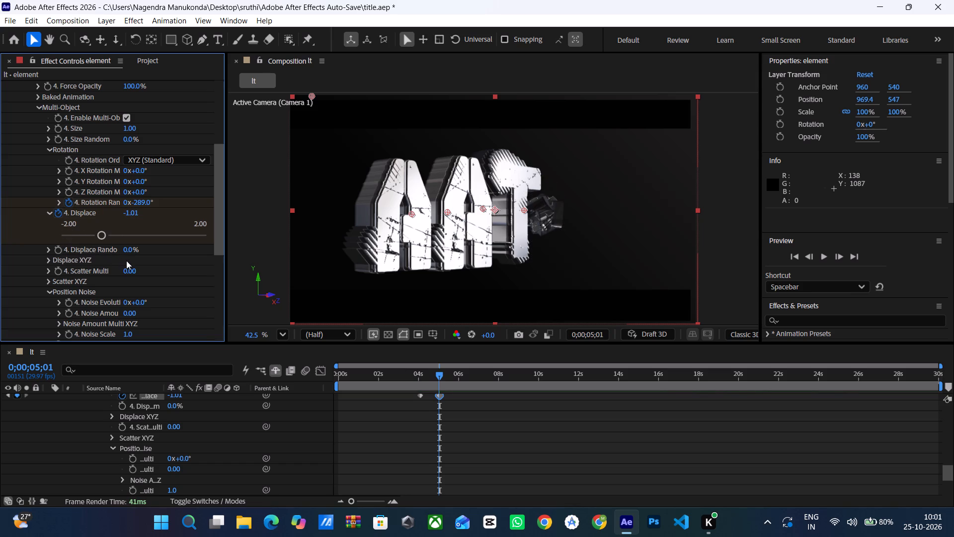
{"action": "left_click_drag", "start_coordinate": [101, 236], "coordinate": [117, 240]}
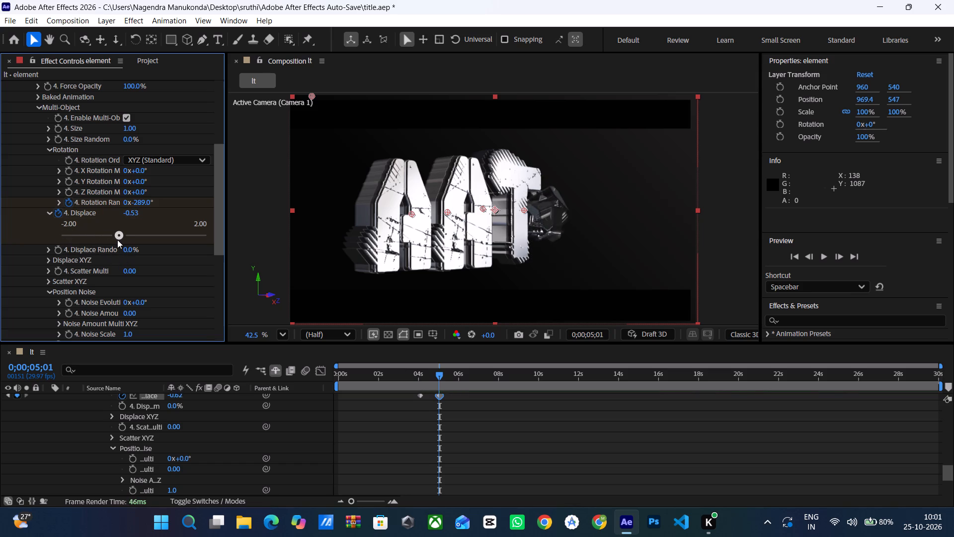
{"action": "left_click_drag", "start_coordinate": [117, 240], "coordinate": [169, 249]}
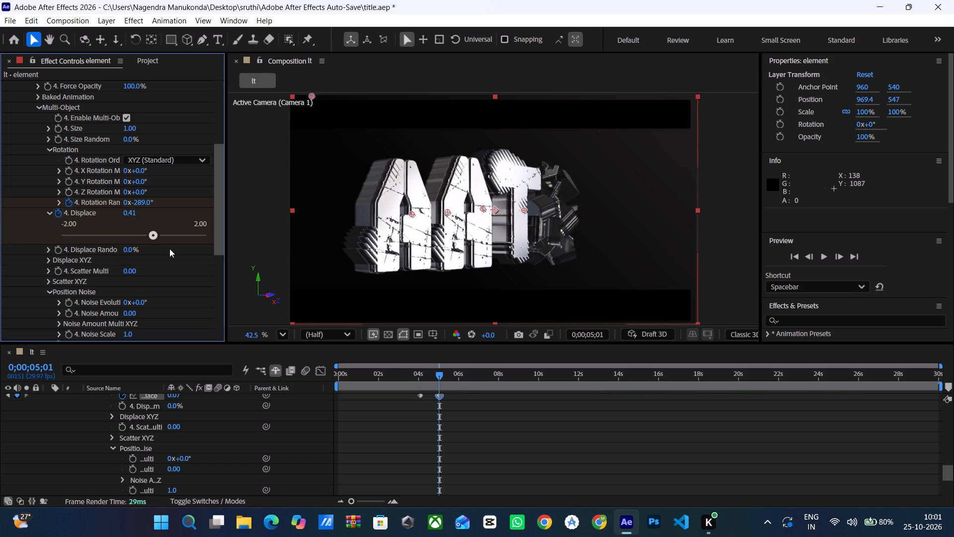
{"action": "left_click_drag", "start_coordinate": [169, 249], "coordinate": [145, 240]}
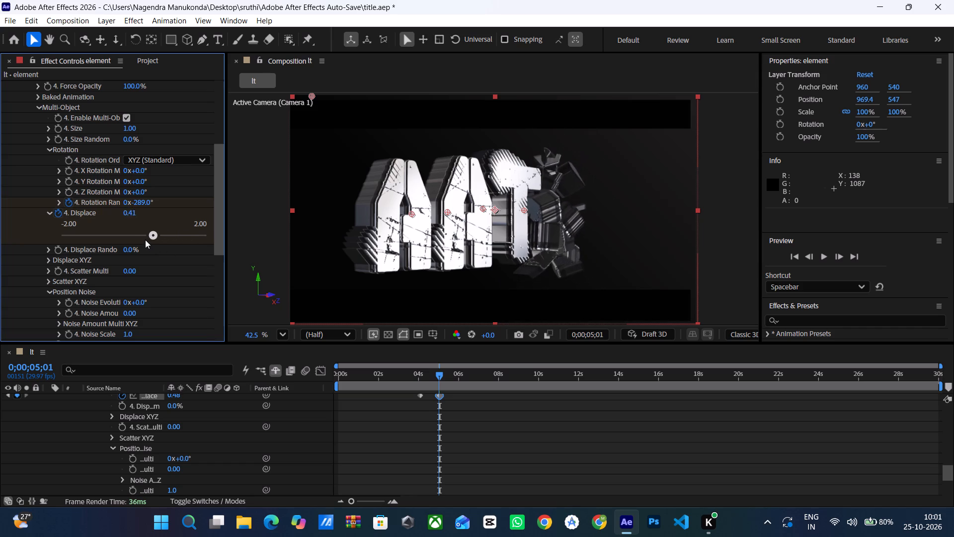
{"action": "left_click_drag", "start_coordinate": [145, 240], "coordinate": [131, 236]}
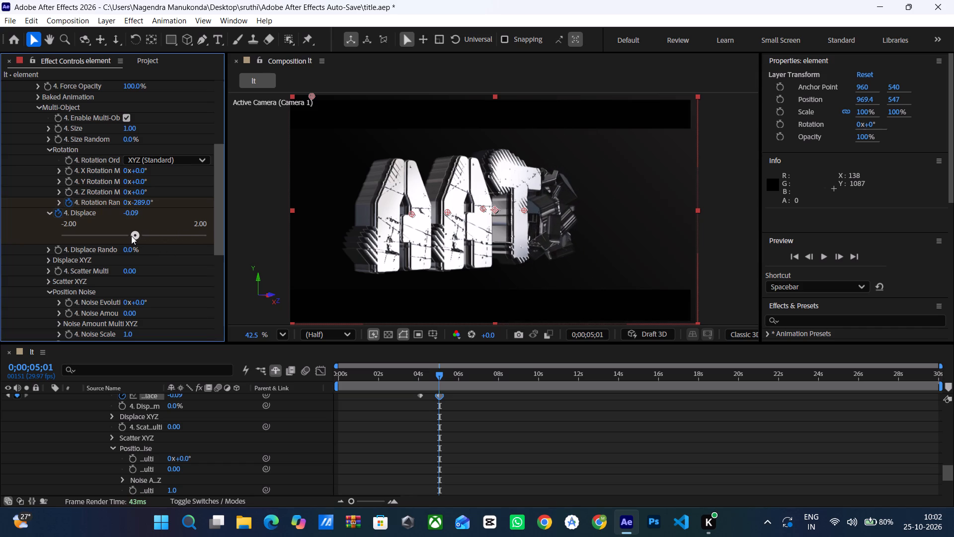
{"action": "left_click_drag", "start_coordinate": [131, 236], "coordinate": [126, 234]}
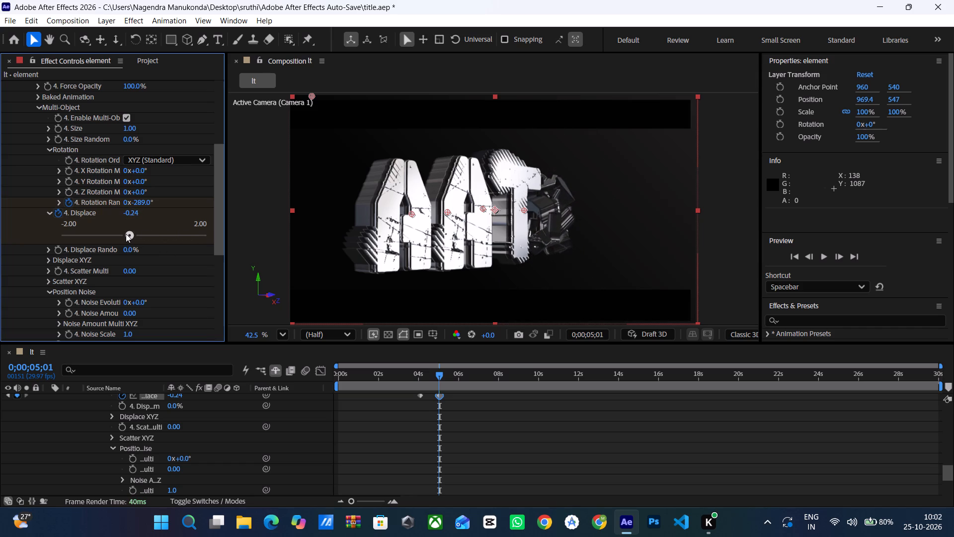
{"action": "left_click_drag", "start_coordinate": [126, 234], "coordinate": [132, 236]}
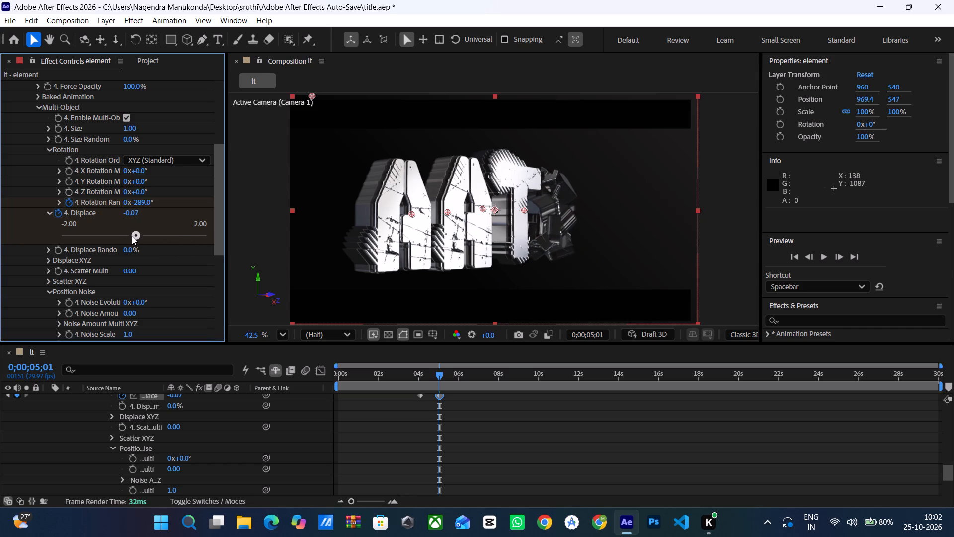
{"action": "left_click_drag", "start_coordinate": [132, 236], "coordinate": [134, 238]}
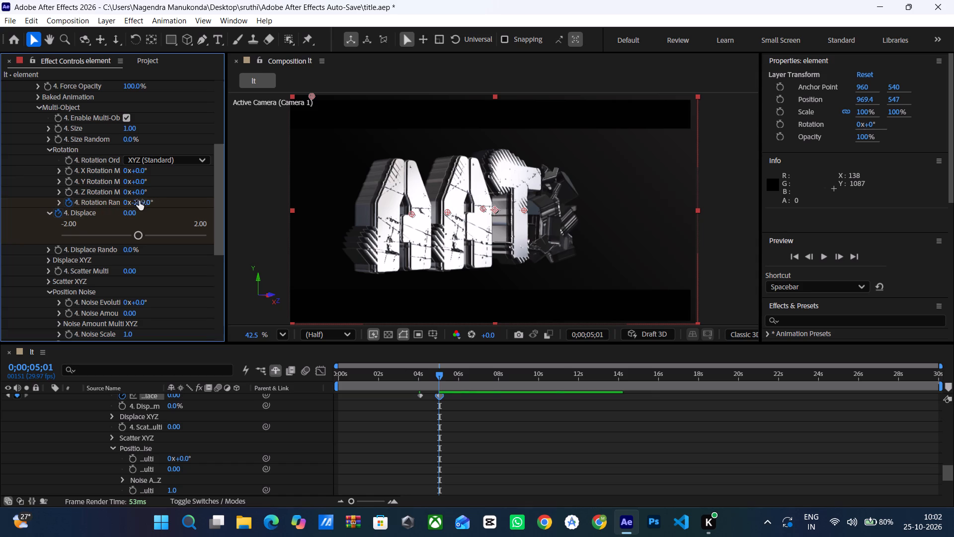
At 0;00;05;01, keyframe Group 4's Multi-Object Rotation Random at 0°.
{"action": "left_click_drag", "start_coordinate": [140, 201], "coordinate": [213, 208]}
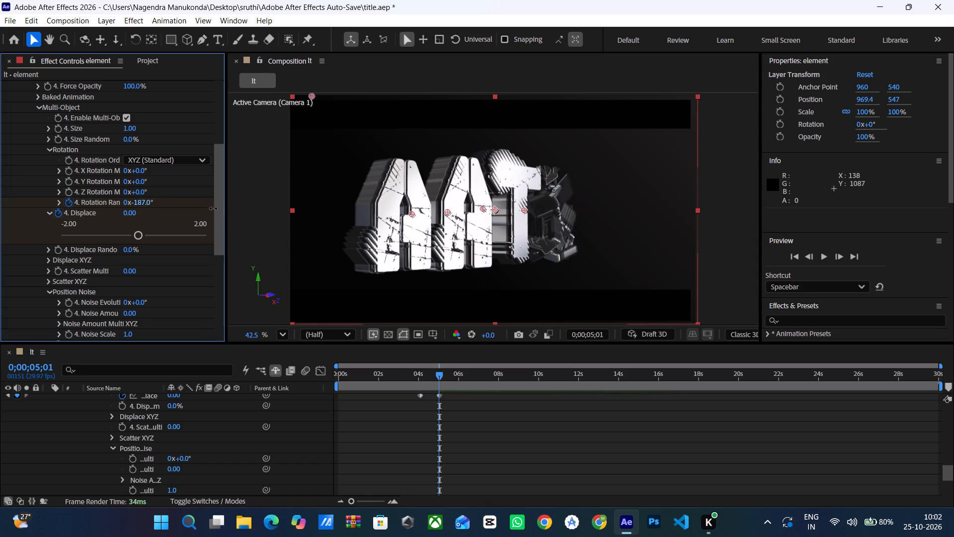
{"action": "left_click_drag", "start_coordinate": [213, 208], "coordinate": [223, 205]}
{"action": "left_click_drag", "start_coordinate": [141, 203], "coordinate": [268, 204]}
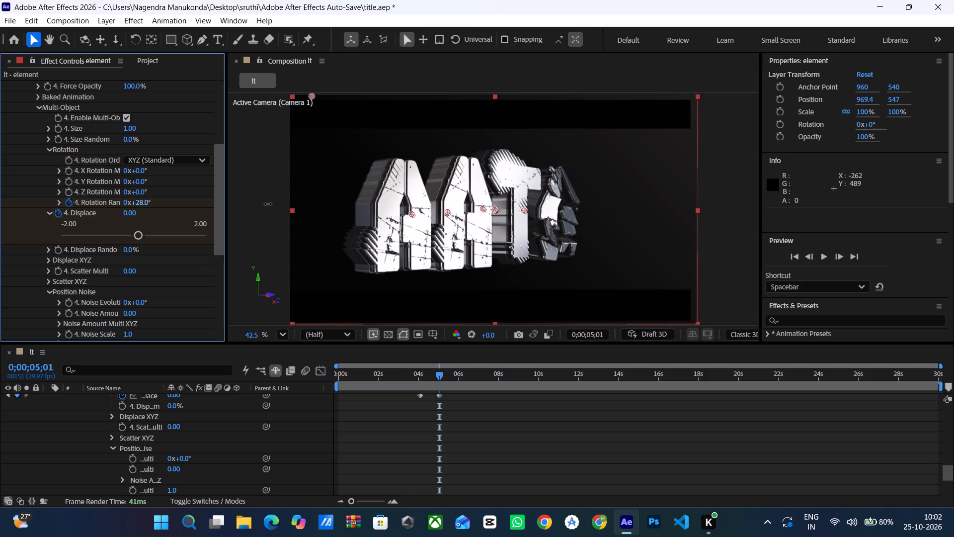
{"action": "left_click_drag", "start_coordinate": [268, 204], "coordinate": [257, 209]}
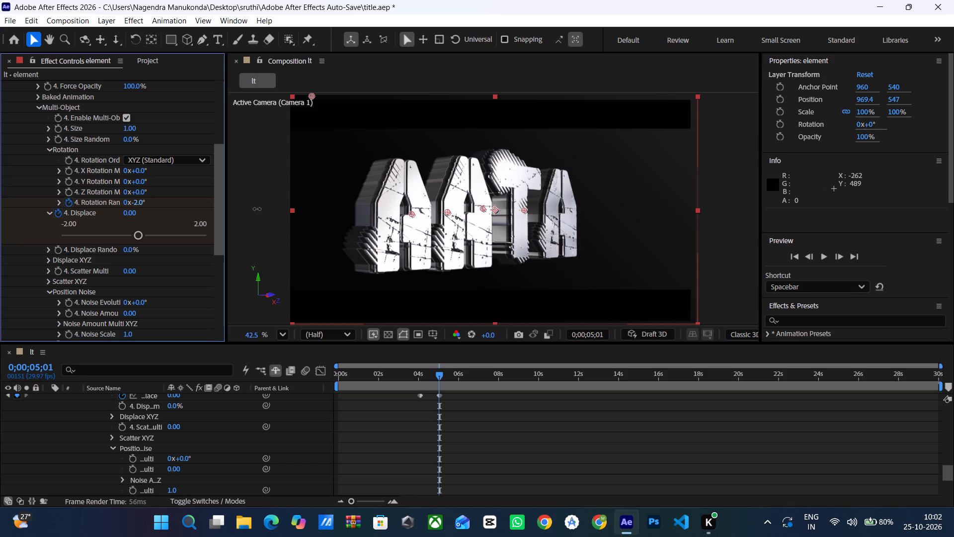
{"action": "left_click_drag", "start_coordinate": [257, 209], "coordinate": [259, 209]}
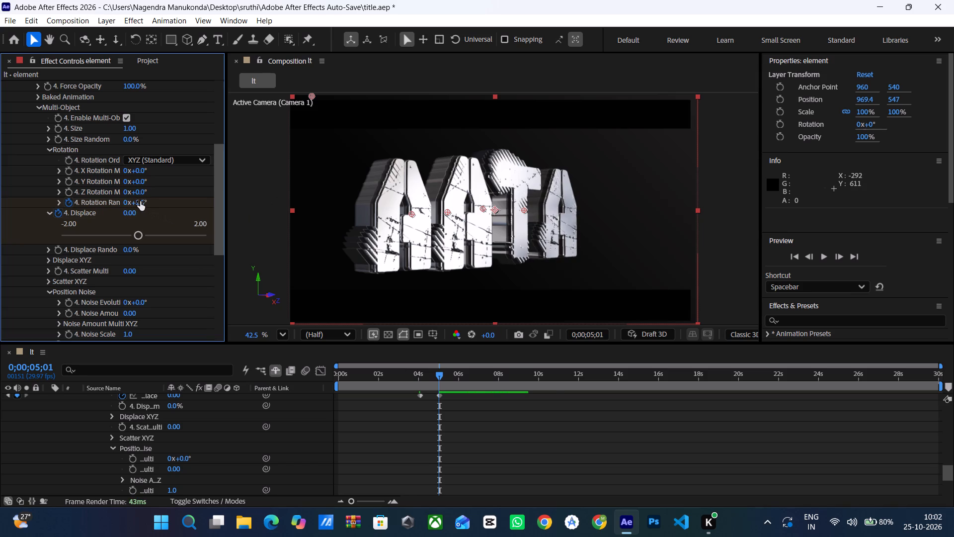
{"action": "left_click_drag", "start_coordinate": [139, 202], "coordinate": [143, 204]}
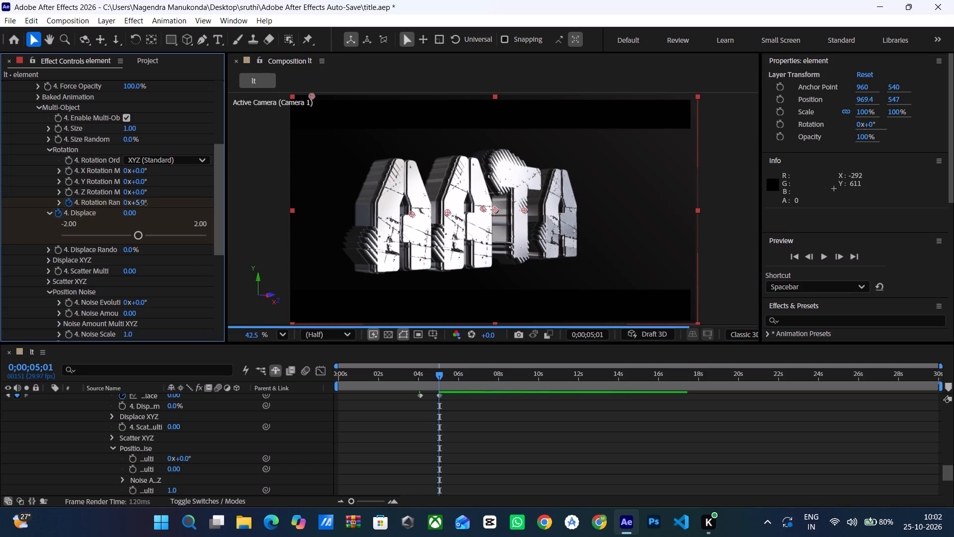
{"action": "left_click_drag", "start_coordinate": [143, 204], "coordinate": [138, 204]}
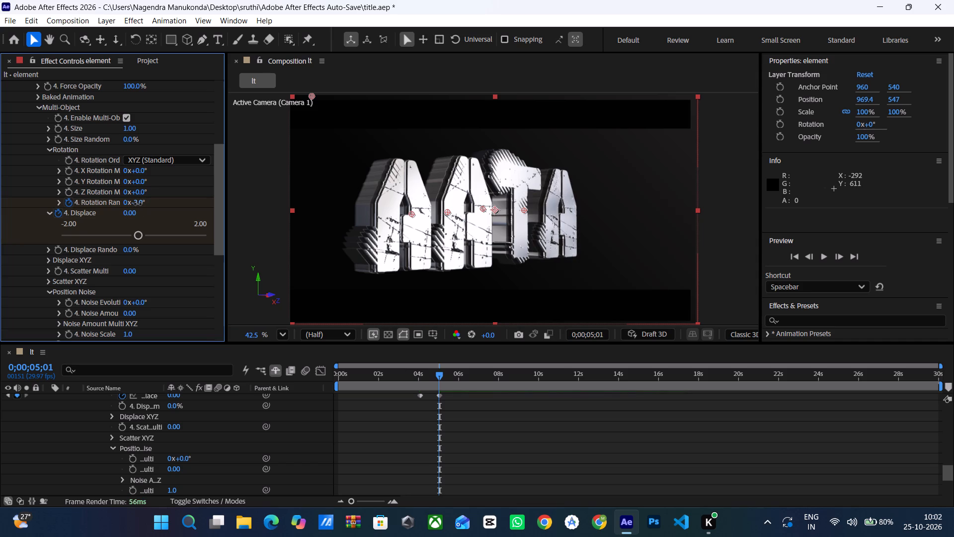
{"action": "left_click_drag", "start_coordinate": [138, 204], "coordinate": [146, 212]}
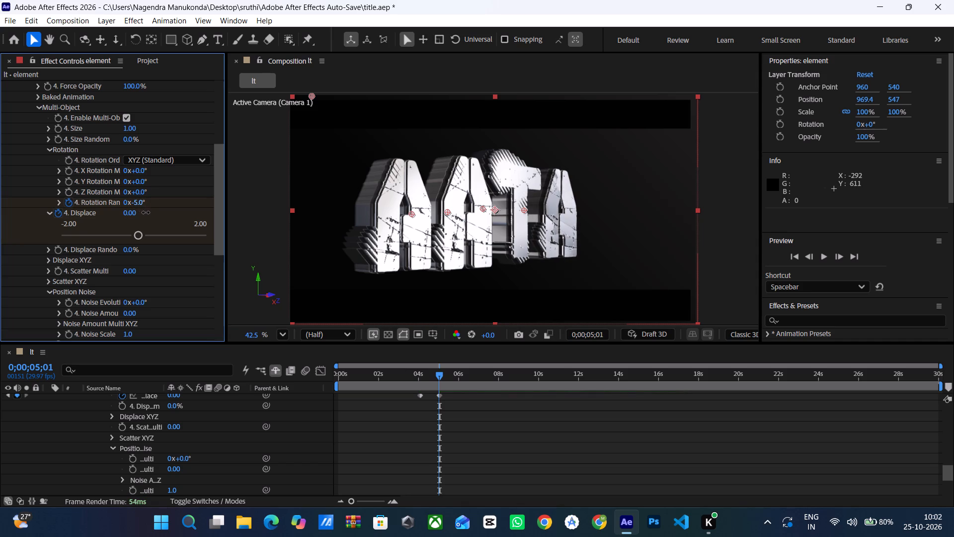
{"action": "left_click_drag", "start_coordinate": [146, 212], "coordinate": [150, 211]}
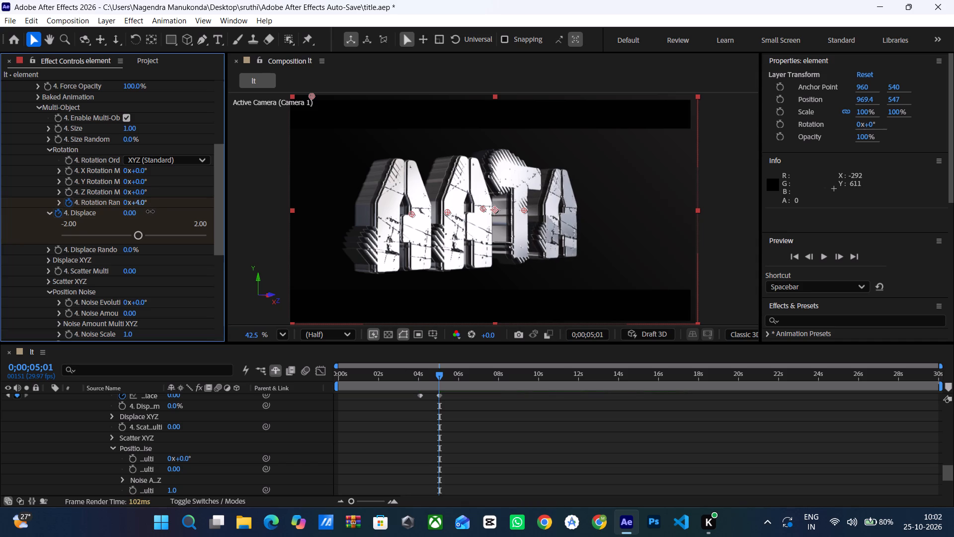
{"action": "left_click_drag", "start_coordinate": [150, 211], "coordinate": [147, 210]}
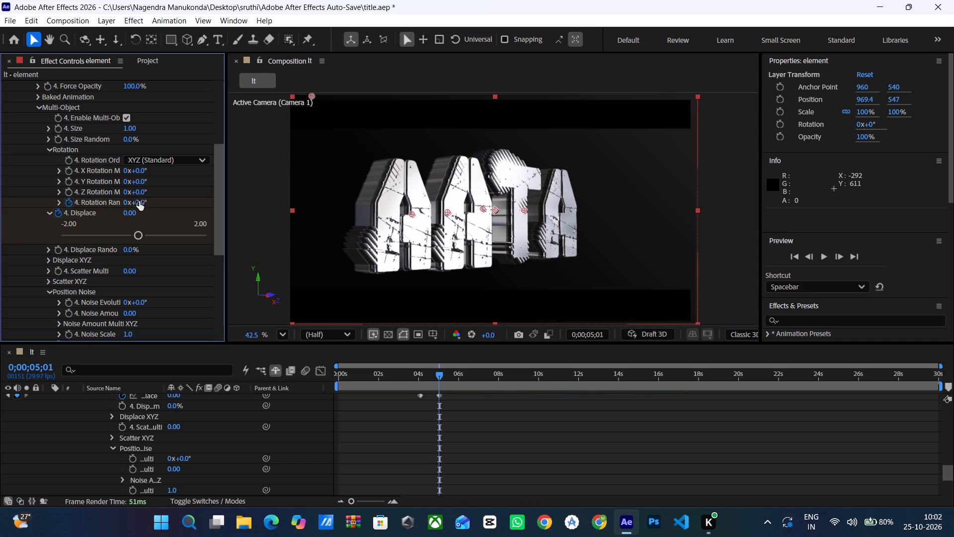
{"action": "double_click", "coordinate": [139, 201]}
{"action": "key", "text": "0"}
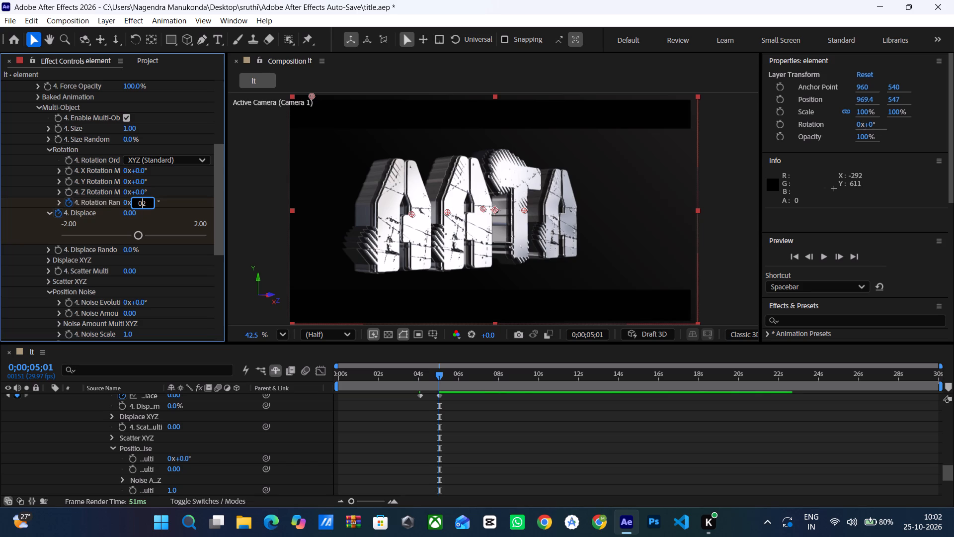
{"action": "key", "text": "Right"}
{"action": "key", "text": "BackSpace"}
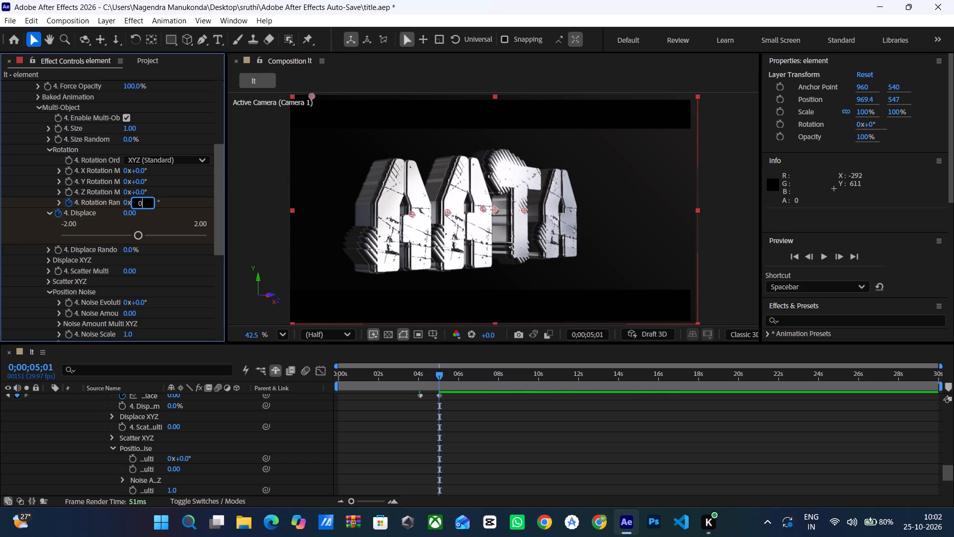
{"action": "key", "text": "Return"}
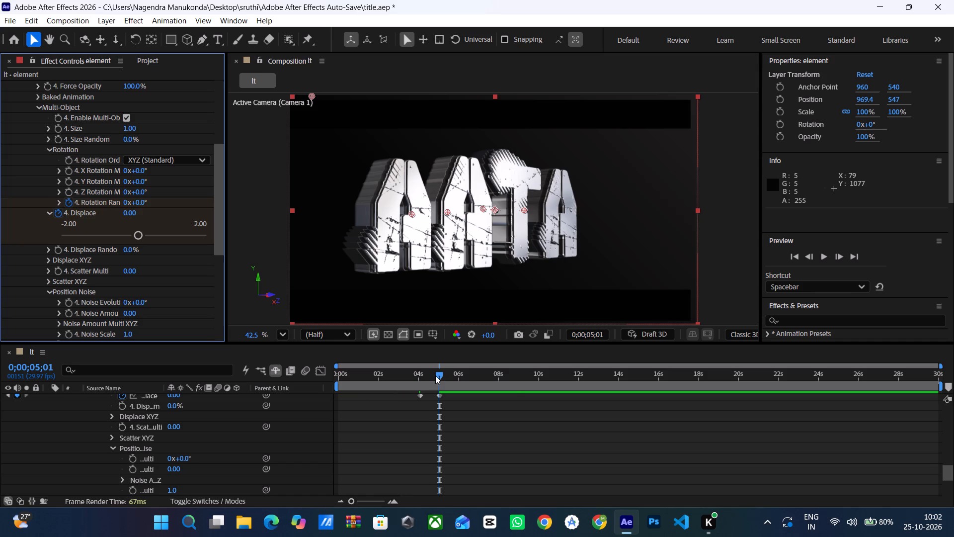
Preview the title animation from the start of the composition at 0;00;00;00.
{"action": "left_click_drag", "start_coordinate": [439, 374], "coordinate": [318, 387]}
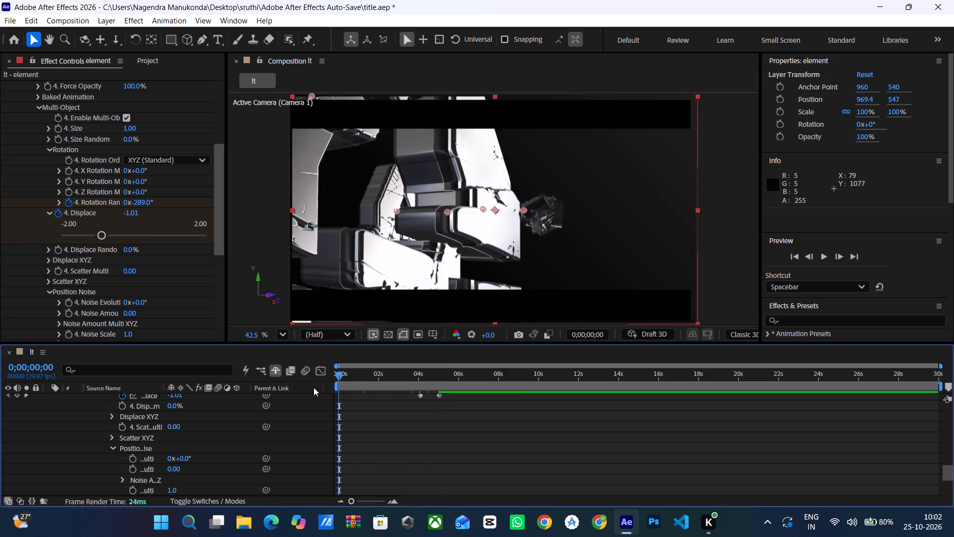
{"action": "key", "text": "space"}
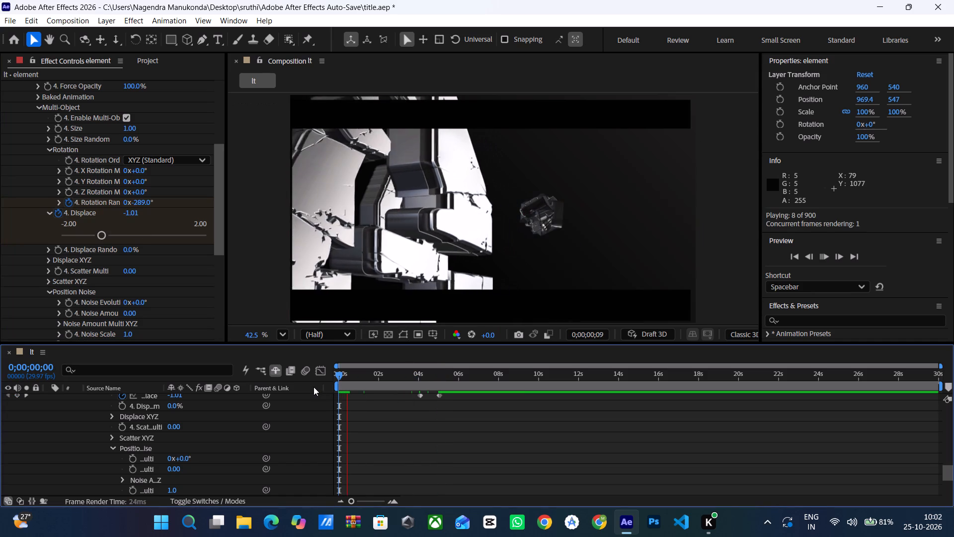
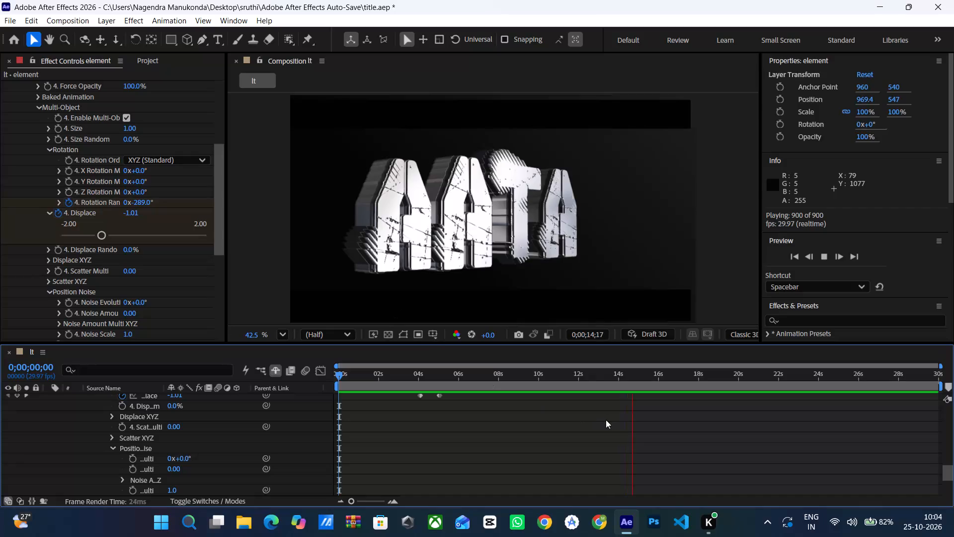
Collapse the Element group settings and preview the title animation again from 0;00;00;00.
{"action": "left_click", "coordinate": [341, 370]}
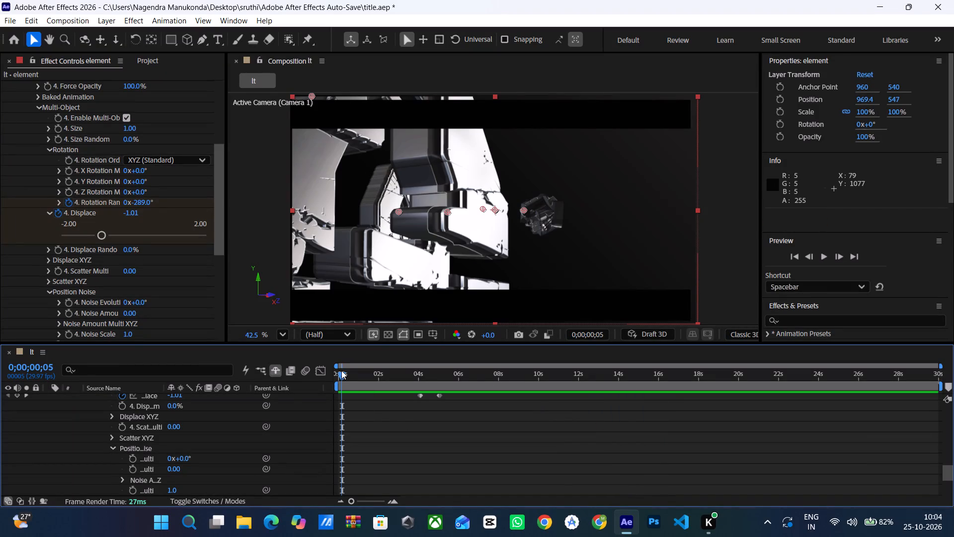
{"action": "left_click_drag", "start_coordinate": [341, 370], "coordinate": [320, 371]}
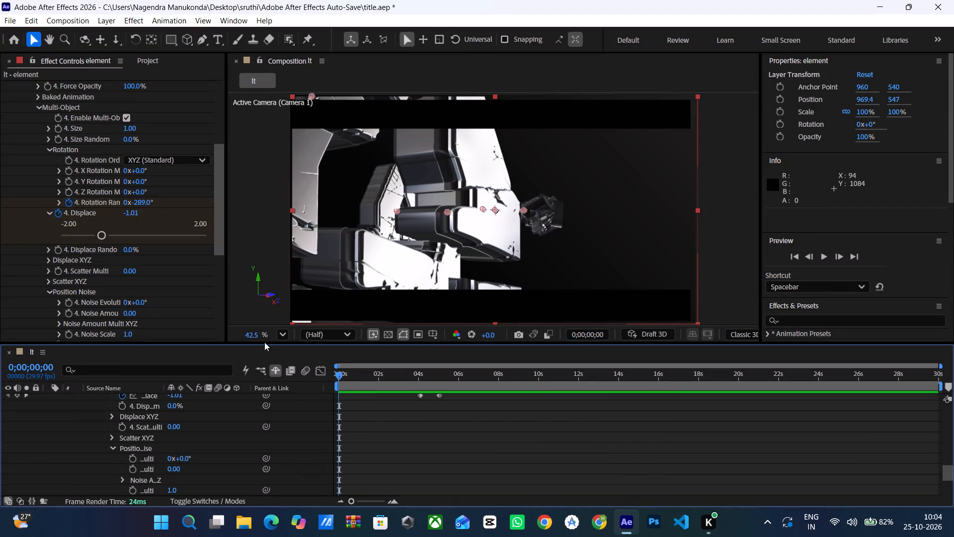
{"action": "scroll", "coordinate": [61, 165], "scroll_direction": "up", "scroll_amount": 4}
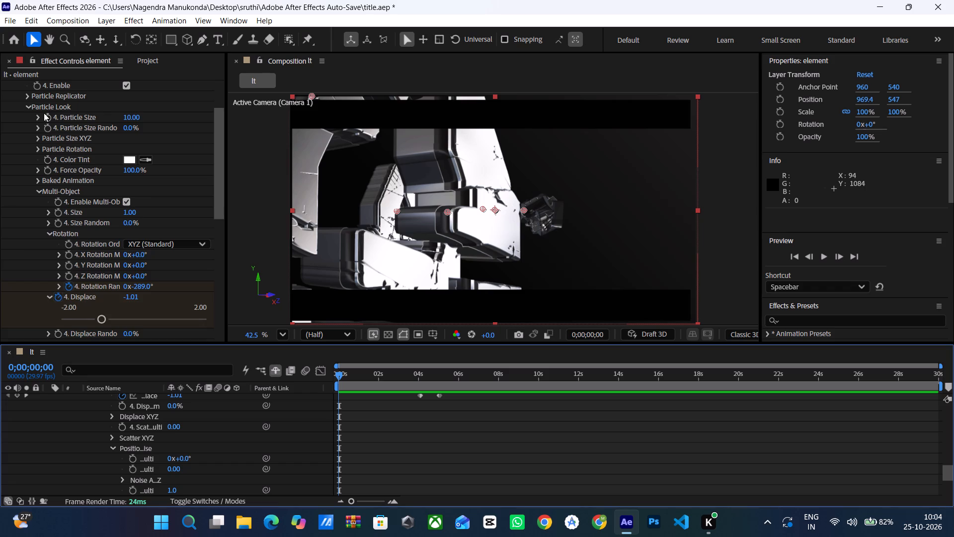
{"action": "left_click", "coordinate": [16, 103]}
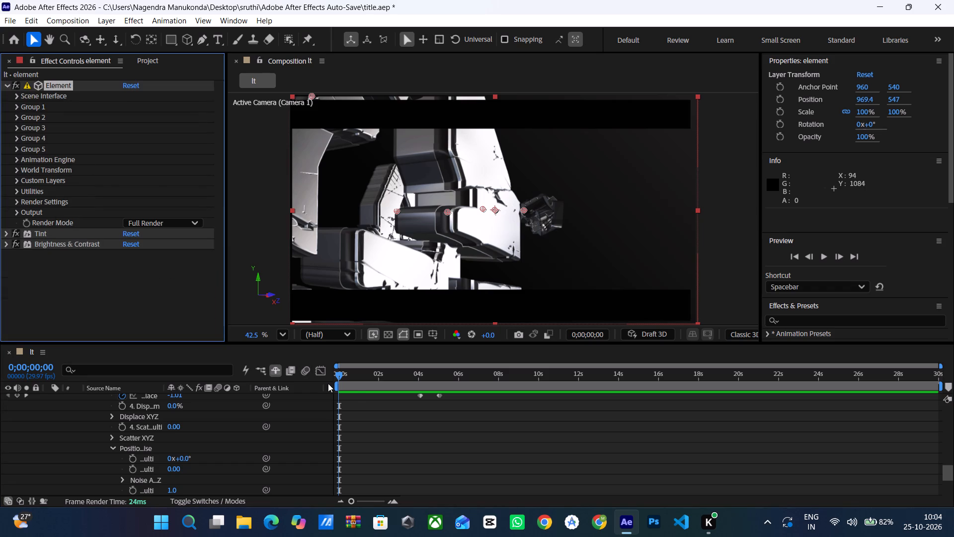
{"action": "key", "text": "space"}
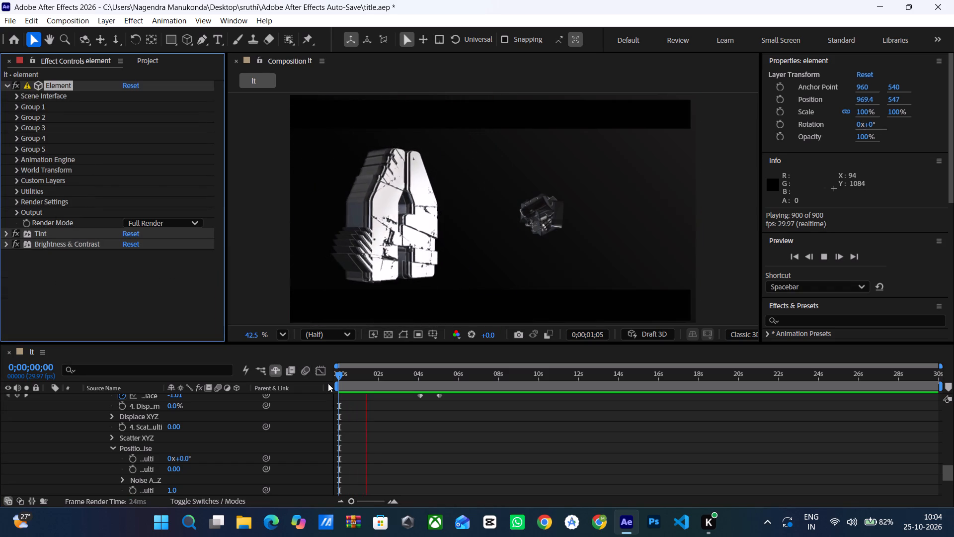
{"action": "key", "text": "space"}
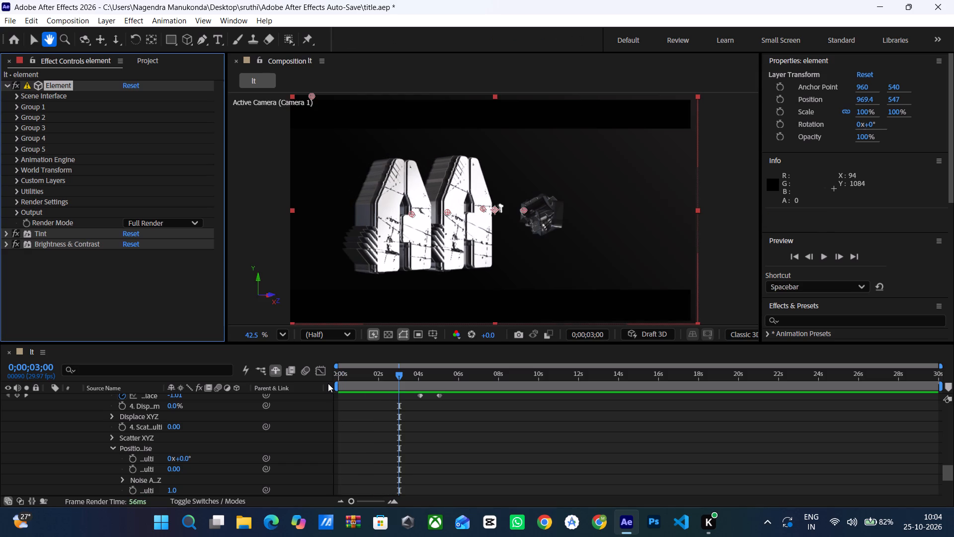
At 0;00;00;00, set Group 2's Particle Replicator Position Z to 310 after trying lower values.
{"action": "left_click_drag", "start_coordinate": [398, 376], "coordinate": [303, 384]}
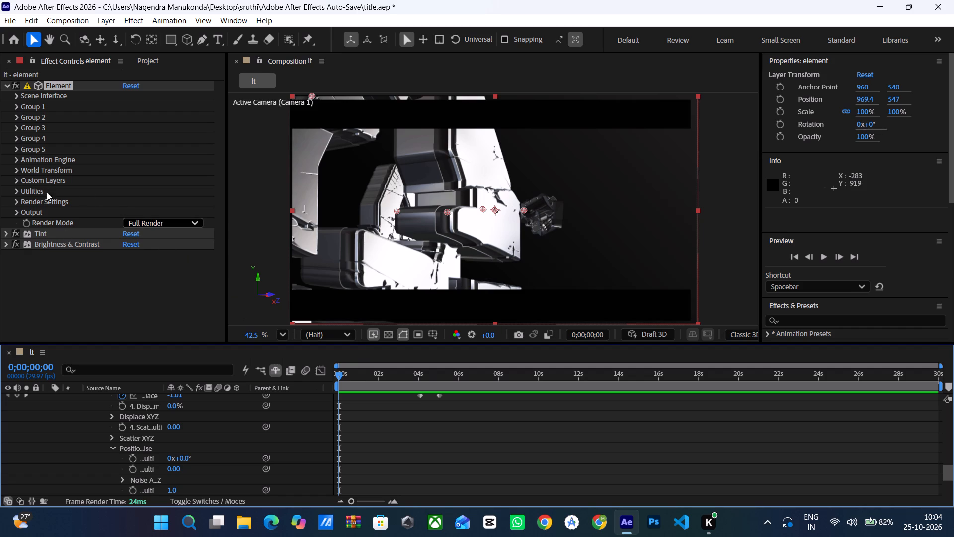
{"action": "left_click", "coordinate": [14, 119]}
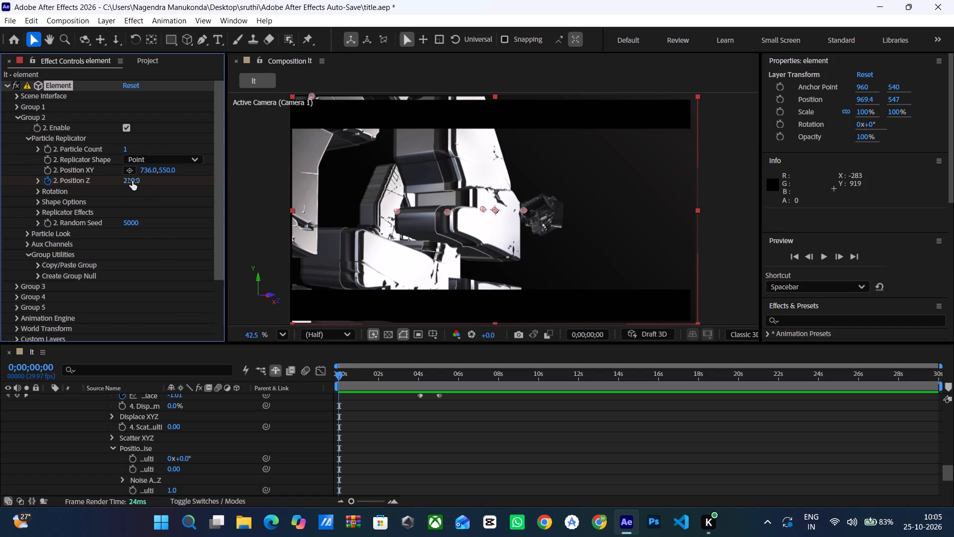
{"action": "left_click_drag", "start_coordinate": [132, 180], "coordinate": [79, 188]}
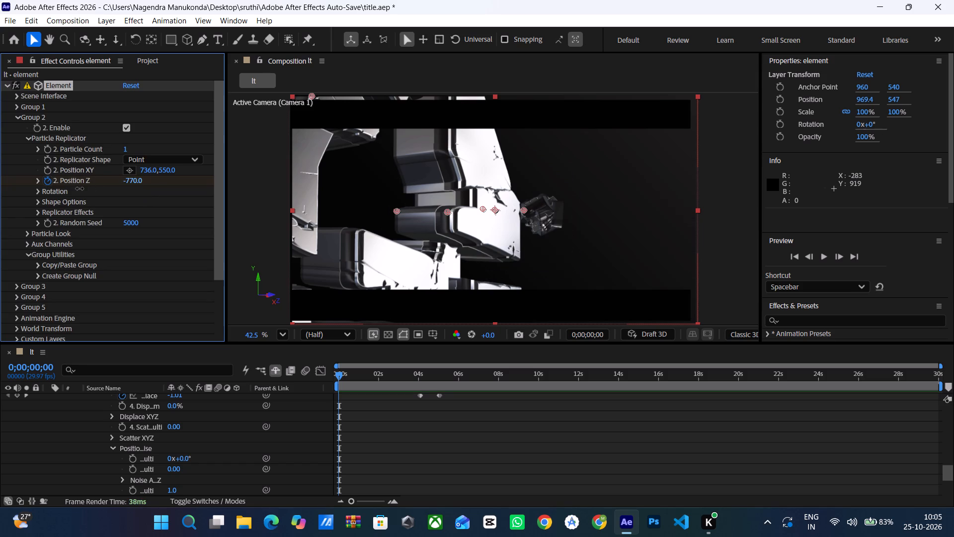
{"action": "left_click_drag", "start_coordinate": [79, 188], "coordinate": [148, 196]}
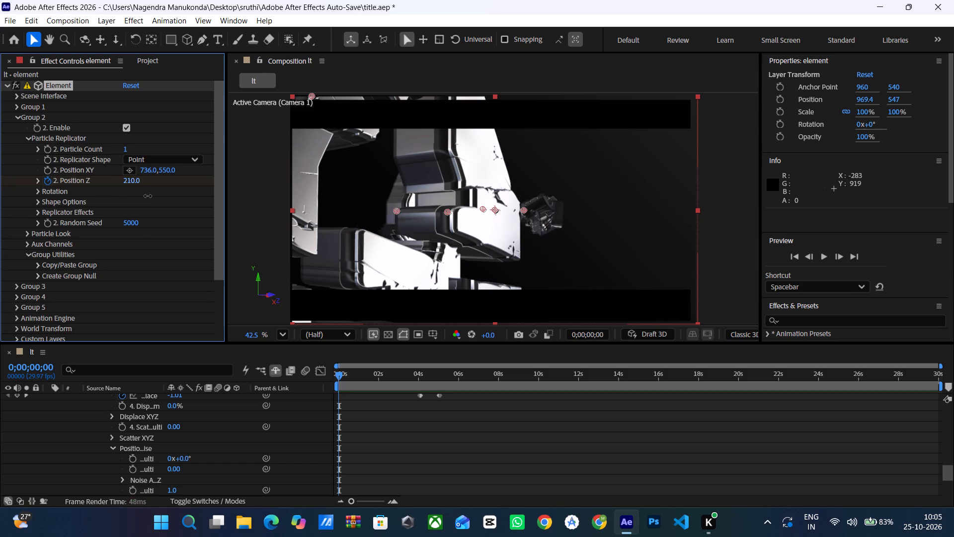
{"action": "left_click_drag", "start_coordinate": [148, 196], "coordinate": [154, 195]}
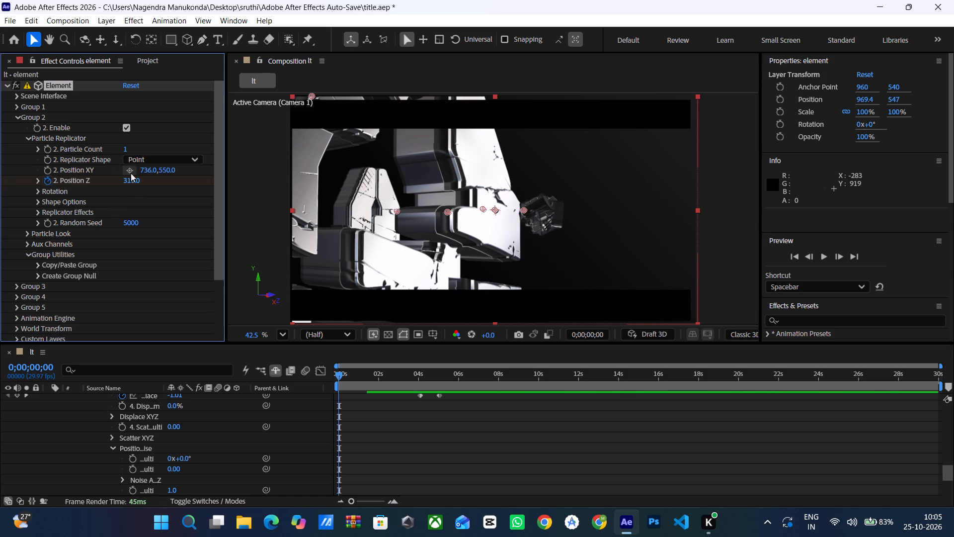
Shift Group 2 horizontally by setting its Particle Replicator Position XY to 700, 550.
{"action": "left_click_drag", "start_coordinate": [149, 170], "coordinate": [136, 169]}
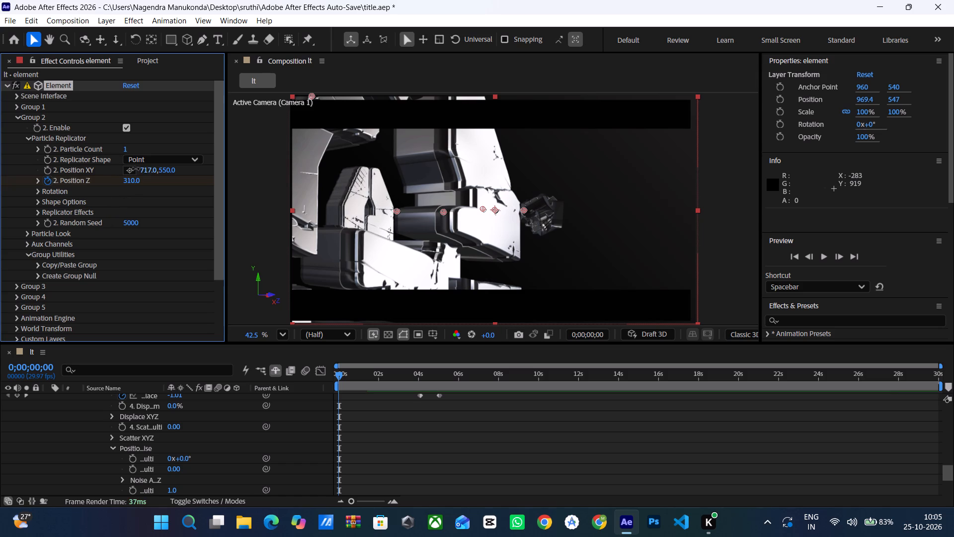
{"action": "left_click_drag", "start_coordinate": [136, 169], "coordinate": [5, 178]}
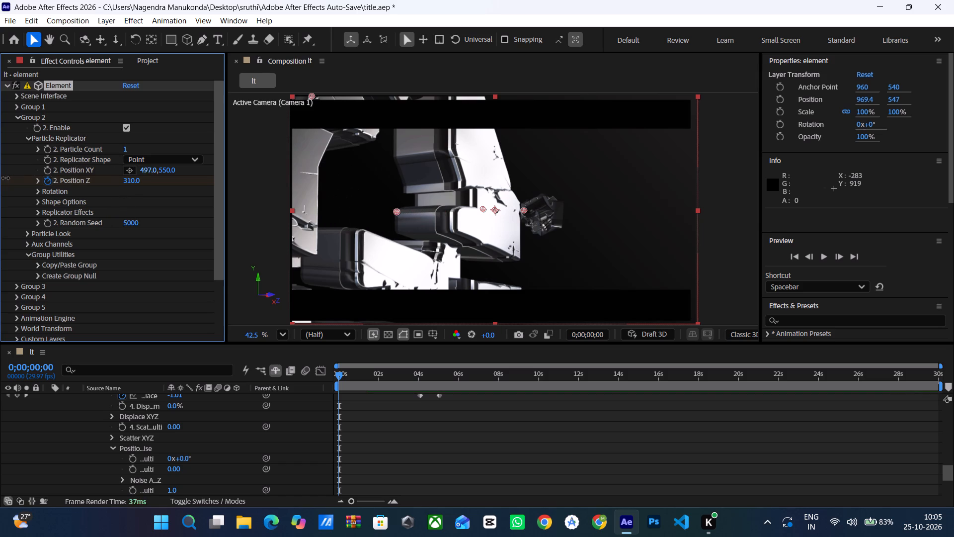
{"action": "left_click_drag", "start_coordinate": [5, 178], "coordinate": [141, 176]}
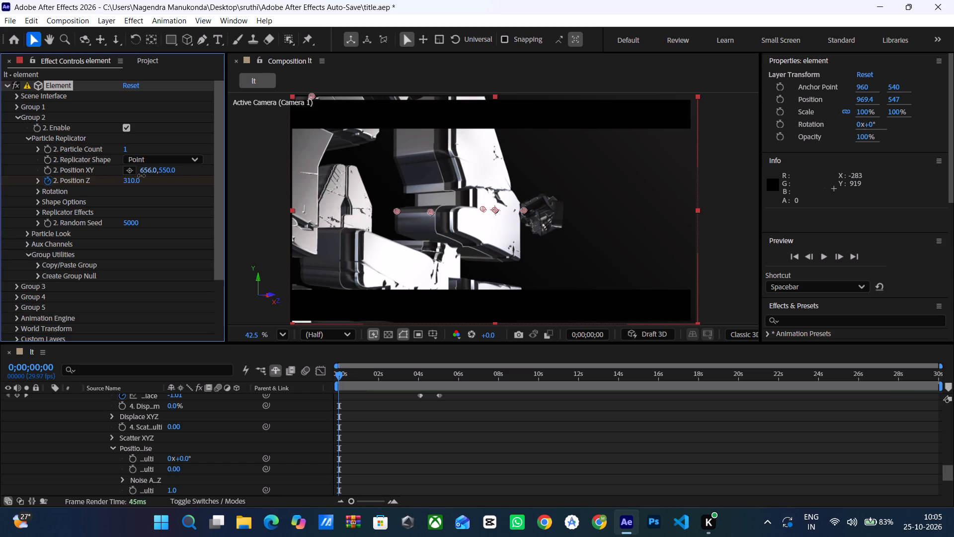
{"action": "left_click_drag", "start_coordinate": [141, 176], "coordinate": [142, 176]}
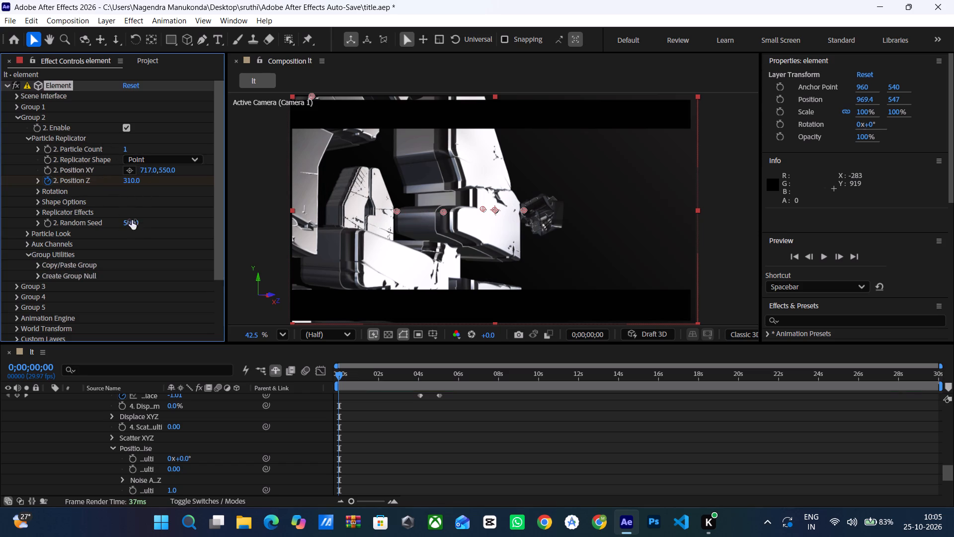
{"action": "left_click_drag", "start_coordinate": [146, 168], "coordinate": [135, 169]}
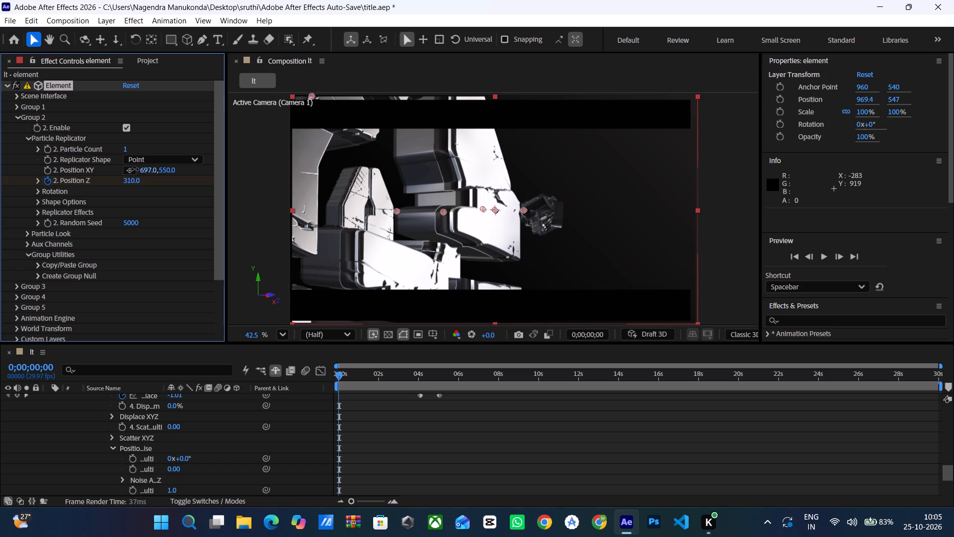
{"action": "left_click_drag", "start_coordinate": [135, 169], "coordinate": [140, 173]}
At 0;00;00;00, set Group 2's Position Z keyframe to 1260 after trying lower values.
{"action": "left_click_drag", "start_coordinate": [135, 183], "coordinate": [99, 189]}
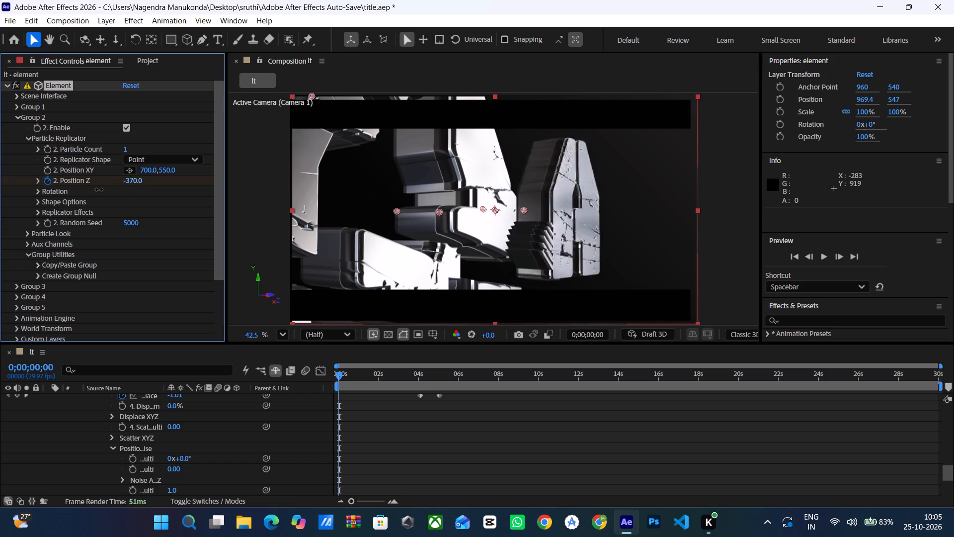
{"action": "left_click_drag", "start_coordinate": [99, 189], "coordinate": [168, 191]}
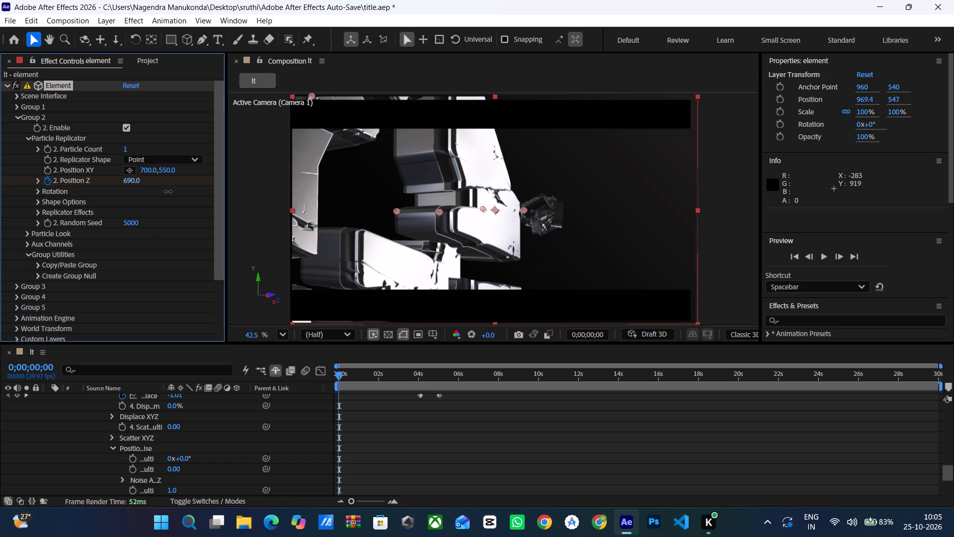
{"action": "left_click_drag", "start_coordinate": [168, 191], "coordinate": [131, 182]}
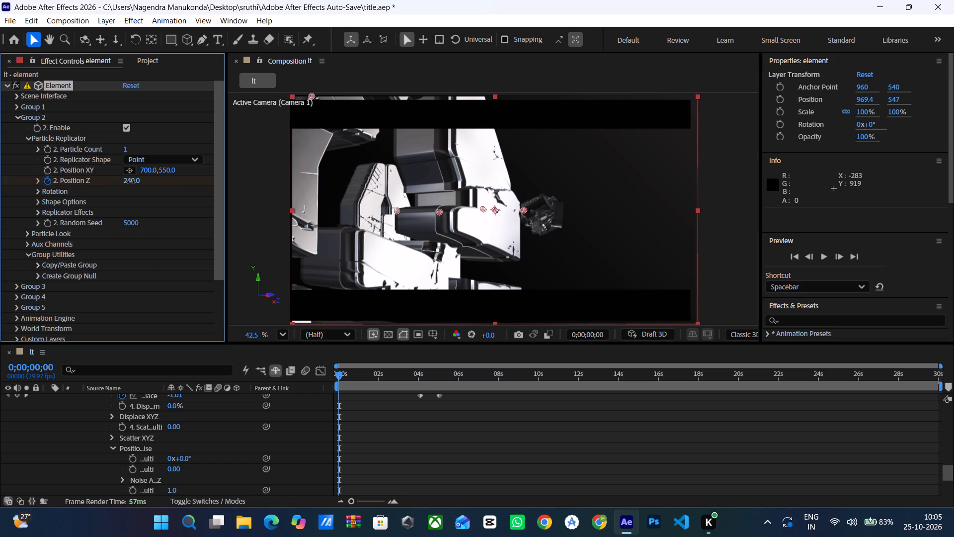
{"action": "left_click_drag", "start_coordinate": [131, 182], "coordinate": [198, 191]}
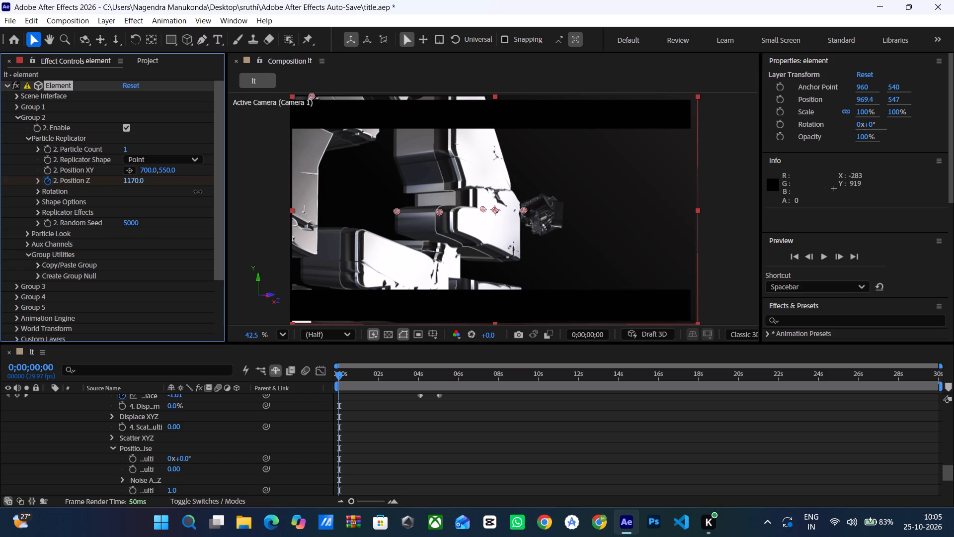
{"action": "left_click_drag", "start_coordinate": [198, 191], "coordinate": [206, 194]}
Preview the title animation from the start with Group 2's new starting position.
{"action": "key", "text": "space"}
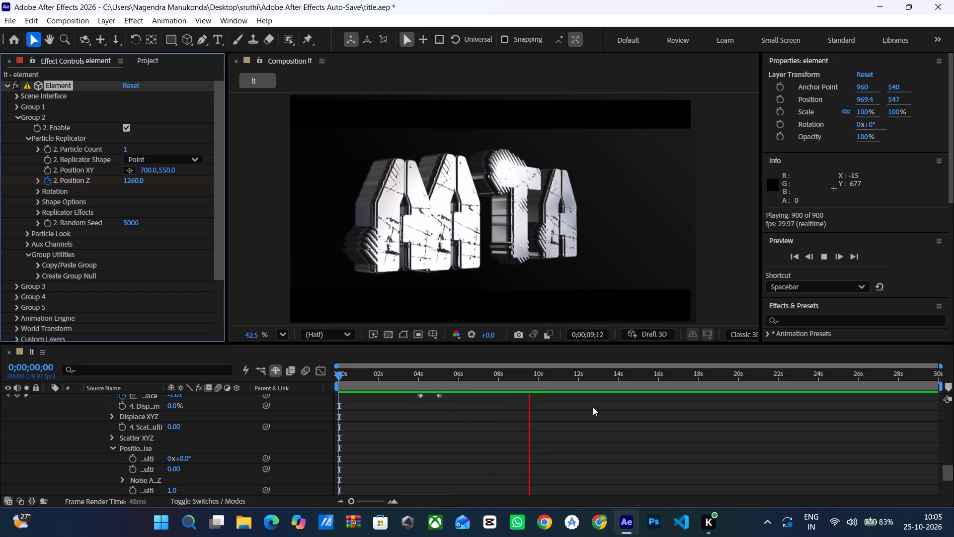
{"action": "left_click", "coordinate": [335, 375]}
{"action": "key", "text": "space"}
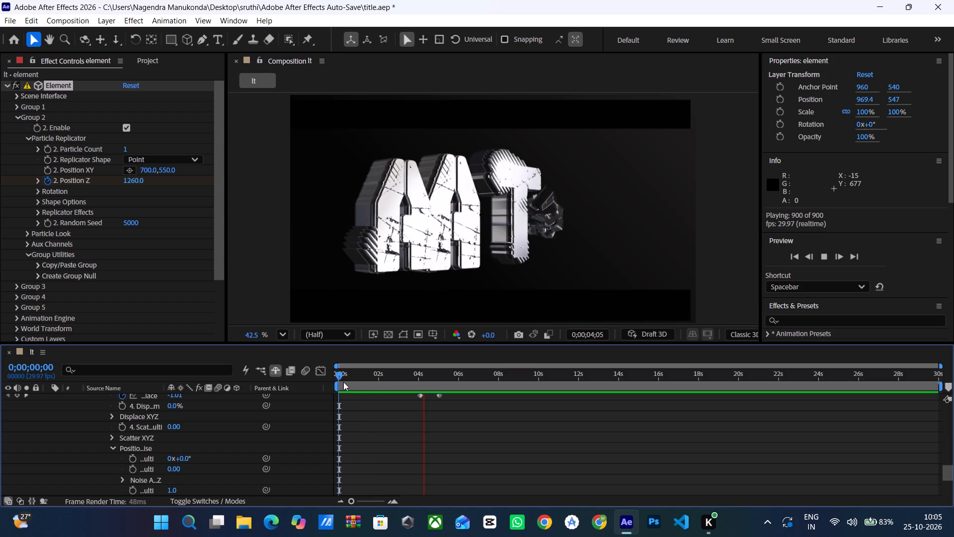
At Group 2's last keyframe, 0;00;02;27, set its Position Z to -10.
{"action": "scroll", "coordinate": [386, 408], "scroll_direction": "up", "scroll_amount": 3}
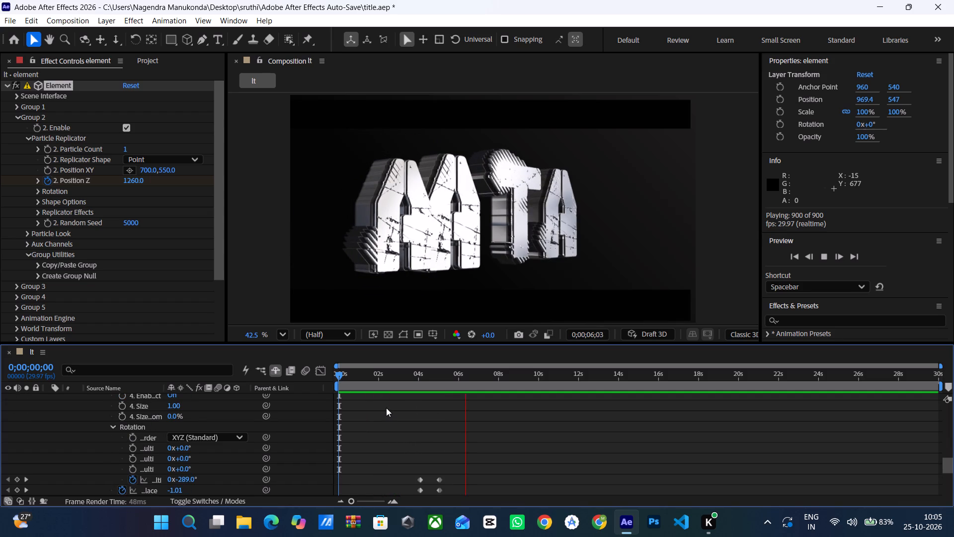
{"action": "scroll", "coordinate": [385, 406], "scroll_direction": "down", "scroll_amount": 3}
{"action": "scroll", "coordinate": [137, 394], "scroll_direction": "up", "scroll_amount": 7}
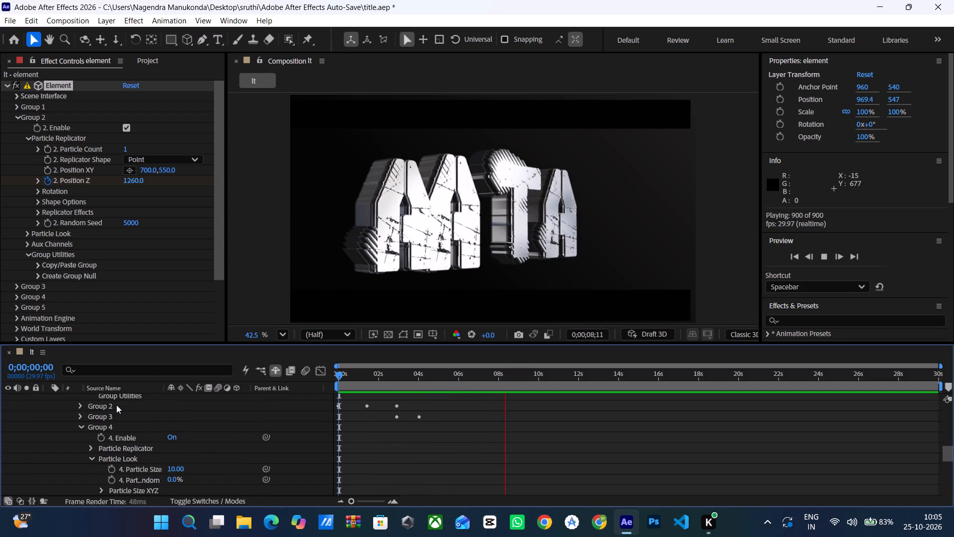
{"action": "scroll", "coordinate": [116, 405], "scroll_direction": "up", "scroll_amount": 3}
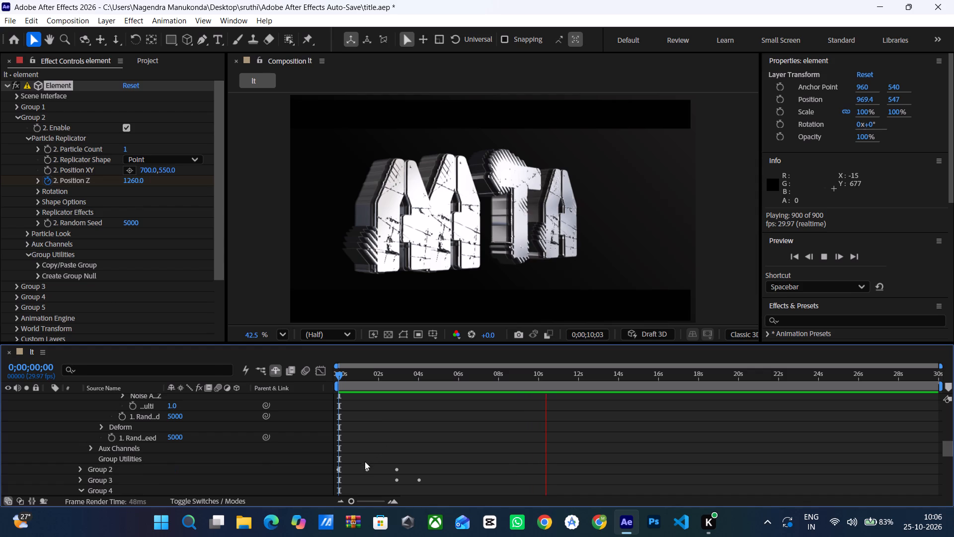
{"action": "left_click", "coordinate": [365, 465]}
{"action": "left_click", "coordinate": [367, 471]}
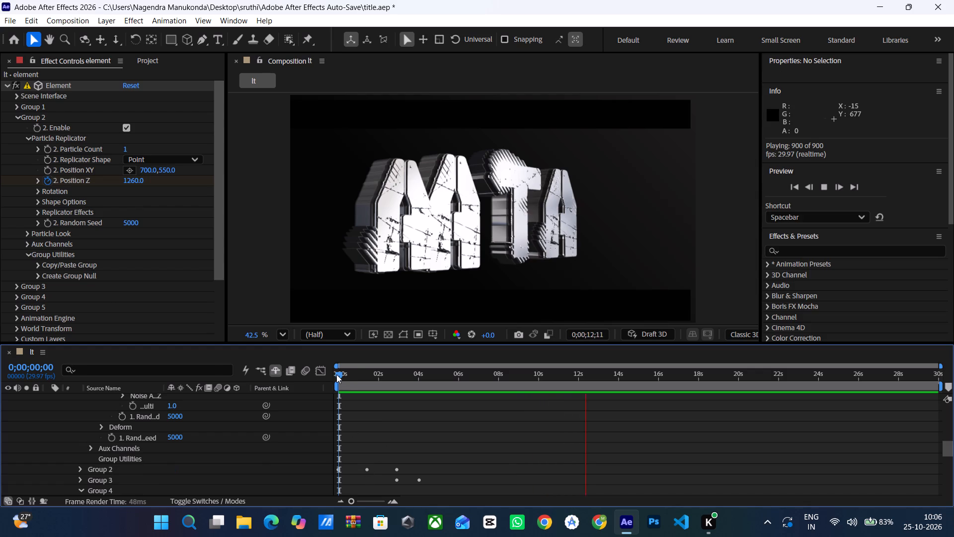
{"action": "left_click_drag", "start_coordinate": [336, 374], "coordinate": [366, 381]}
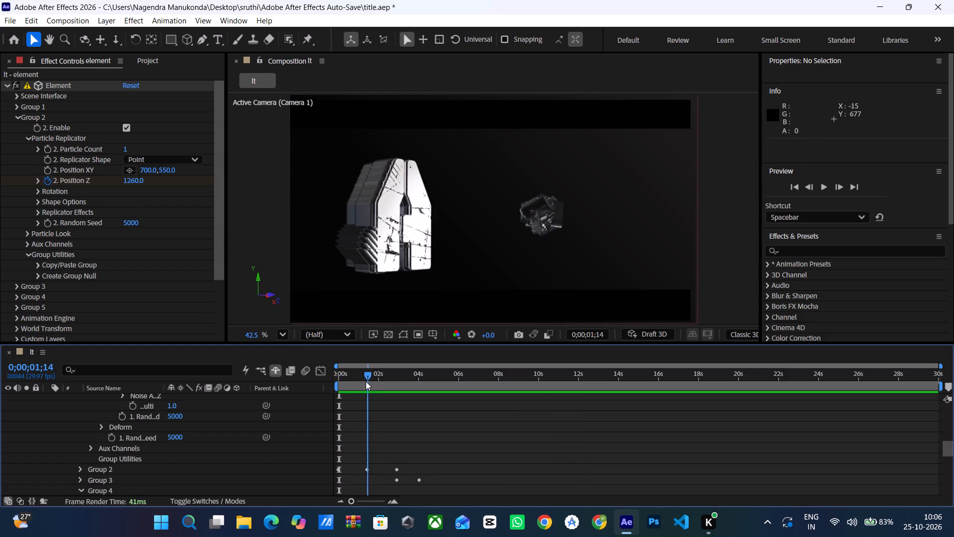
{"action": "left_click_drag", "start_coordinate": [366, 381], "coordinate": [382, 389]}
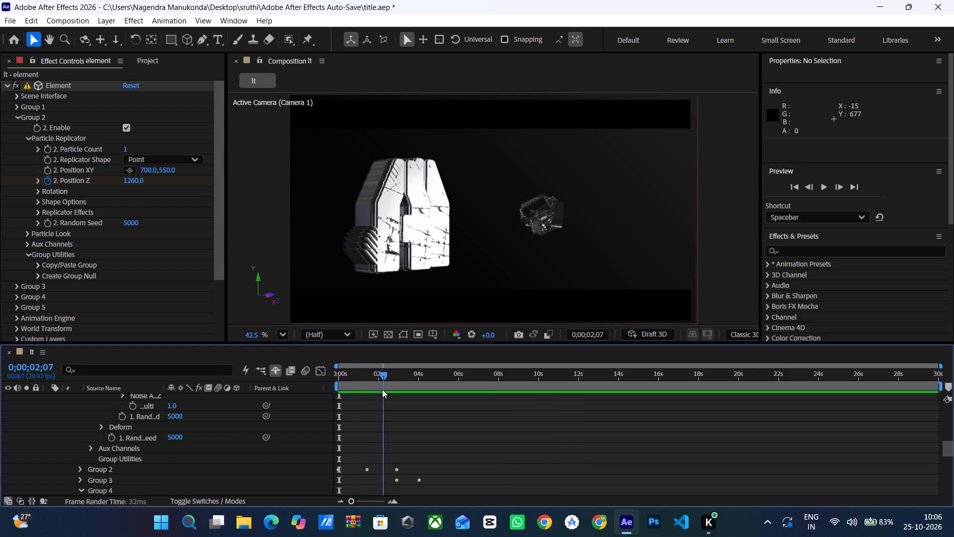
{"action": "left_click_drag", "start_coordinate": [382, 389], "coordinate": [400, 394]}
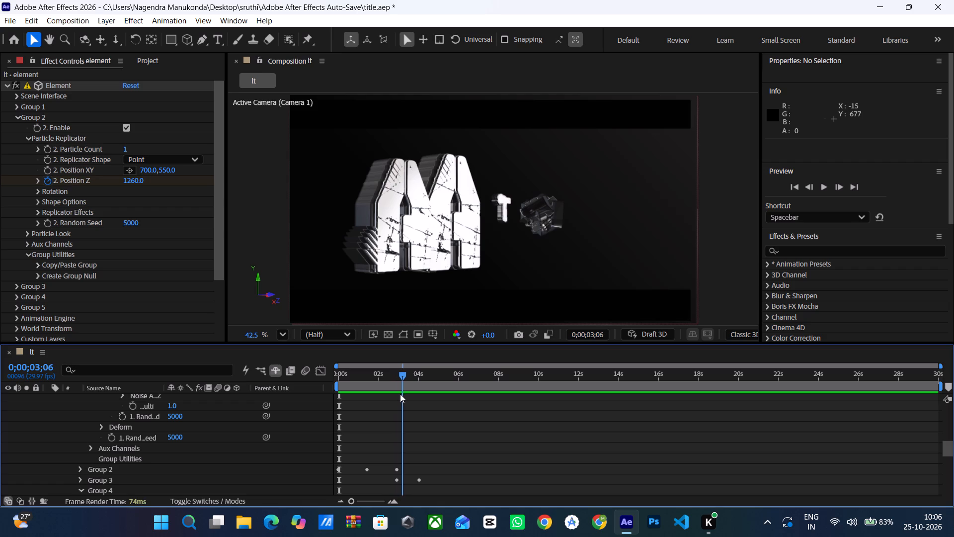
{"action": "left_click_drag", "start_coordinate": [400, 394], "coordinate": [395, 390]}
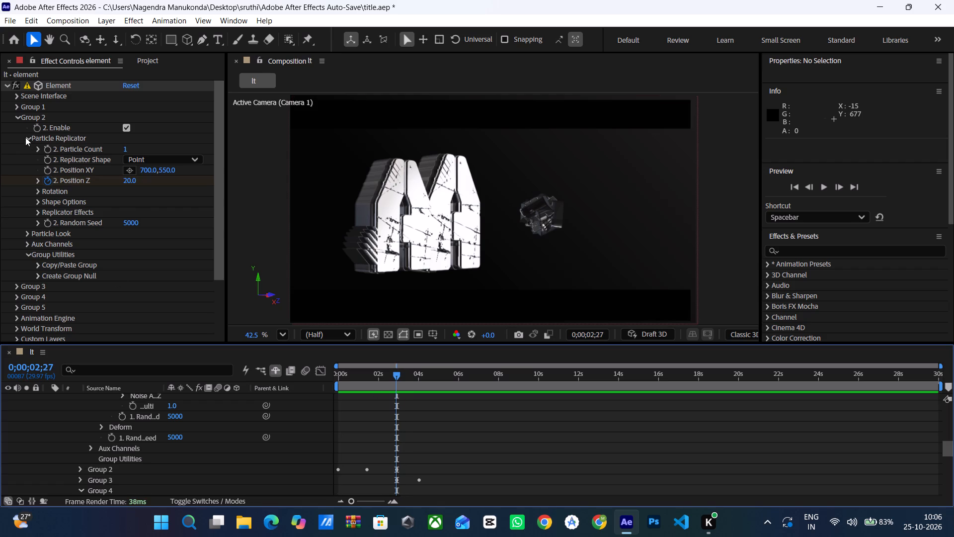
{"action": "scroll", "coordinate": [50, 179], "scroll_direction": "up", "scroll_amount": 3}
{"action": "left_click", "coordinate": [37, 182]}
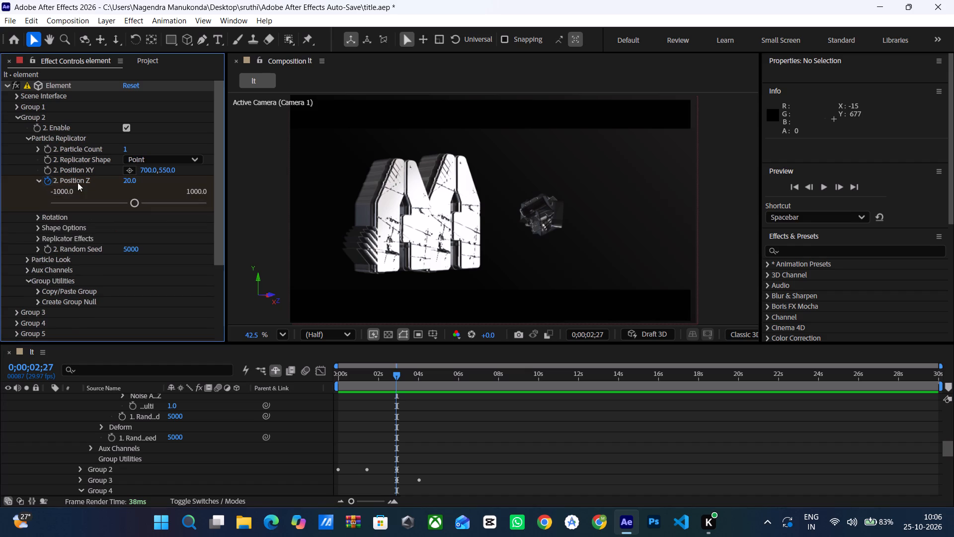
{"action": "left_click", "coordinate": [129, 180]}
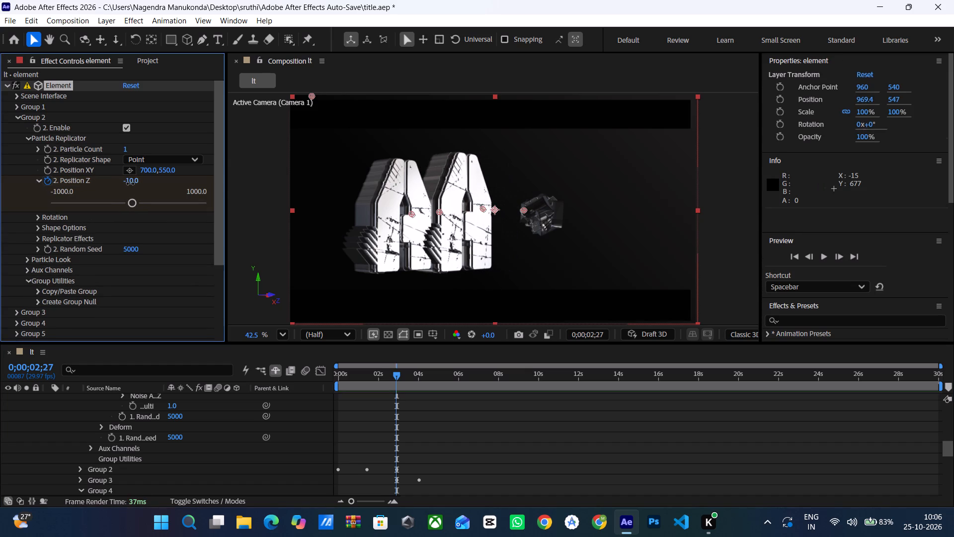
Set Group 2's Particle Replicator Position XY to 720, 548.
{"action": "left_click_drag", "start_coordinate": [149, 169], "coordinate": [146, 169]}
{"action": "left_click_drag", "start_coordinate": [146, 169], "coordinate": [170, 180]}
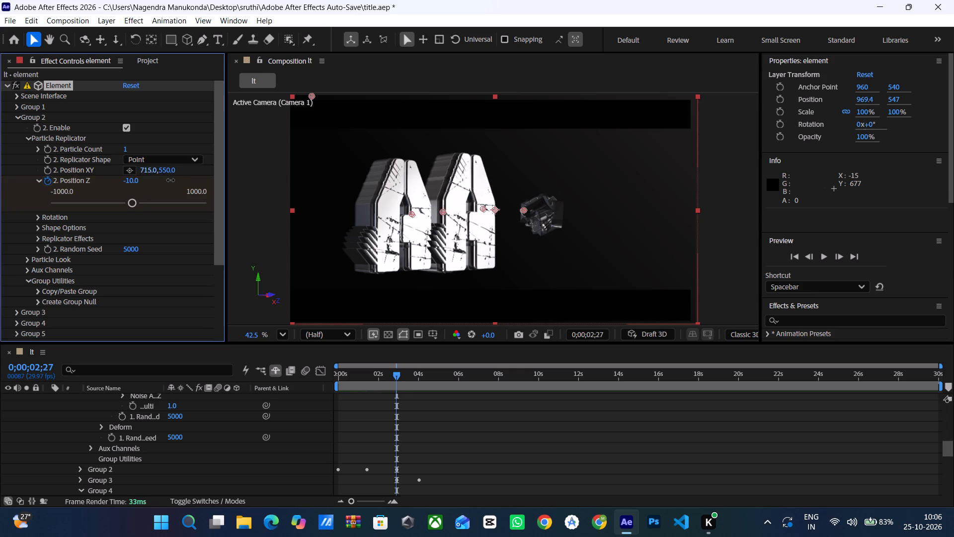
{"action": "left_click_drag", "start_coordinate": [170, 180], "coordinate": [172, 181]}
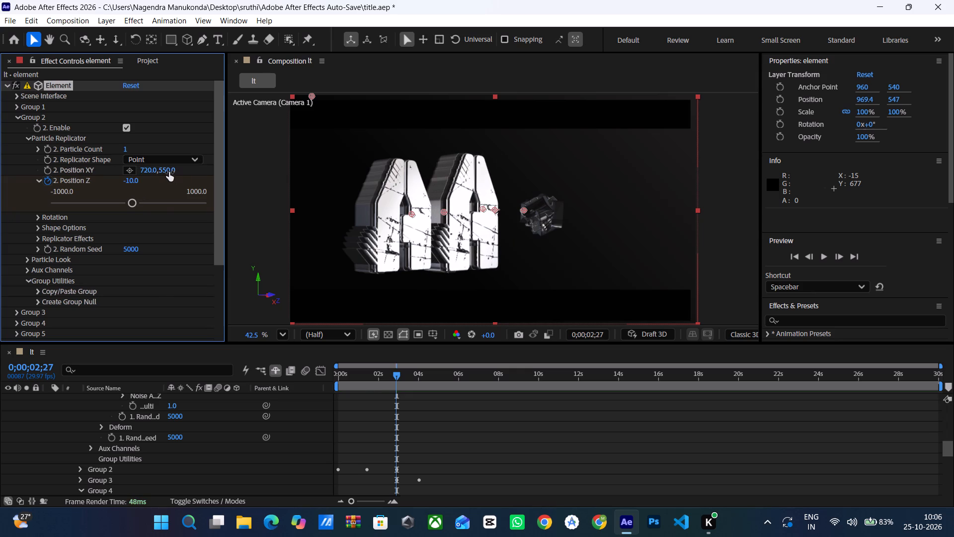
{"action": "left_click", "coordinate": [168, 172]}
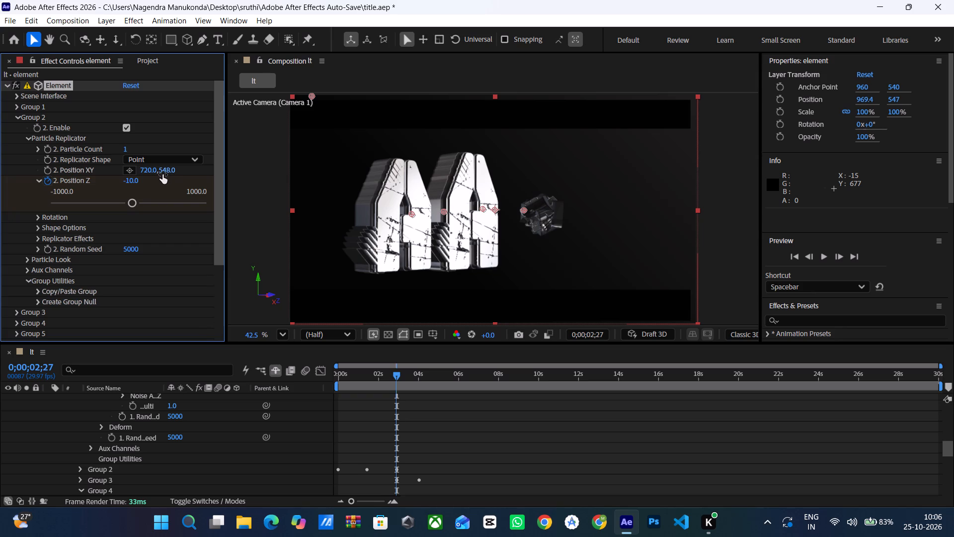
At 0;00;02;27, raise Group 2's Position Z keyframe to 19.9.
{"action": "left_click", "coordinate": [130, 204]}
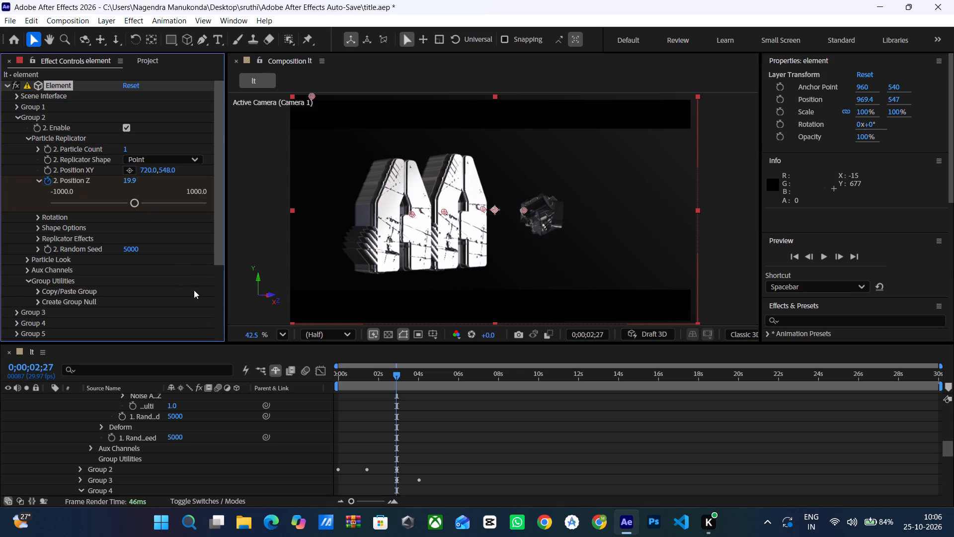
{"action": "scroll", "coordinate": [124, 255], "scroll_direction": "down", "scroll_amount": 1}
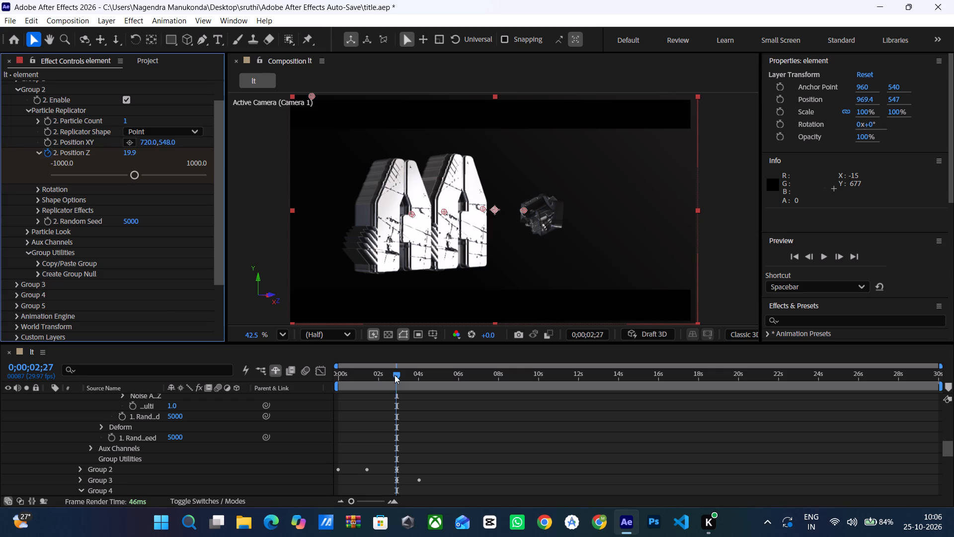
Preview the title from the start and scrub through the first five seconds to check how each letter arrives and lines up.
{"action": "left_click_drag", "start_coordinate": [397, 375], "coordinate": [328, 387]}
{"action": "key", "text": "space"}
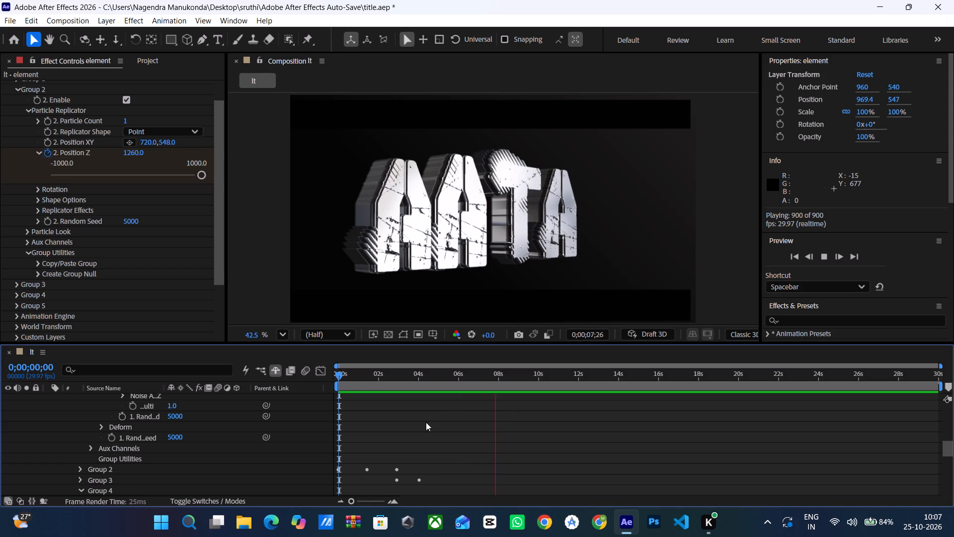
{"action": "left_click", "coordinate": [352, 399]}
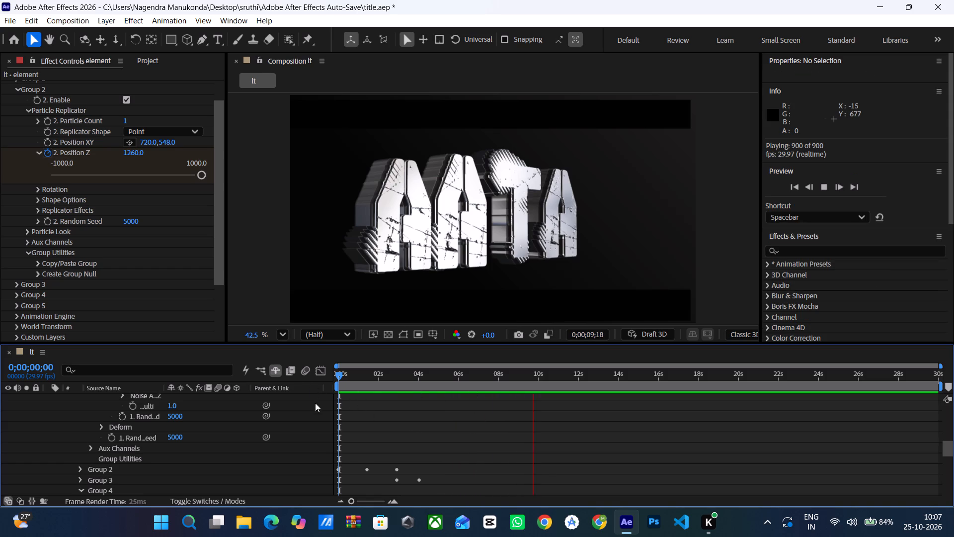
{"action": "left_click_drag", "start_coordinate": [336, 375], "coordinate": [348, 379]}
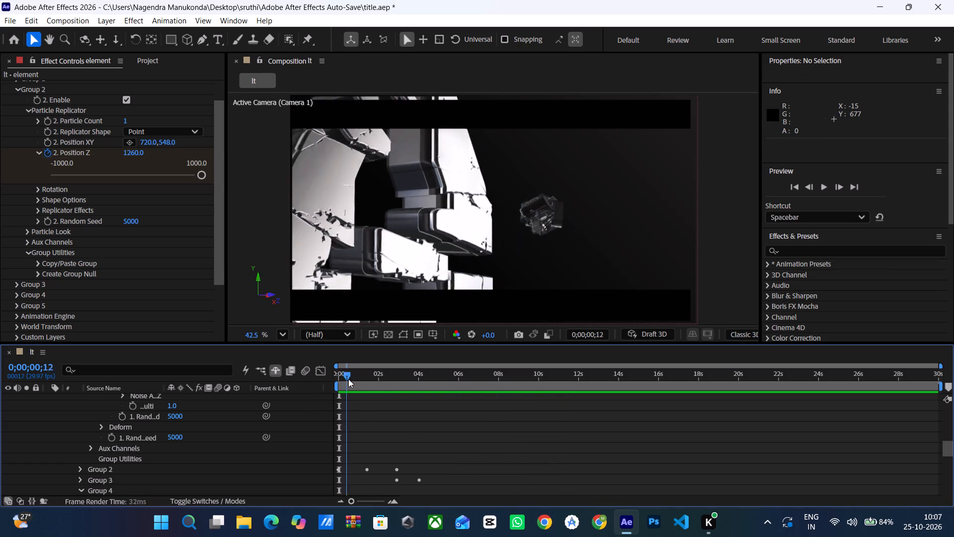
{"action": "left_click_drag", "start_coordinate": [348, 379], "coordinate": [341, 390]}
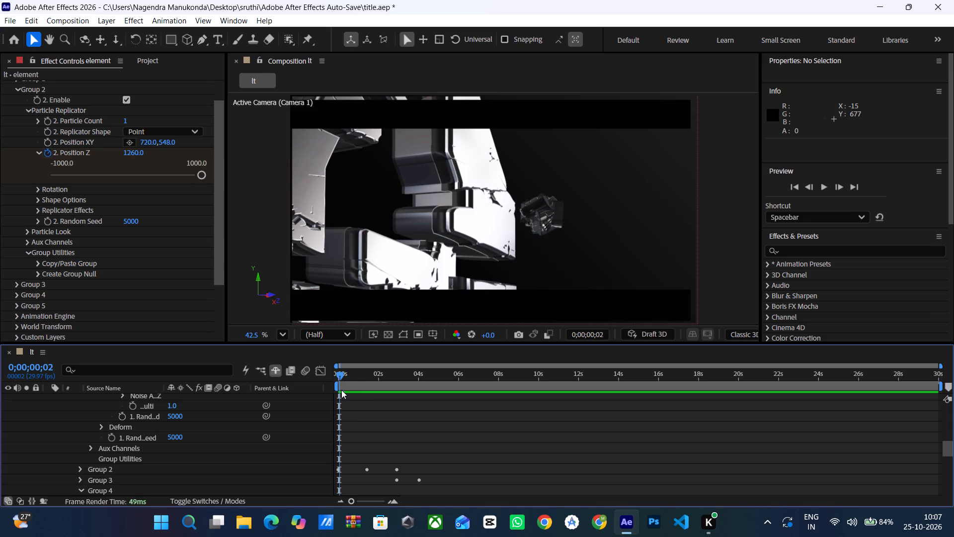
{"action": "left_click_drag", "start_coordinate": [341, 390], "coordinate": [404, 391]}
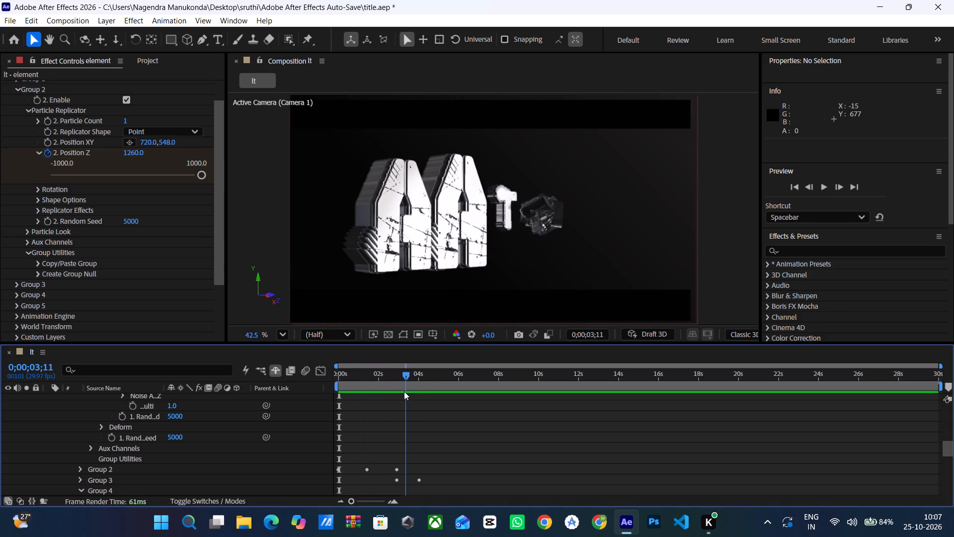
{"action": "left_click_drag", "start_coordinate": [404, 391], "coordinate": [445, 386]}
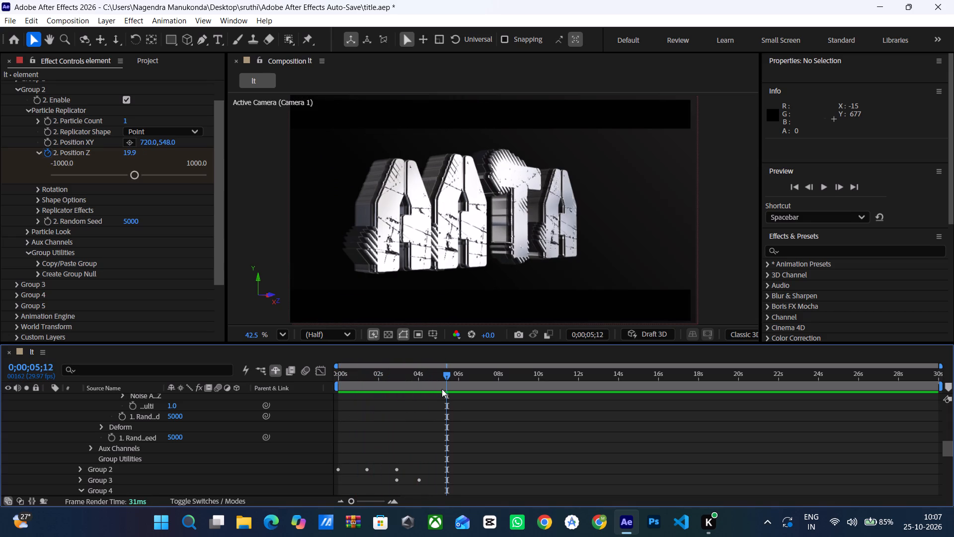
{"action": "left_click", "coordinate": [428, 385]}
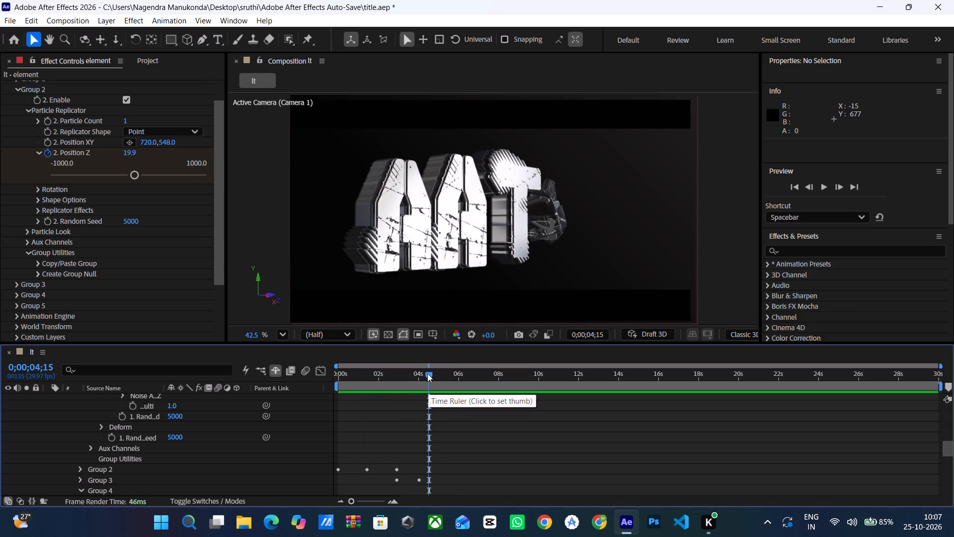
{"action": "left_click_drag", "start_coordinate": [427, 373], "coordinate": [392, 382]}
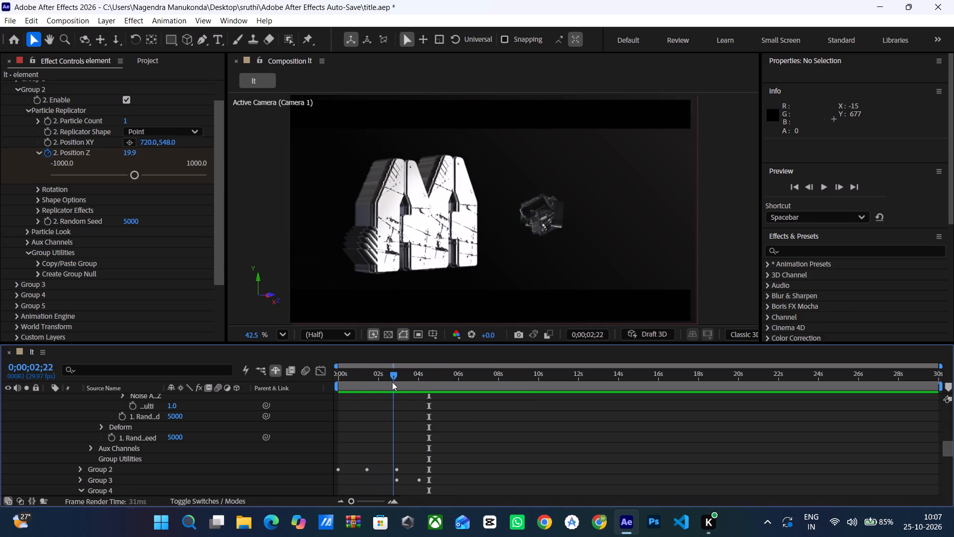
{"action": "left_click_drag", "start_coordinate": [392, 382], "coordinate": [444, 372]}
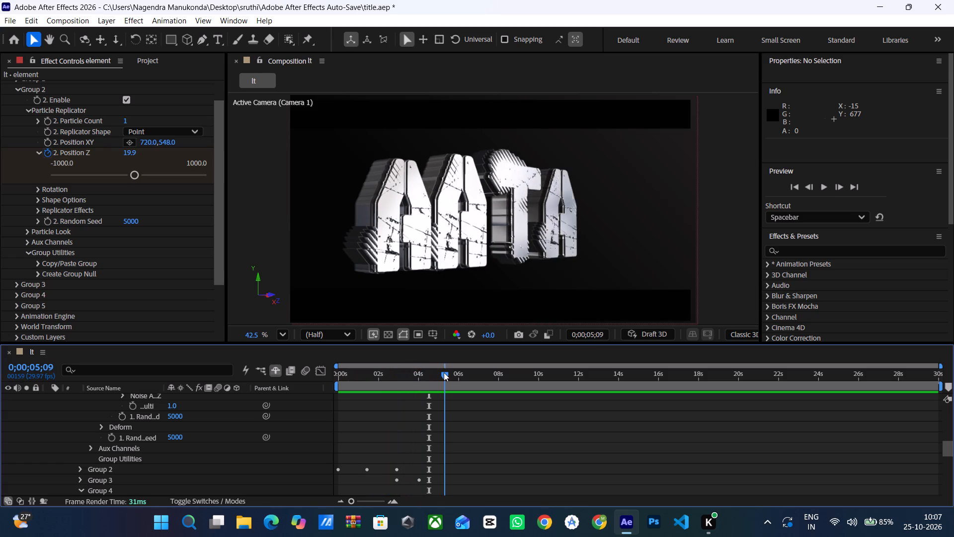
{"action": "left_click_drag", "start_coordinate": [444, 372], "coordinate": [444, 372]}
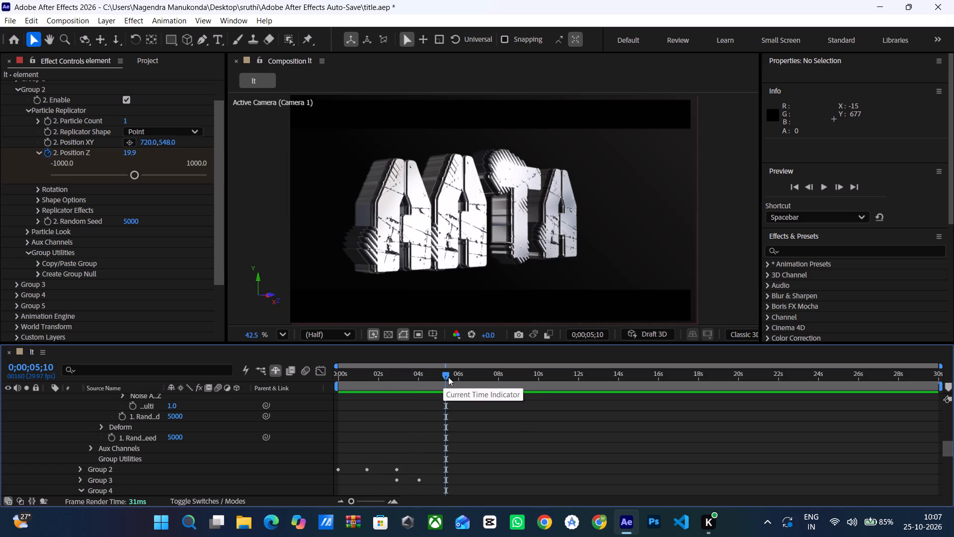
{"action": "left_click_drag", "start_coordinate": [446, 373], "coordinate": [420, 370]}
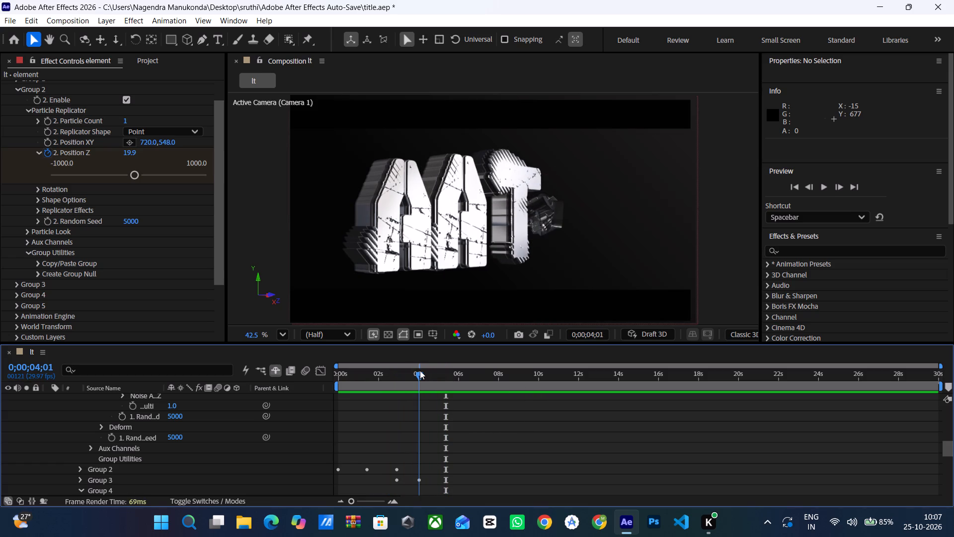
{"action": "left_click_drag", "start_coordinate": [420, 370], "coordinate": [322, 391]}
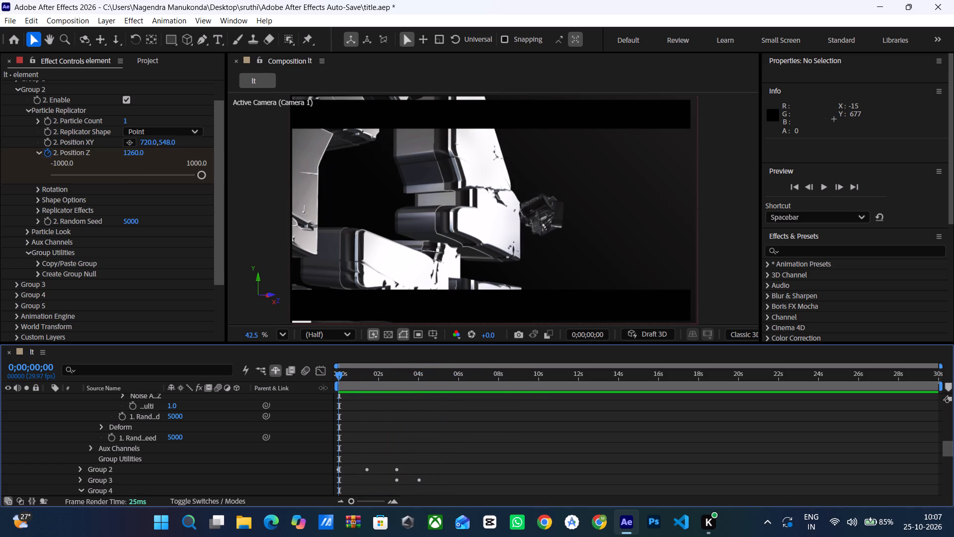
{"action": "key", "text": "space"}
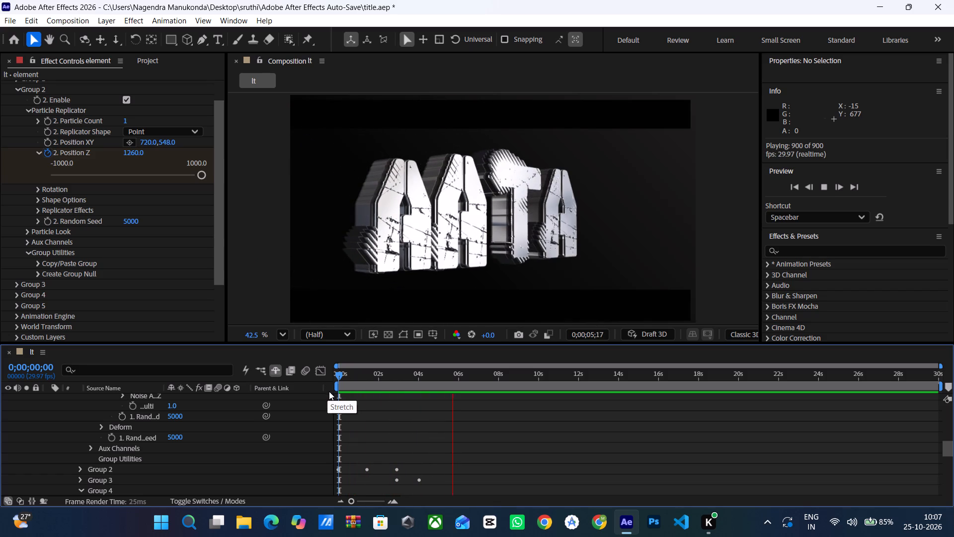
{"action": "left_click_drag", "start_coordinate": [340, 373], "coordinate": [331, 371]}
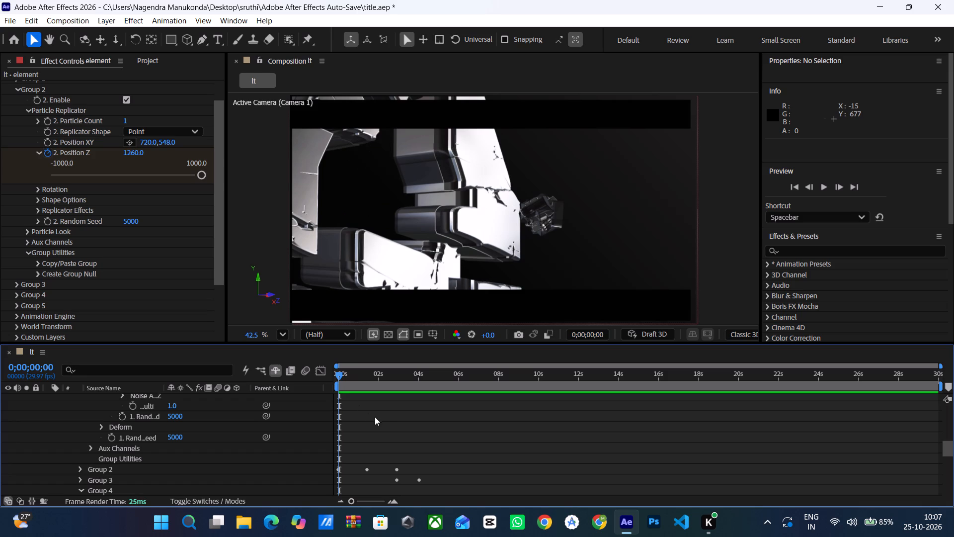
Collapse the element layer's expanded effect properties in the timeline so only the layer rows show.
{"action": "scroll", "coordinate": [376, 415], "scroll_direction": "down", "scroll_amount": 17}
{"action": "scroll", "coordinate": [375, 414], "scroll_direction": "up", "scroll_amount": 8}
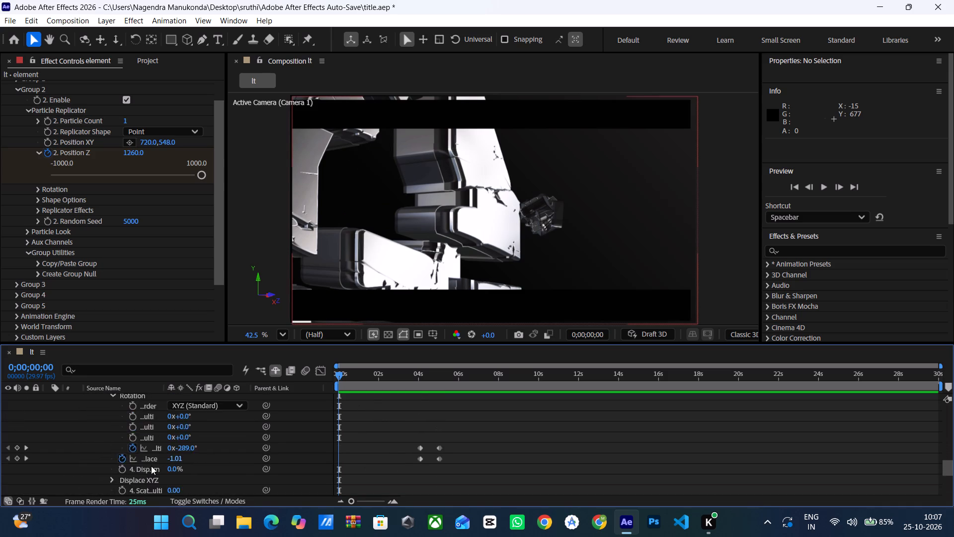
{"action": "scroll", "coordinate": [149, 459], "scroll_direction": "up", "scroll_amount": 16}
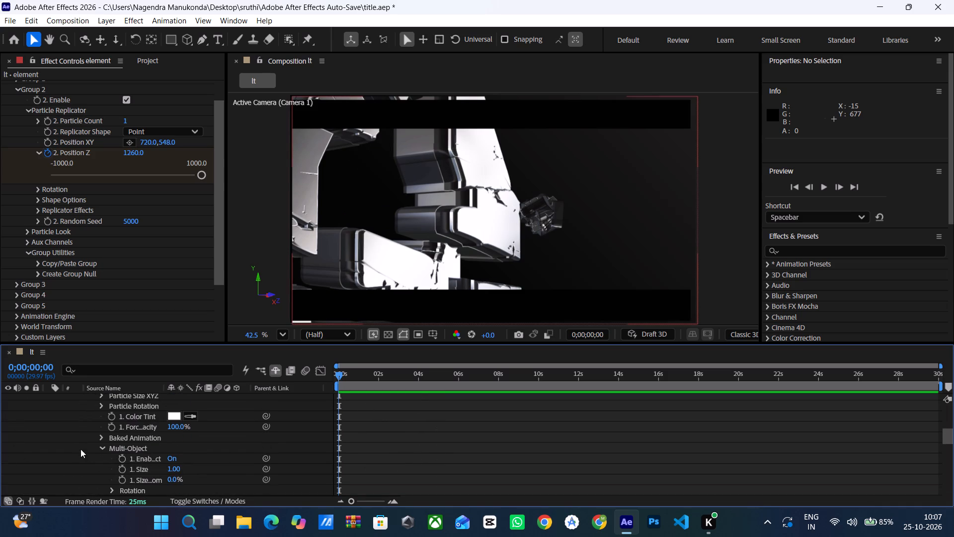
{"action": "scroll", "coordinate": [94, 436], "scroll_direction": "up", "scroll_amount": 10}
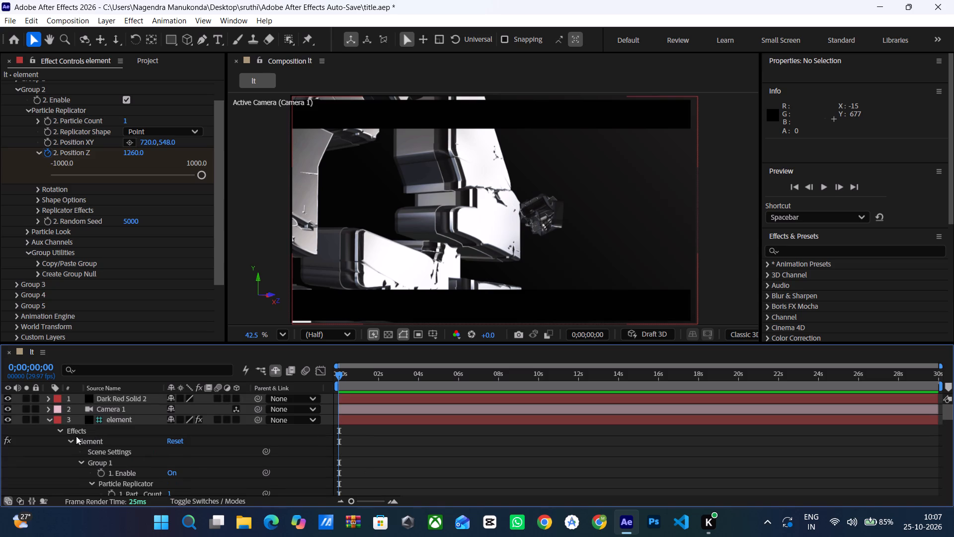
{"action": "left_click", "coordinate": [73, 438]}
{"action": "left_click", "coordinate": [62, 433]}
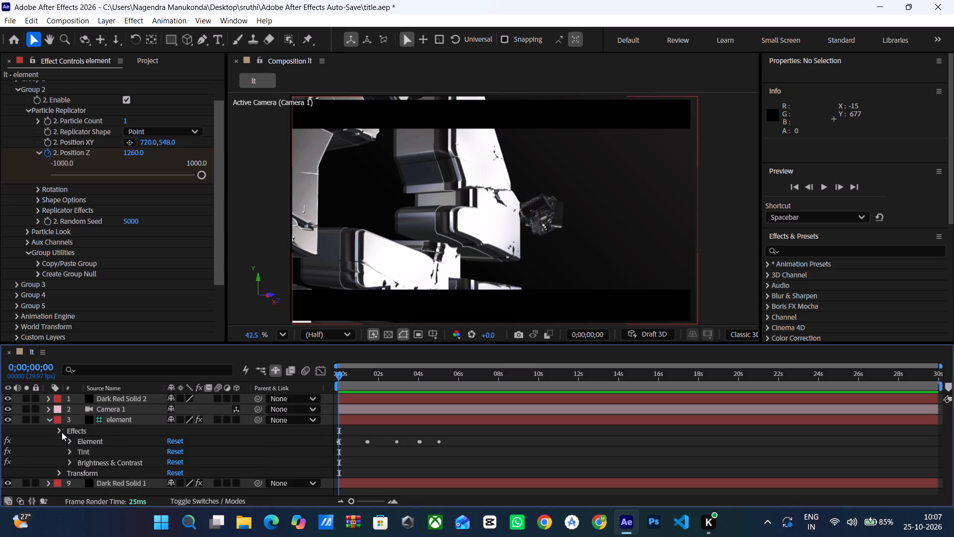
{"action": "left_click", "coordinate": [49, 417]}
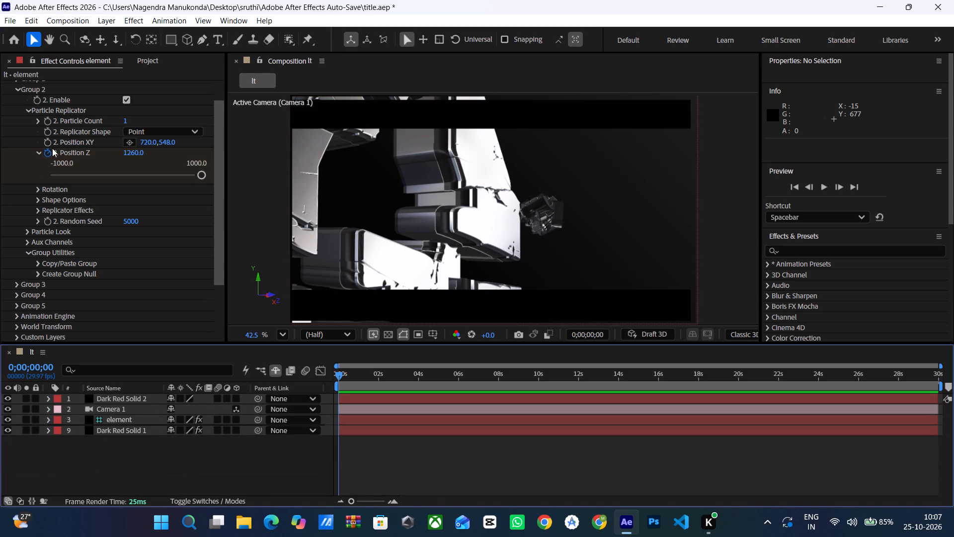
In Group 4's Particle Look, add a Particle Size keyframe at 0;00;00;00 with a value of 0.
{"action": "scroll", "coordinate": [45, 199], "scroll_direction": "up", "scroll_amount": 8}
{"action": "left_click", "coordinate": [19, 117]}
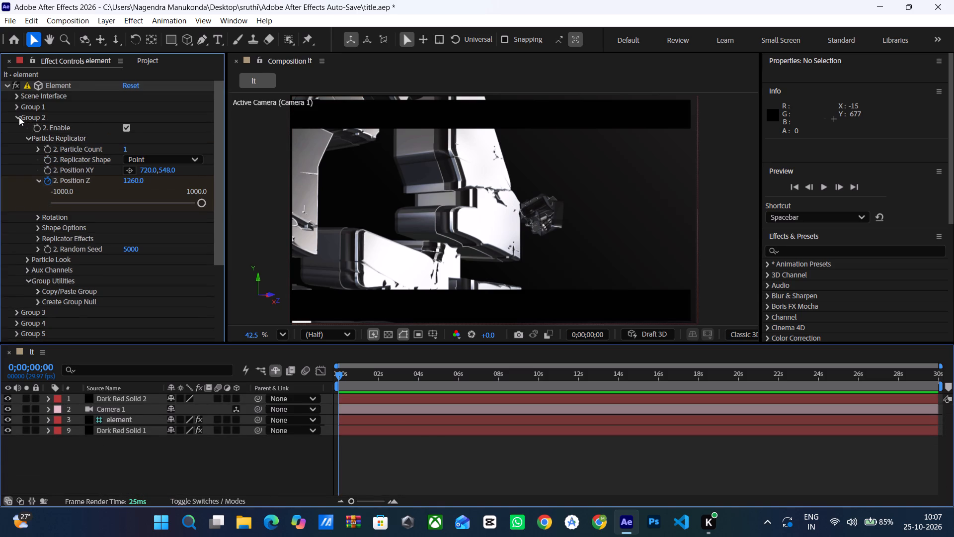
{"action": "left_click", "coordinate": [14, 140]}
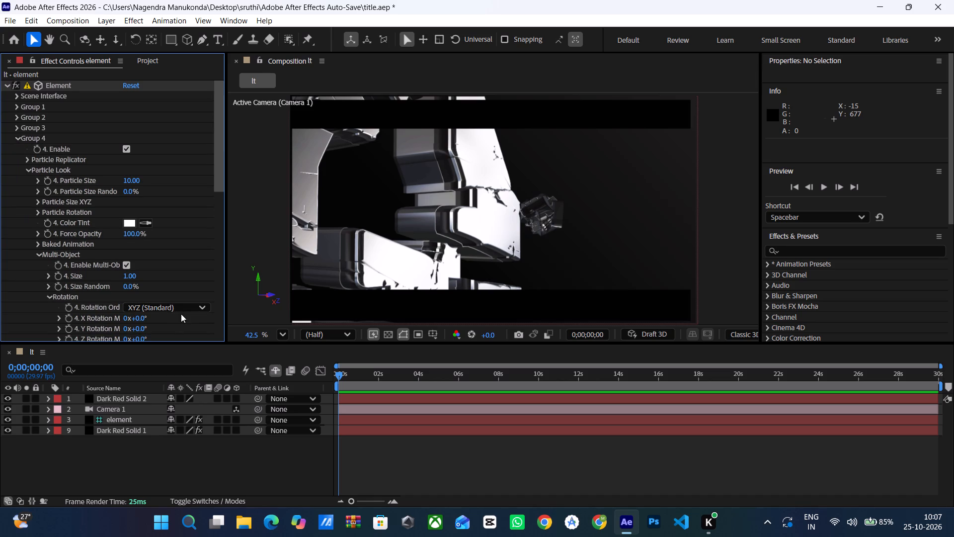
{"action": "scroll", "coordinate": [181, 314], "scroll_direction": "down", "scroll_amount": 1}
{"action": "scroll", "coordinate": [181, 314], "scroll_direction": "up", "scroll_amount": 3}
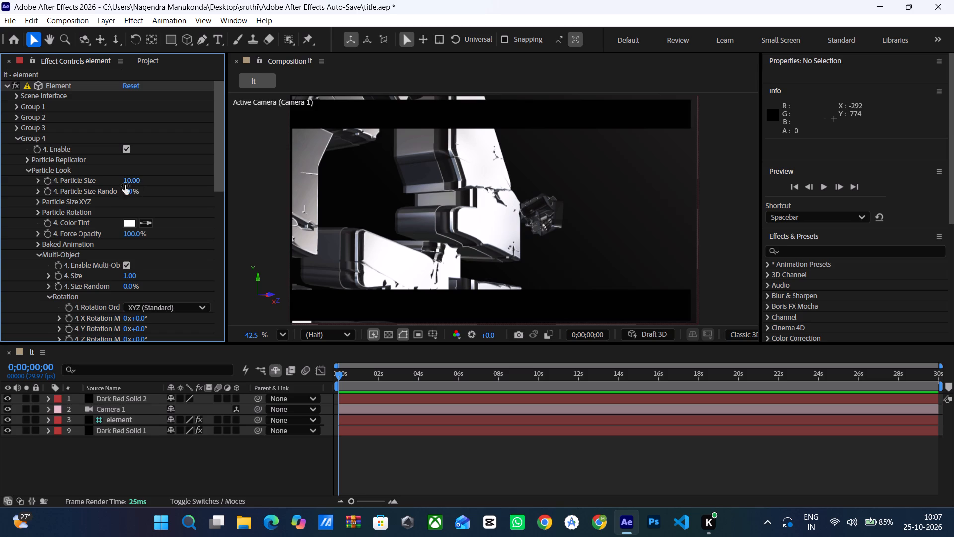
{"action": "left_click", "coordinate": [47, 182]}
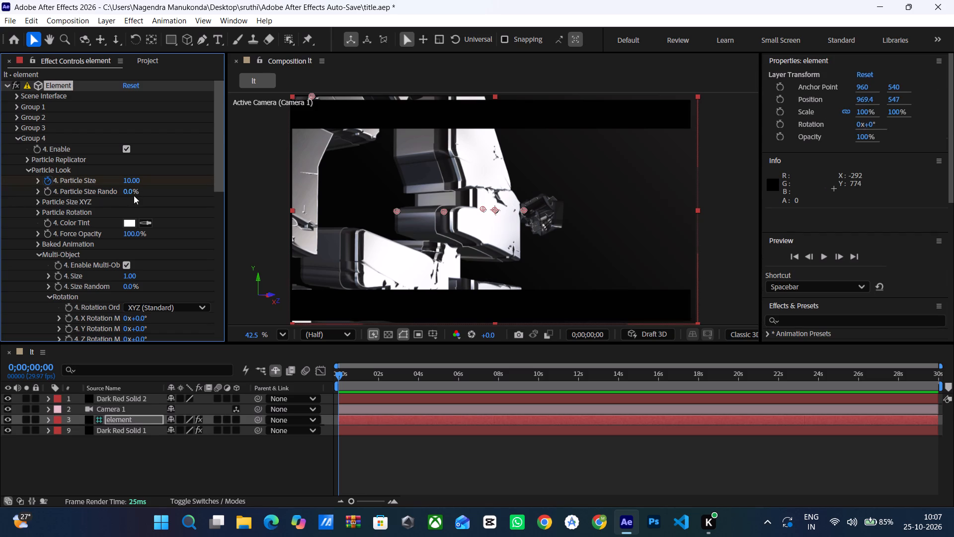
{"action": "left_click_drag", "start_coordinate": [138, 178], "coordinate": [85, 197]}
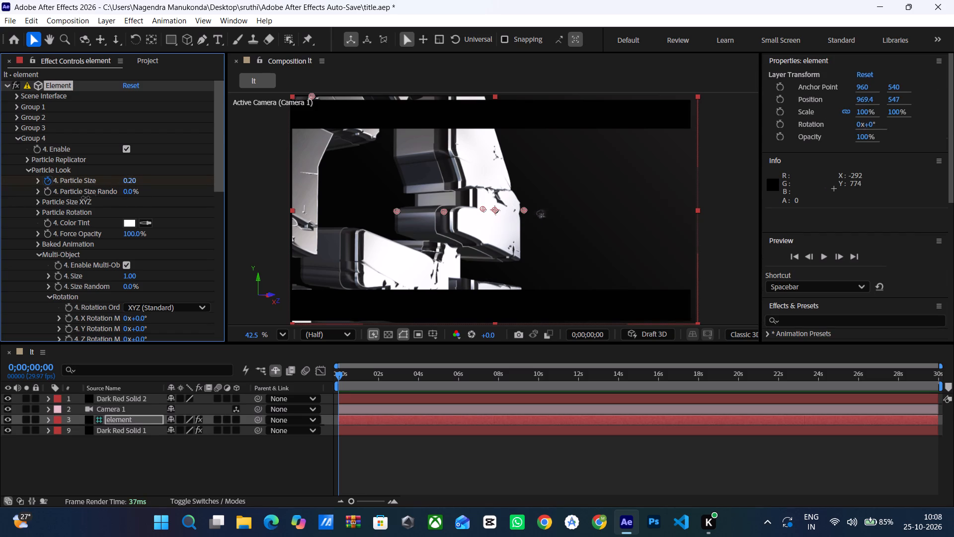
{"action": "left_click_drag", "start_coordinate": [85, 197], "coordinate": [81, 199]}
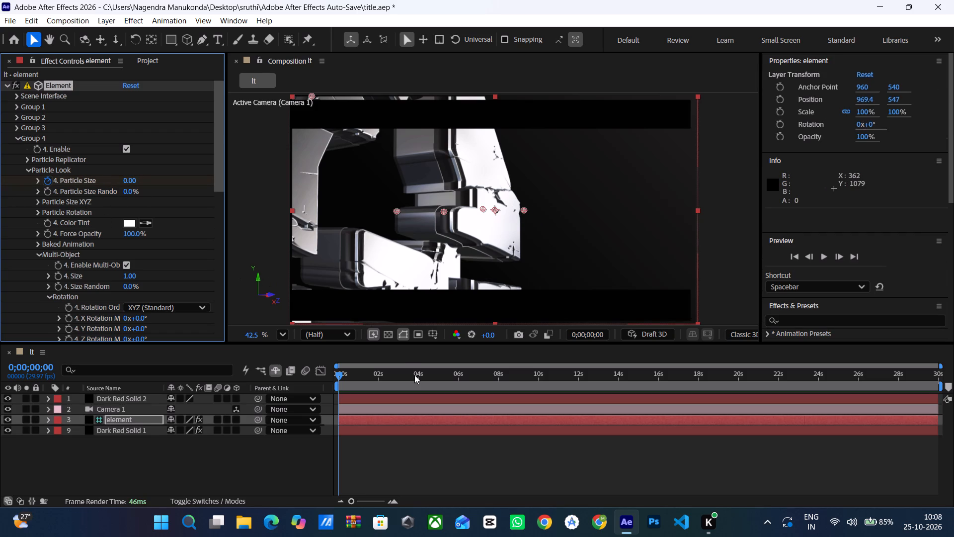
{"action": "key", "text": "space"}
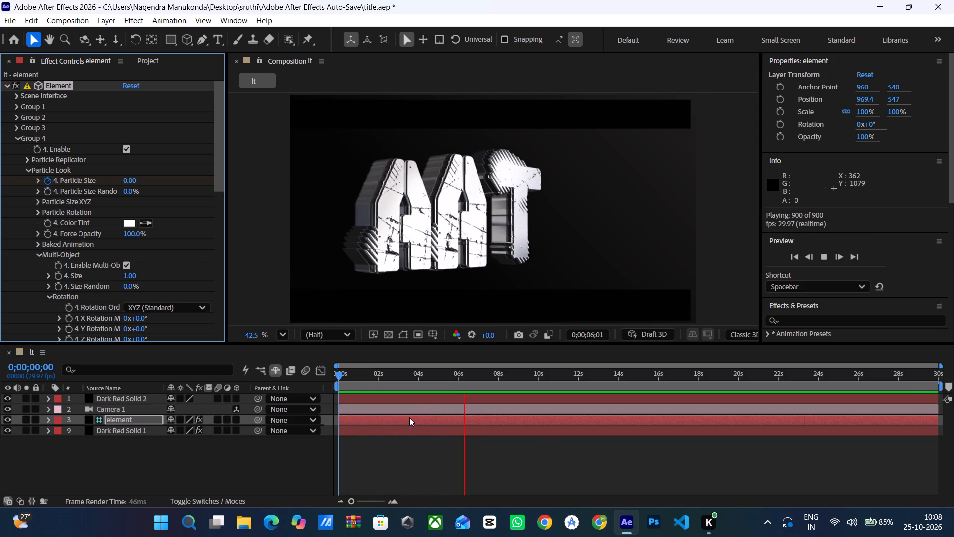
{"action": "scroll", "coordinate": [424, 451], "scroll_direction": "down", "scroll_amount": 7}
{"action": "scroll", "coordinate": [426, 452], "scroll_direction": "up", "scroll_amount": 10}
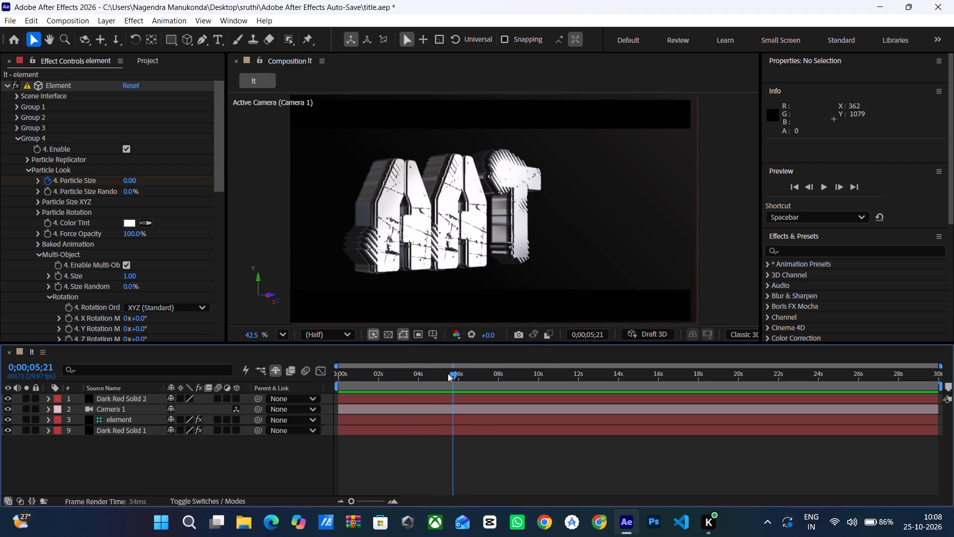
{"action": "left_click_drag", "start_coordinate": [448, 373], "coordinate": [454, 388]}
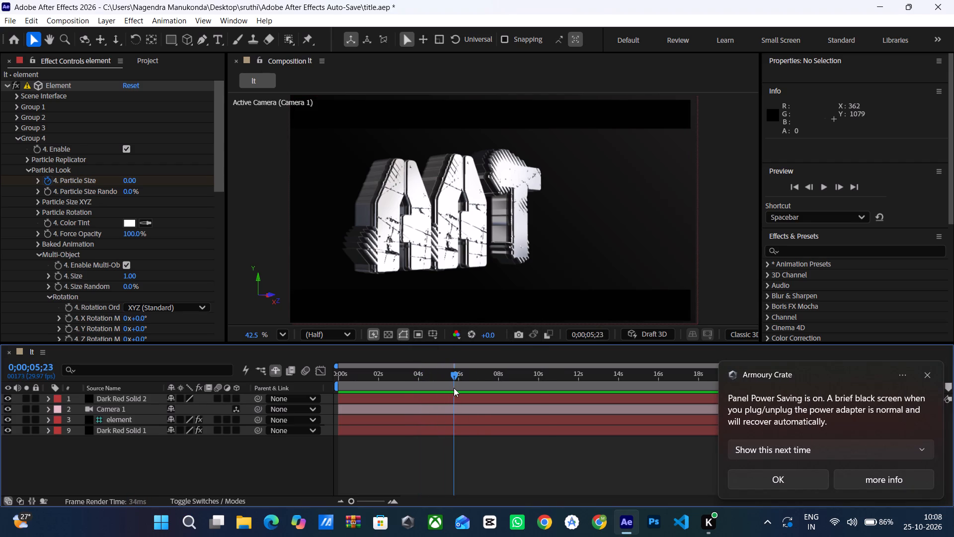
{"action": "left_click_drag", "start_coordinate": [454, 388], "coordinate": [333, 411]}
{"action": "key", "text": "space"}
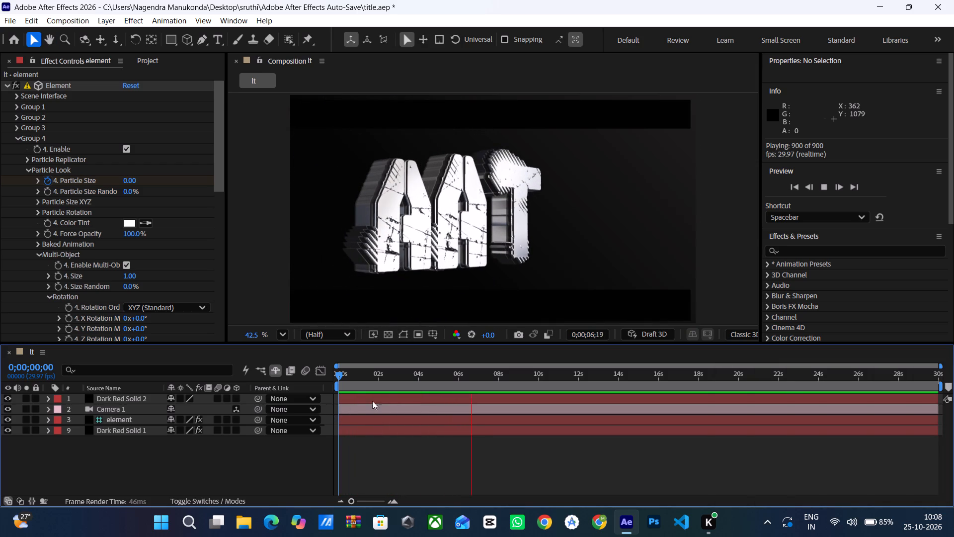
{"action": "scroll", "coordinate": [389, 433], "scroll_direction": "down", "scroll_amount": 5}
{"action": "scroll", "coordinate": [389, 433], "scroll_direction": "up", "scroll_amount": 5}
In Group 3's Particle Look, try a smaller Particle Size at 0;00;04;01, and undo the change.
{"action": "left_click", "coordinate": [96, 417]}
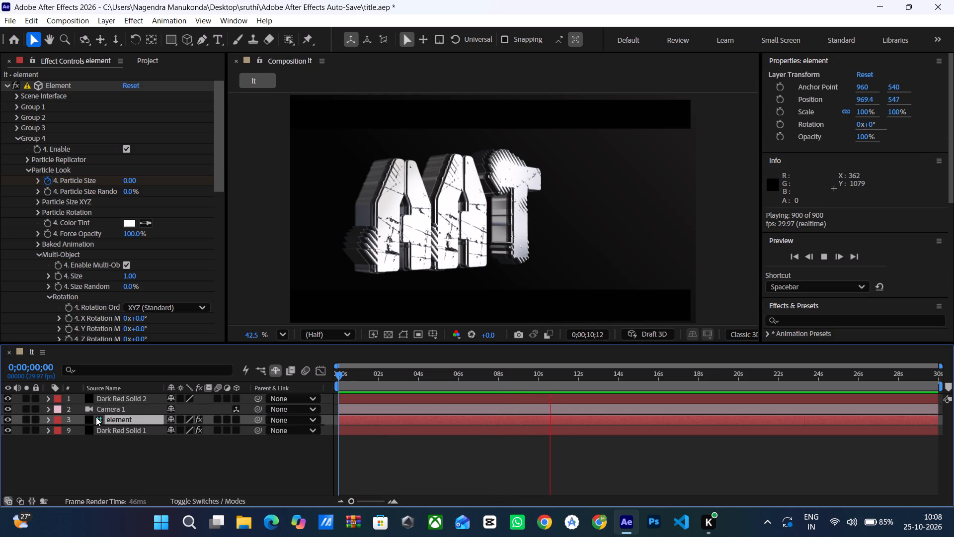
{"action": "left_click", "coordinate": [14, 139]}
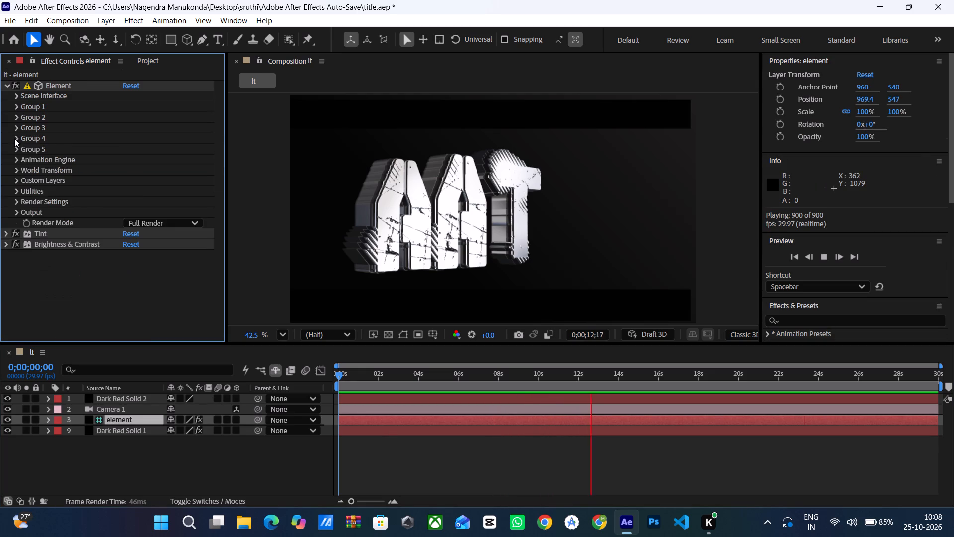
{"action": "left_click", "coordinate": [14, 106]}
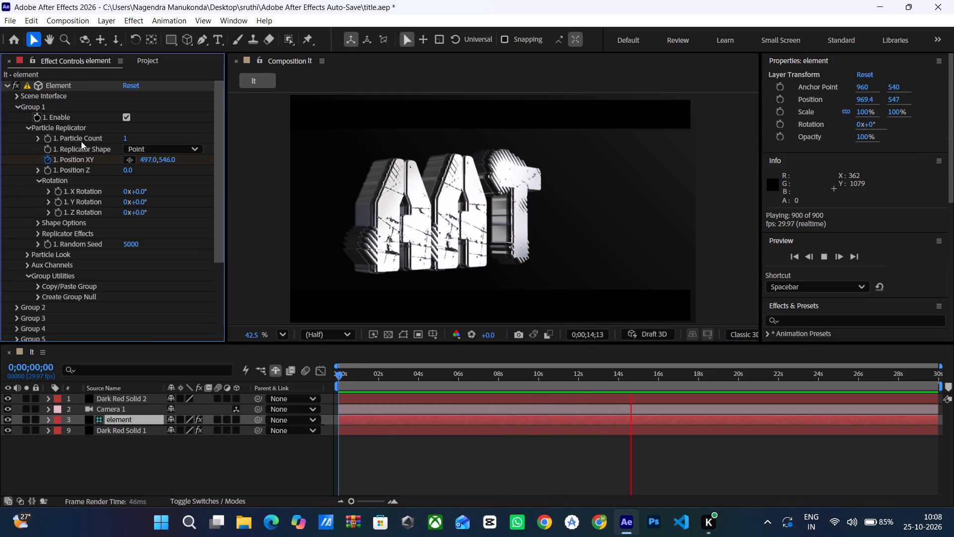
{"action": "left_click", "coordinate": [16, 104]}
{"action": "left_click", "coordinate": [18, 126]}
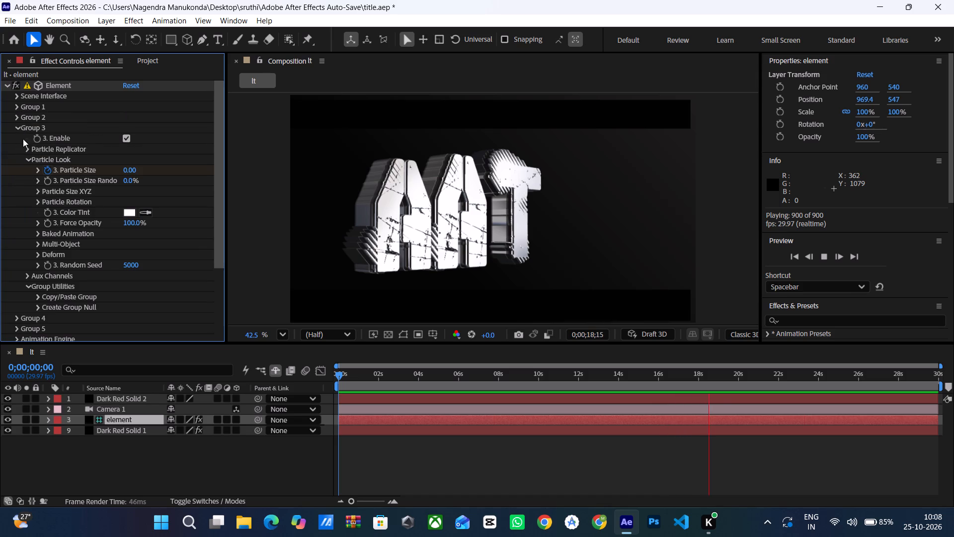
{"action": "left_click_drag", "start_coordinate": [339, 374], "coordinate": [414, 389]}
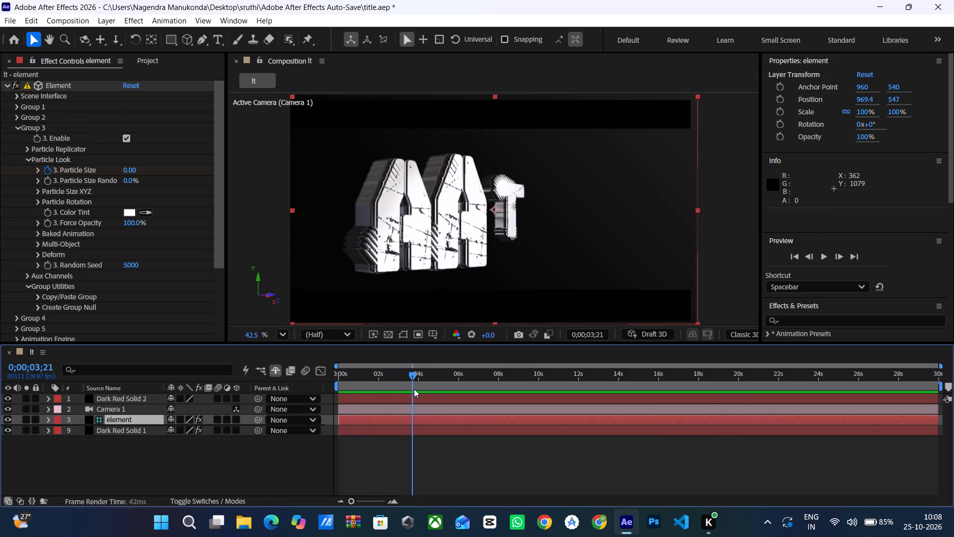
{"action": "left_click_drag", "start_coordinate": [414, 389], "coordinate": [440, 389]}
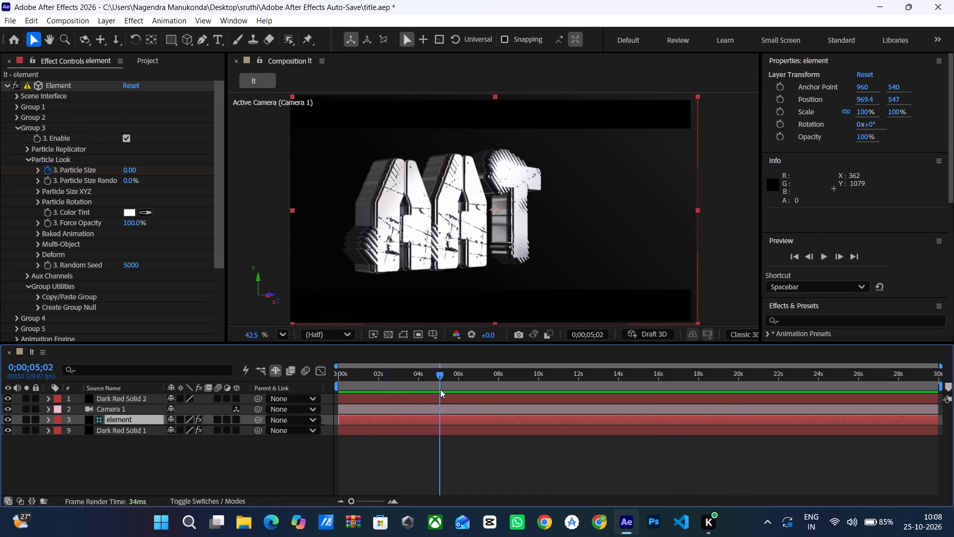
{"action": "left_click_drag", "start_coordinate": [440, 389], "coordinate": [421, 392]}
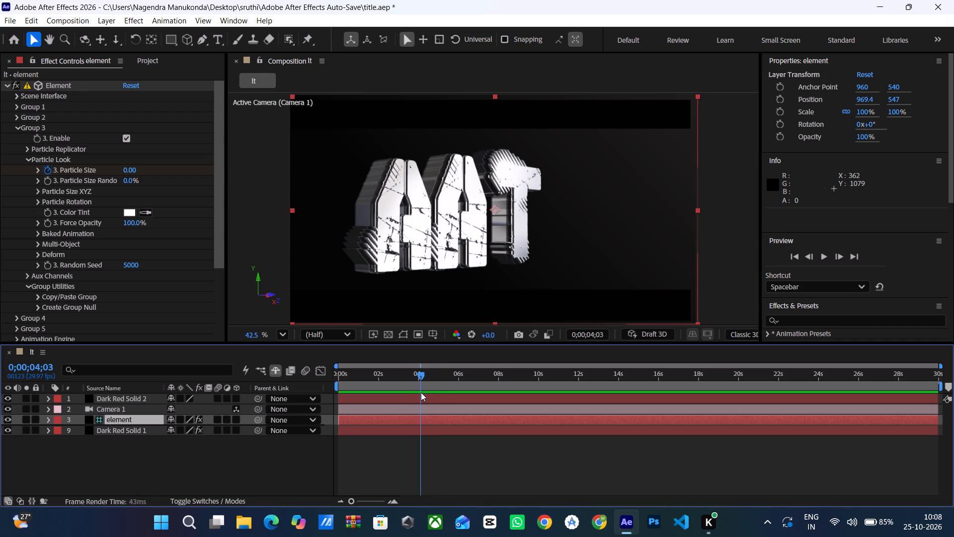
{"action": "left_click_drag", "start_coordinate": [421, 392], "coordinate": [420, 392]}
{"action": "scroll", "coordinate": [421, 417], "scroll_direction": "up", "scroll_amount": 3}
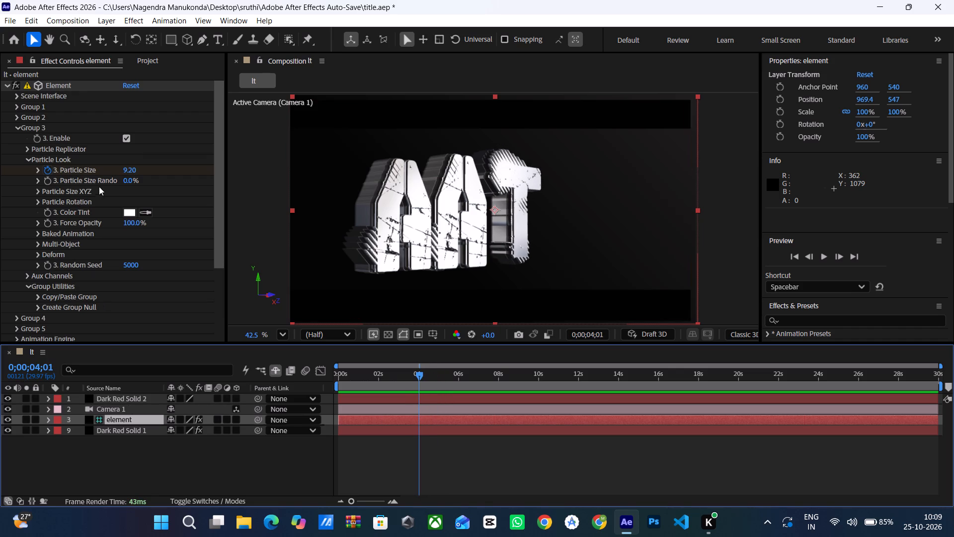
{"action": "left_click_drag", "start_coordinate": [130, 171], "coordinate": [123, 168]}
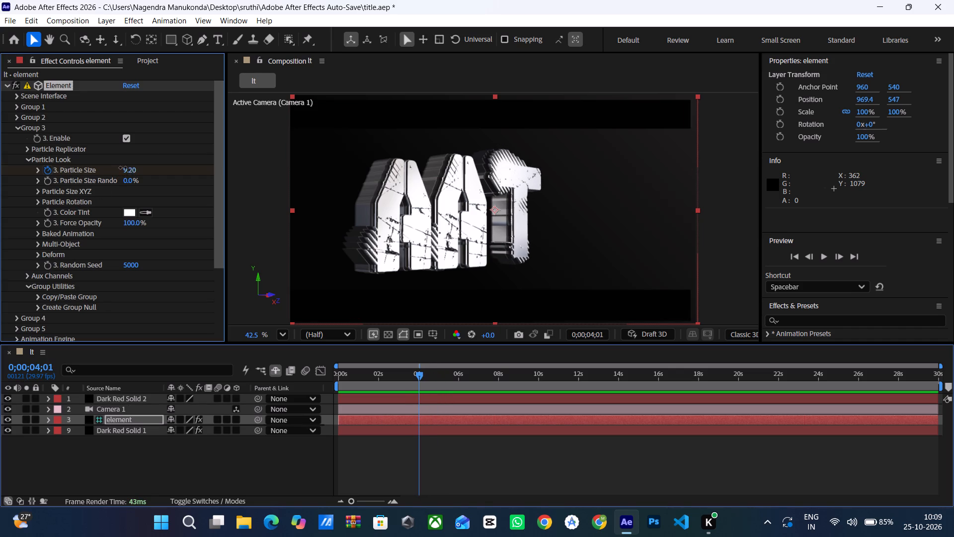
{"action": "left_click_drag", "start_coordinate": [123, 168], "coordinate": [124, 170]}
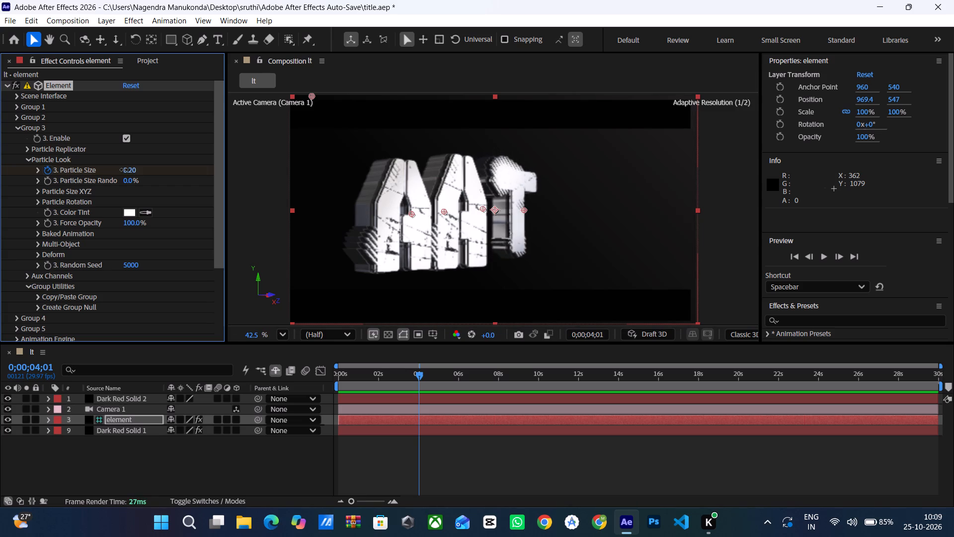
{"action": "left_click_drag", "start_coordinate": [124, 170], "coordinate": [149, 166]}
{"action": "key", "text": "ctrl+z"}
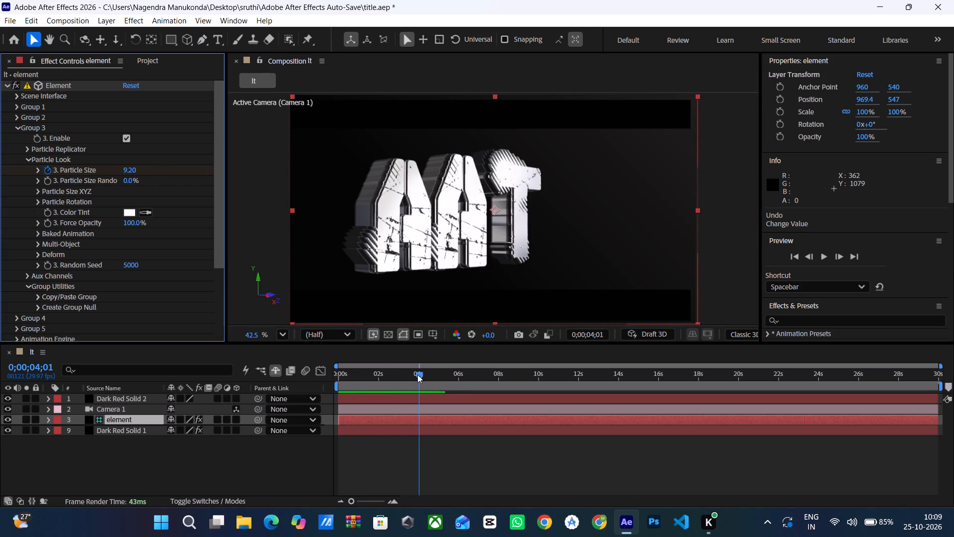
Preview the title animation from the start again.
{"action": "left_click_drag", "start_coordinate": [417, 374], "coordinate": [320, 390]}
{"action": "key", "text": "space"}
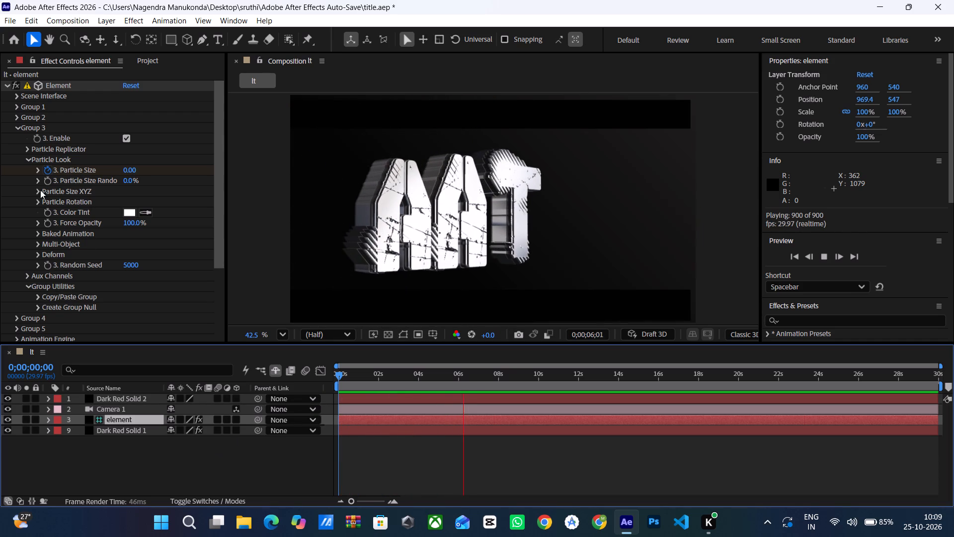
In Group 4's Particle Look, clear the Particle Size keyframing and enable it again at 0;00;00;00.
{"action": "left_click", "coordinate": [26, 160]}
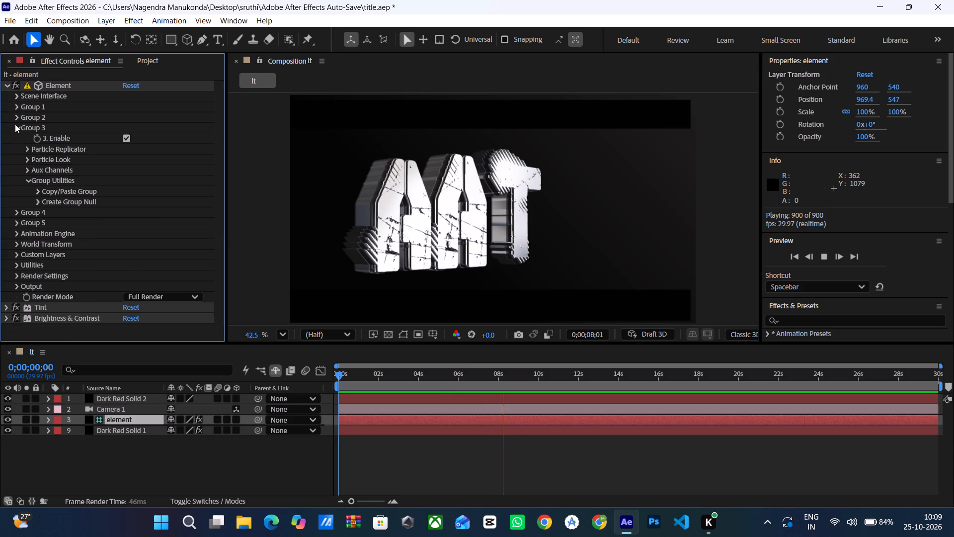
{"action": "left_click", "coordinate": [17, 126]}
{"action": "left_click", "coordinate": [17, 135]}
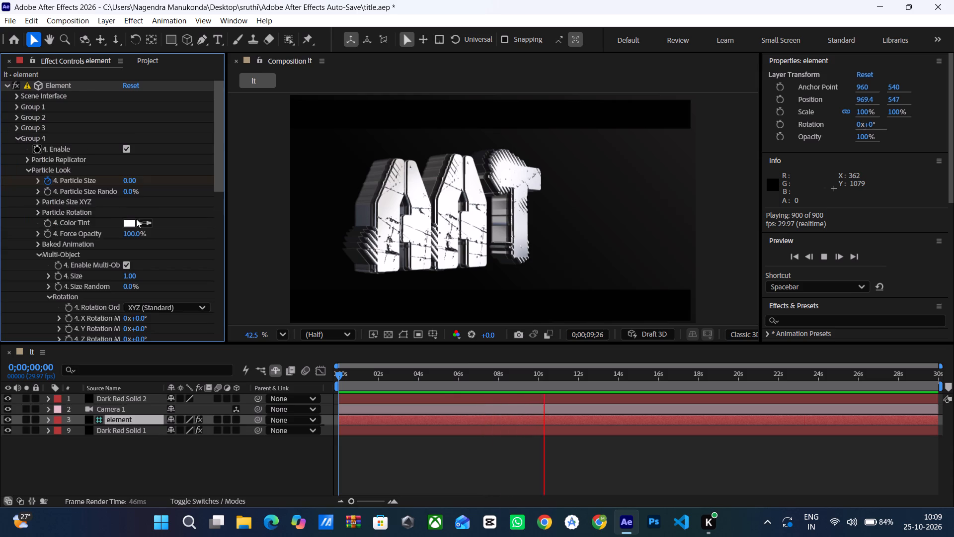
{"action": "left_click", "coordinate": [46, 182]}
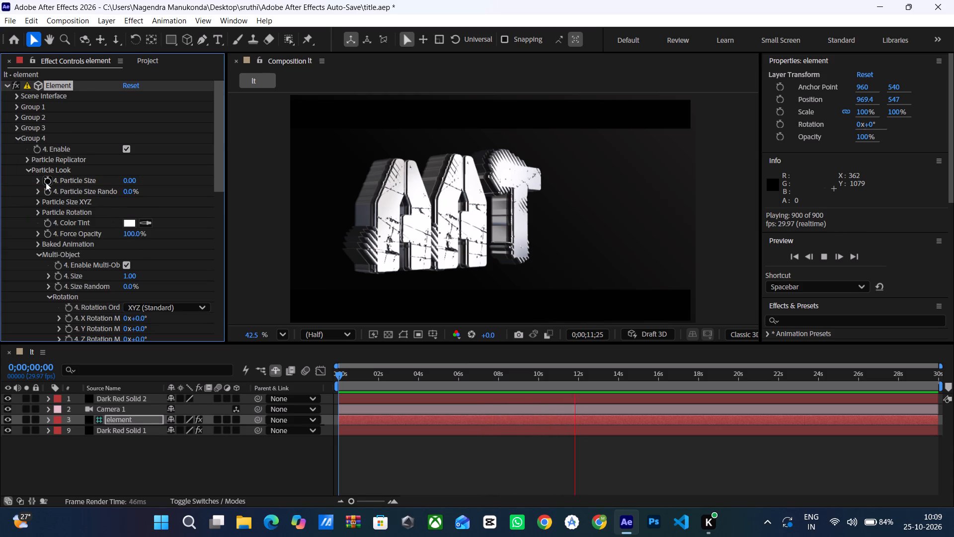
{"action": "left_click", "coordinate": [46, 182]}
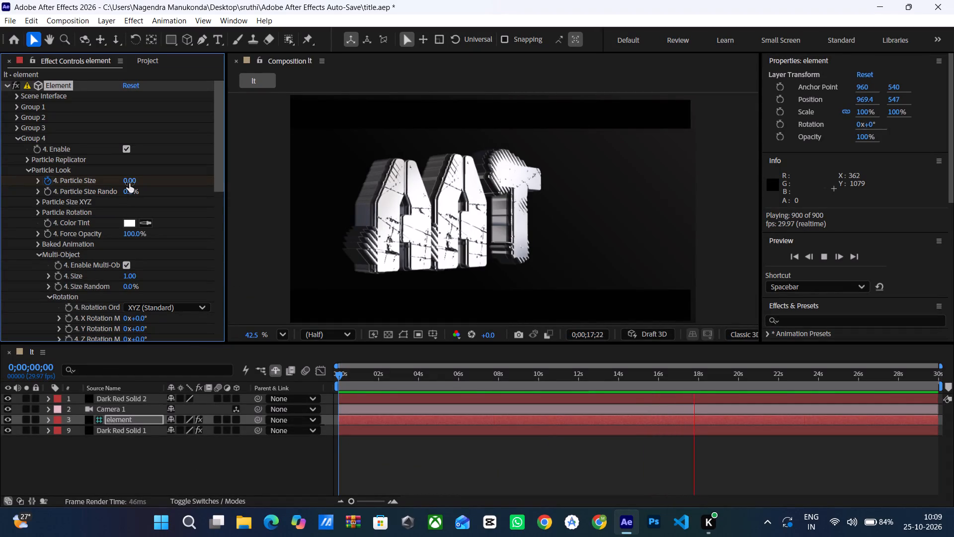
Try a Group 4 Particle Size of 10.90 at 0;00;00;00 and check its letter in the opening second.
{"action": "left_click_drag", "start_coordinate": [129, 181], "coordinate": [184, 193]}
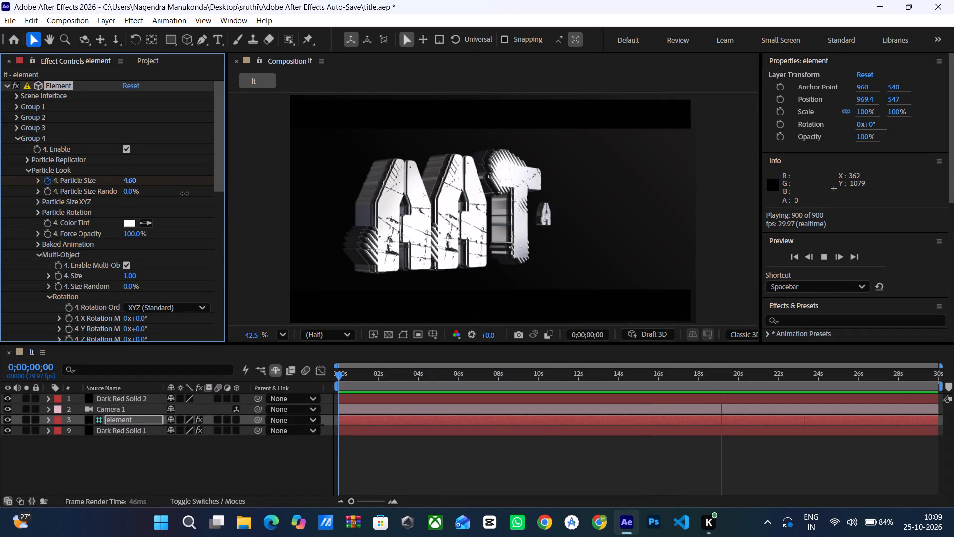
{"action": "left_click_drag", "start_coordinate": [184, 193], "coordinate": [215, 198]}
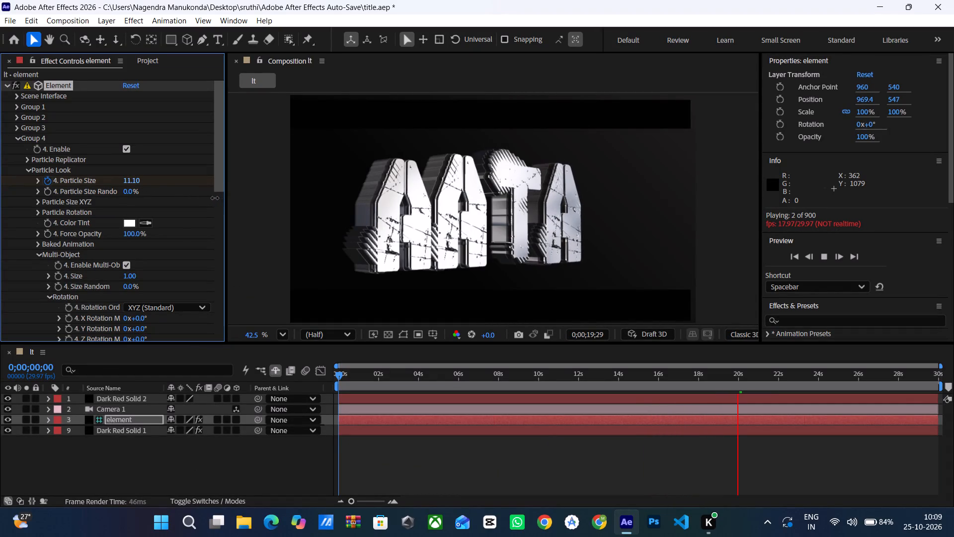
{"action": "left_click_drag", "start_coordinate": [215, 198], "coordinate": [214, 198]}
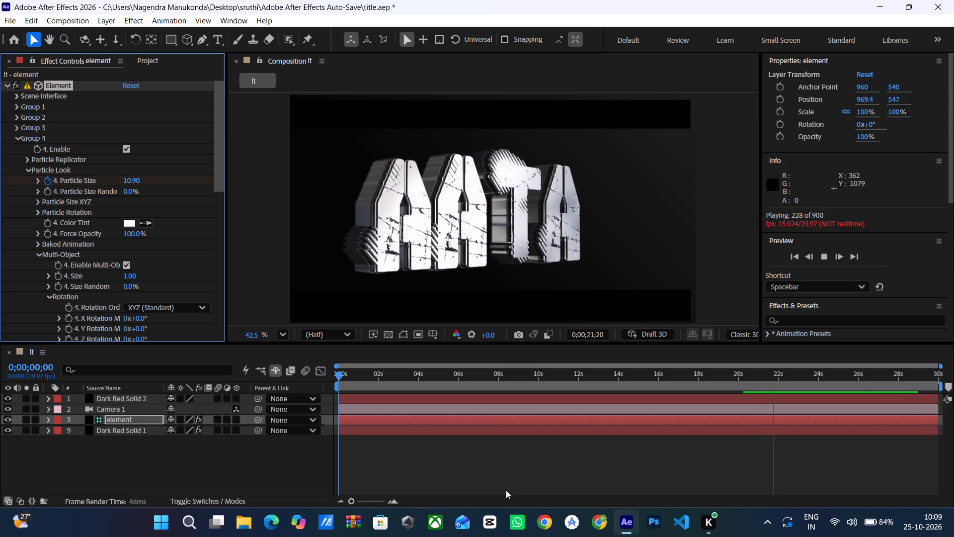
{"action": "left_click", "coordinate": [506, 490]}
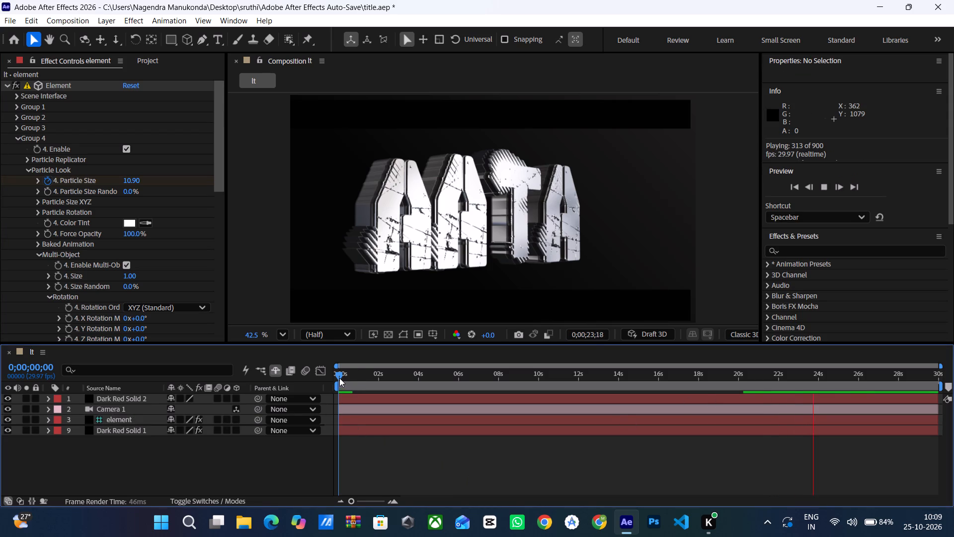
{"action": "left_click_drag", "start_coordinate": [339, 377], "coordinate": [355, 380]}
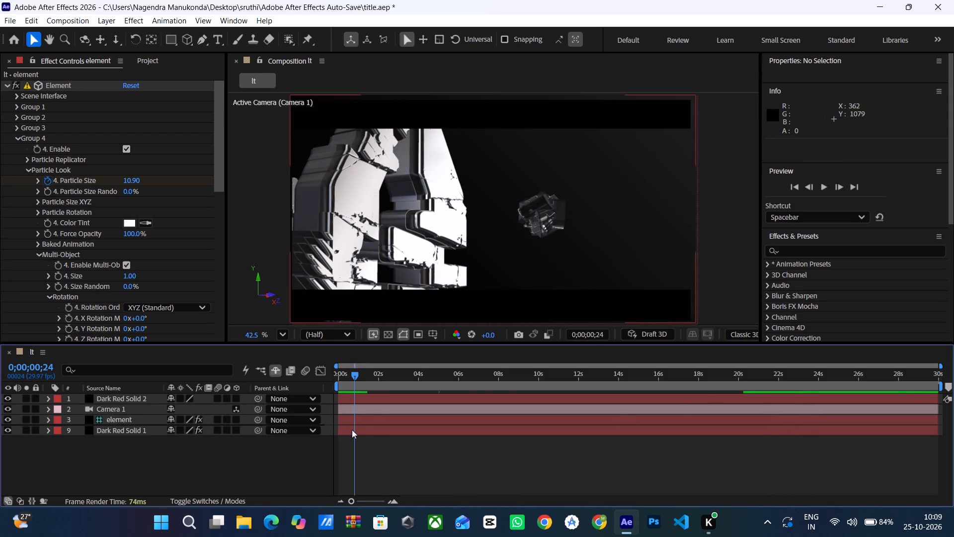
Set Group 4's Particle Size to 0.70 at 0;00;00;00.
{"action": "left_click_drag", "start_coordinate": [351, 373], "coordinate": [327, 373]}
{"action": "left_click_drag", "start_coordinate": [133, 179], "coordinate": [74, 179]}
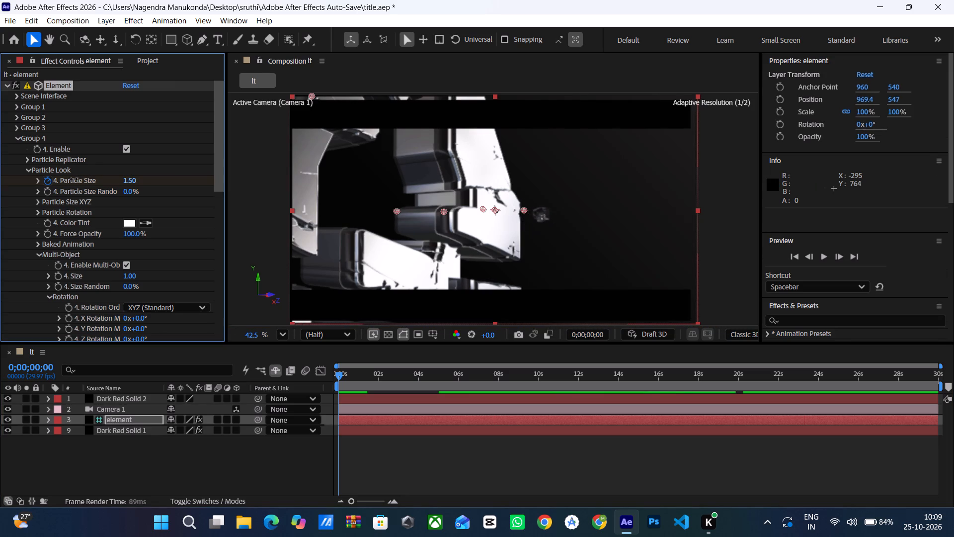
{"action": "left_click_drag", "start_coordinate": [74, 179], "coordinate": [67, 179]}
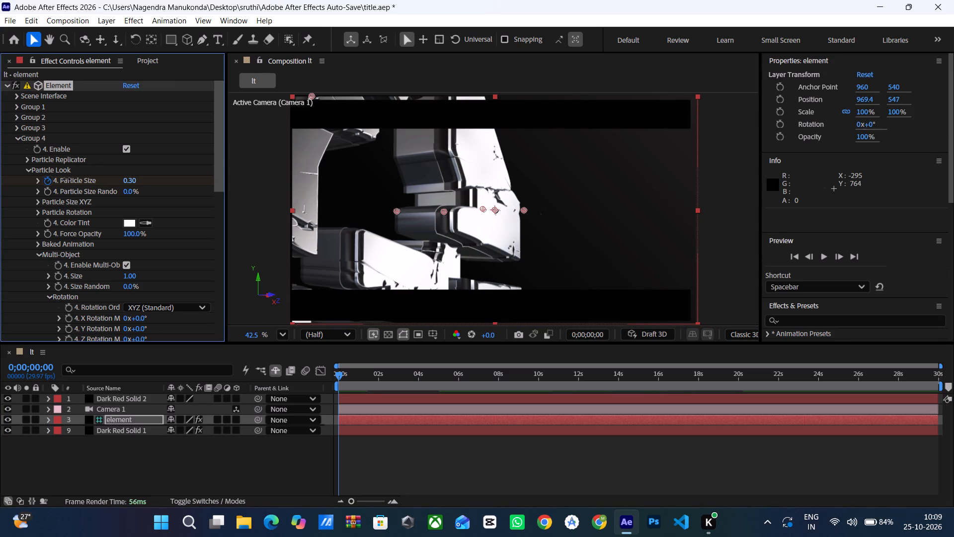
{"action": "left_click_drag", "start_coordinate": [67, 179], "coordinate": [69, 179]}
Scrub to around 0;00;06;25 and back, and preview from 0;00;04;25 to check Group 4's letter after the T.
{"action": "left_click_drag", "start_coordinate": [337, 376], "coordinate": [465, 385]}
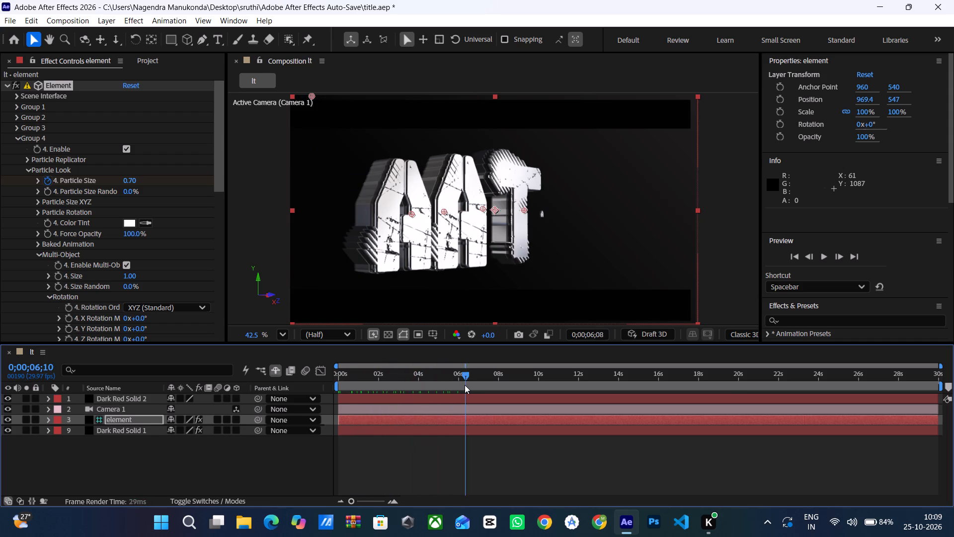
{"action": "left_click_drag", "start_coordinate": [465, 385], "coordinate": [466, 387]}
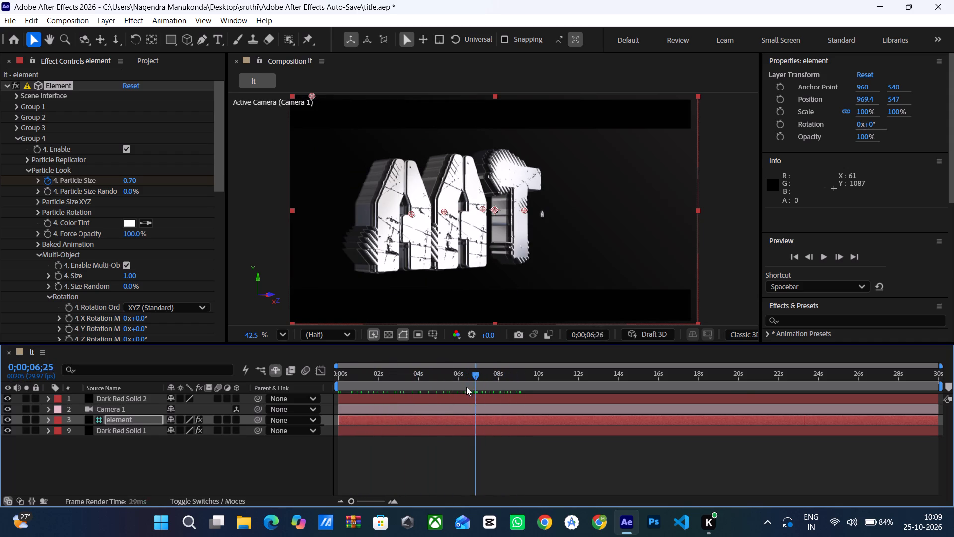
{"action": "left_click_drag", "start_coordinate": [466, 387], "coordinate": [458, 386]}
{"action": "left_click_drag", "start_coordinate": [457, 386], "coordinate": [436, 385]}
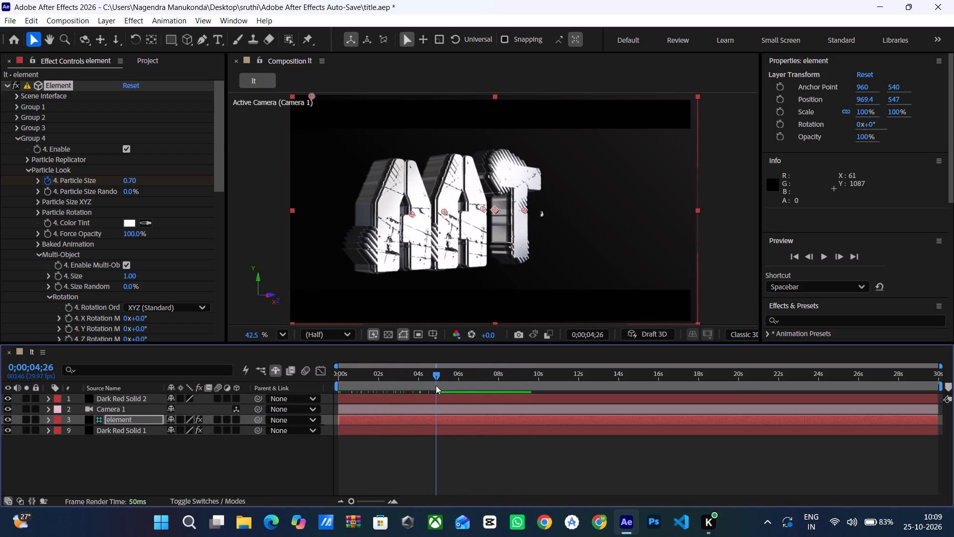
{"action": "left_click_drag", "start_coordinate": [436, 385], "coordinate": [435, 385]}
{"action": "key", "text": "space"}
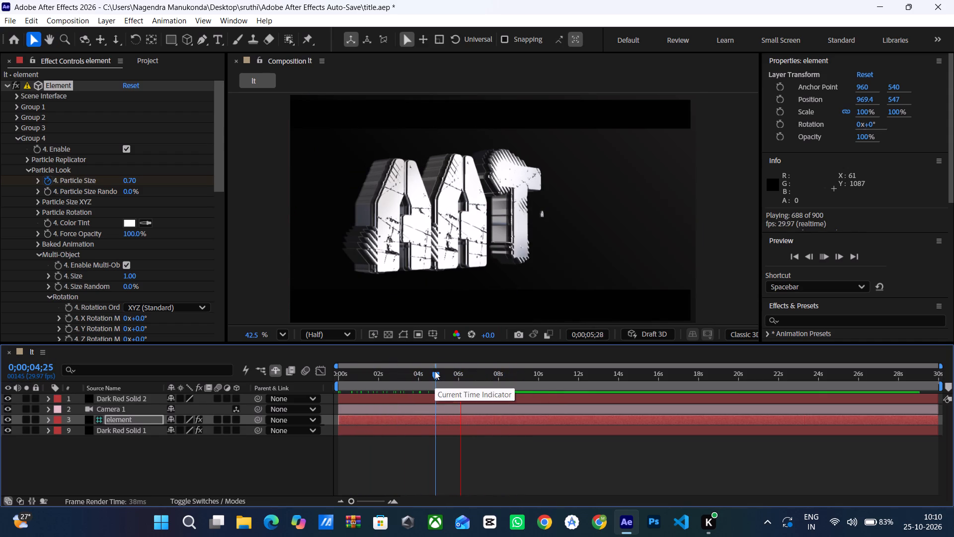
At 0;00;04;10, set Group 4's Particle Size to 0.30, then clear its keyframing and enable it again there.
{"action": "left_click_drag", "start_coordinate": [435, 371], "coordinate": [432, 377]}
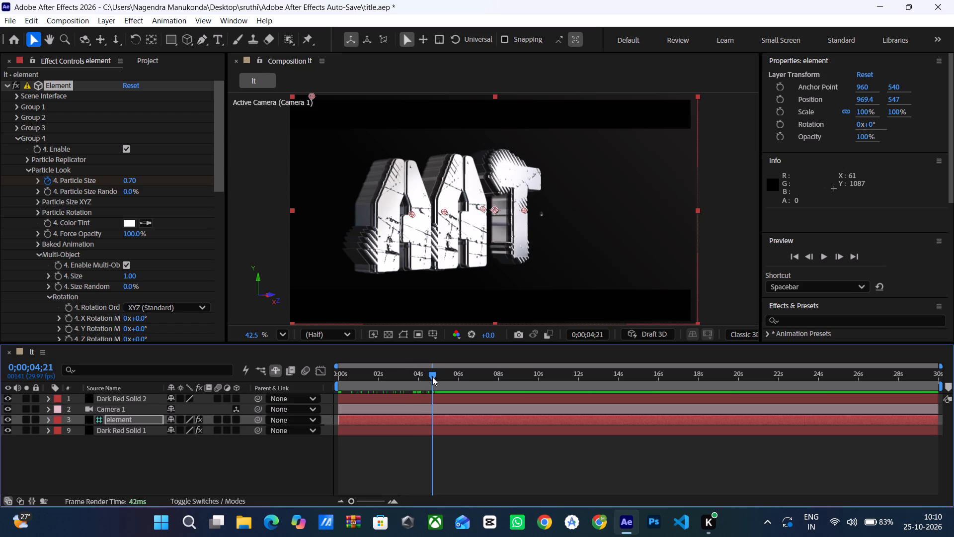
{"action": "left_click_drag", "start_coordinate": [432, 377], "coordinate": [422, 376]}
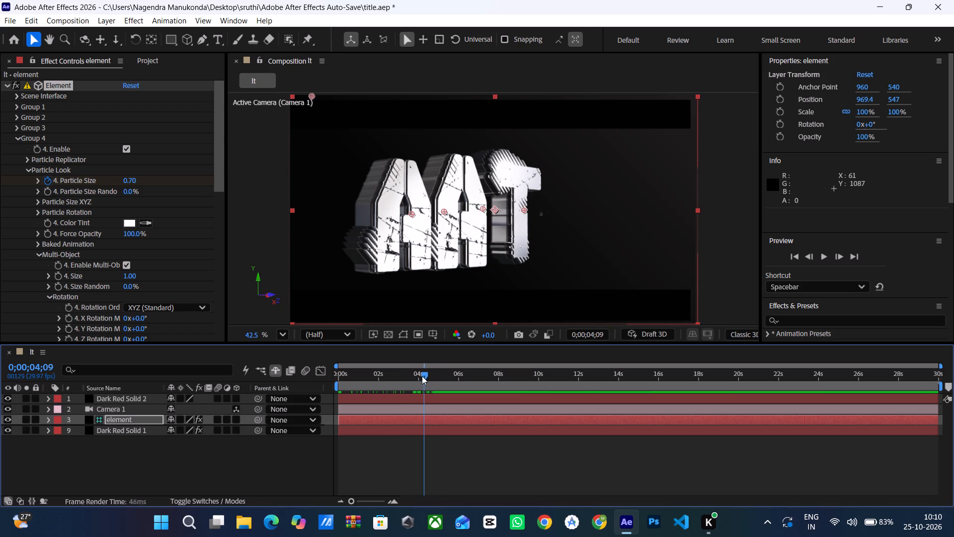
{"action": "left_click_drag", "start_coordinate": [422, 376], "coordinate": [421, 376]}
{"action": "key", "text": "space"}
{"action": "left_click_drag", "start_coordinate": [421, 375], "coordinate": [421, 375]}
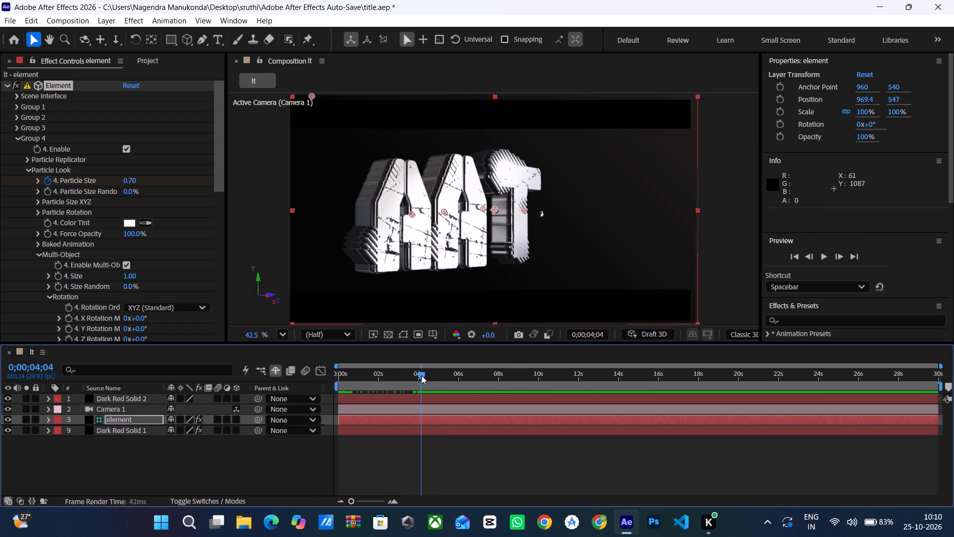
{"action": "left_click_drag", "start_coordinate": [421, 375], "coordinate": [410, 379]}
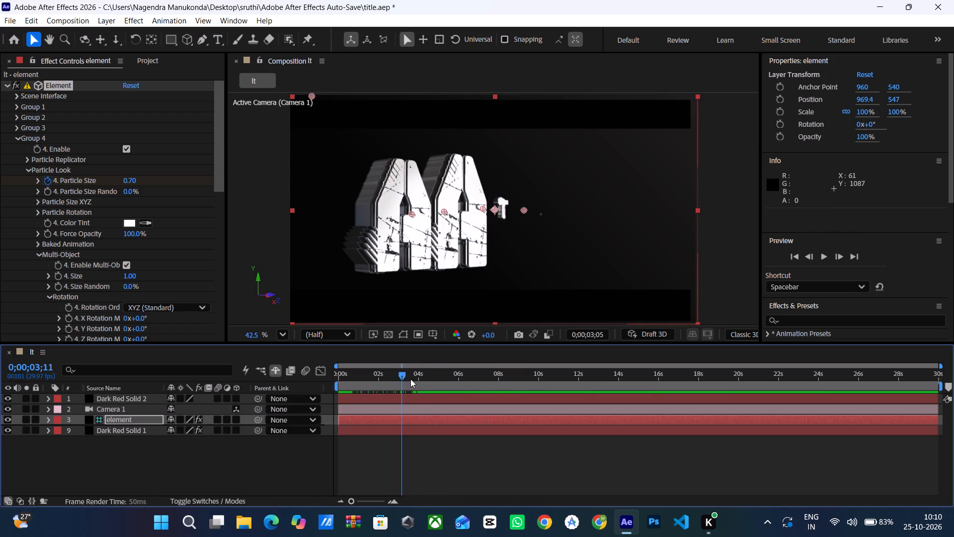
{"action": "left_click_drag", "start_coordinate": [410, 379], "coordinate": [425, 381]}
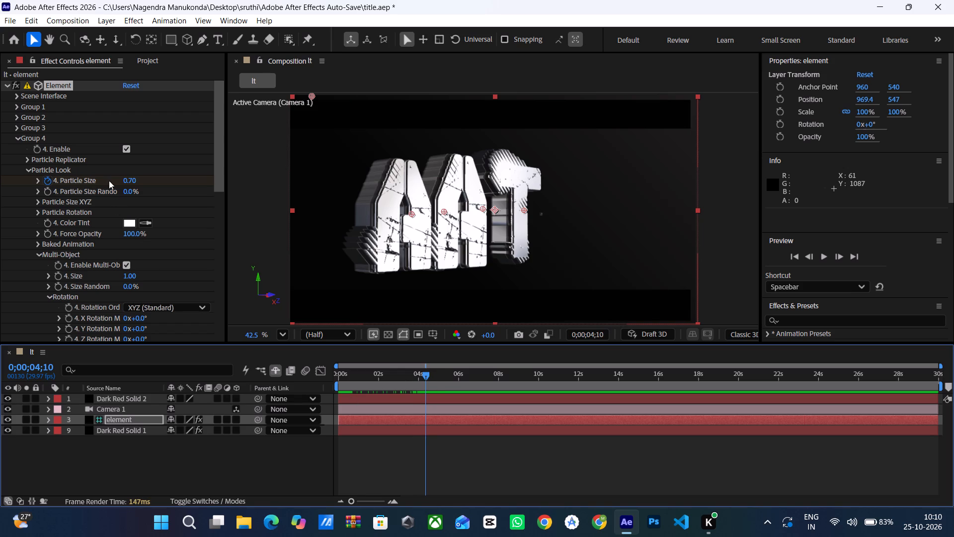
{"action": "left_click_drag", "start_coordinate": [131, 180], "coordinate": [103, 183]}
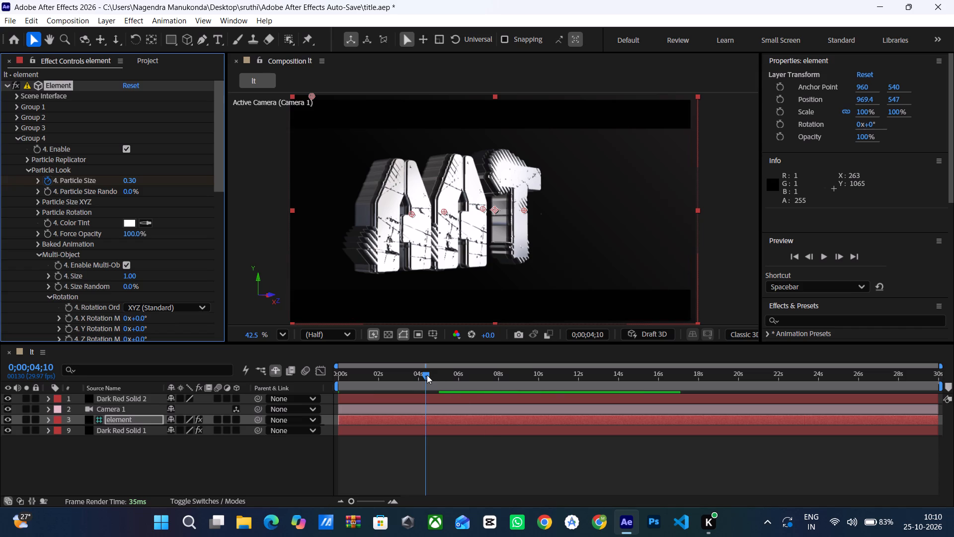
{"action": "left_click", "coordinate": [45, 180]}
{"action": "left_click", "coordinate": [46, 180]}
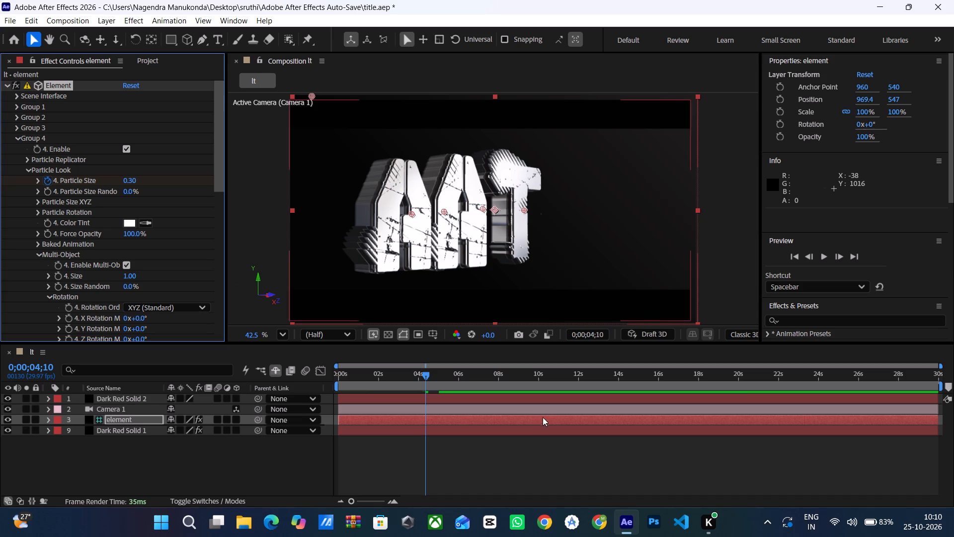
Set Group 4's Particle Size to 10.50 at 0;00;05;21.
{"action": "left_click_drag", "start_coordinate": [426, 375], "coordinate": [458, 380]}
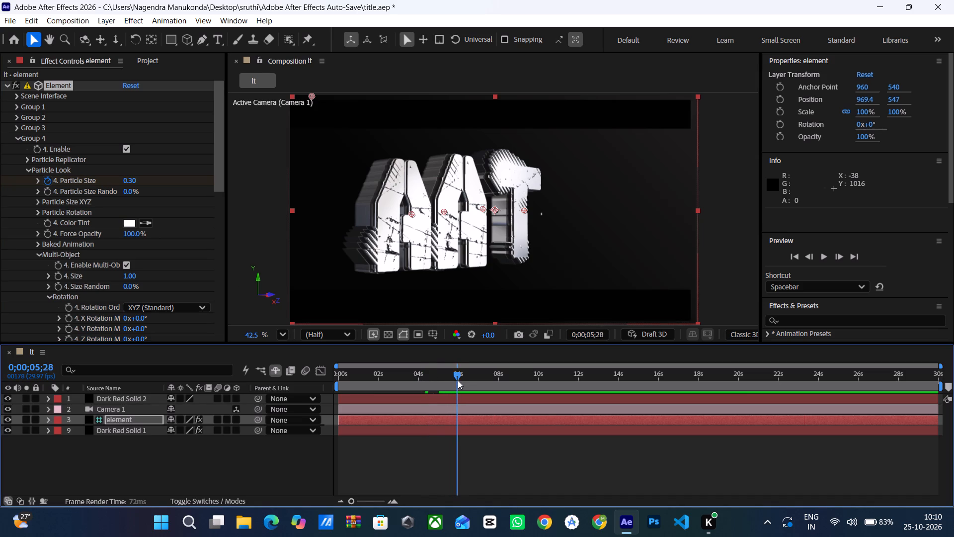
{"action": "left_click_drag", "start_coordinate": [458, 380], "coordinate": [453, 378]}
{"action": "left_click_drag", "start_coordinate": [131, 181], "coordinate": [208, 195]}
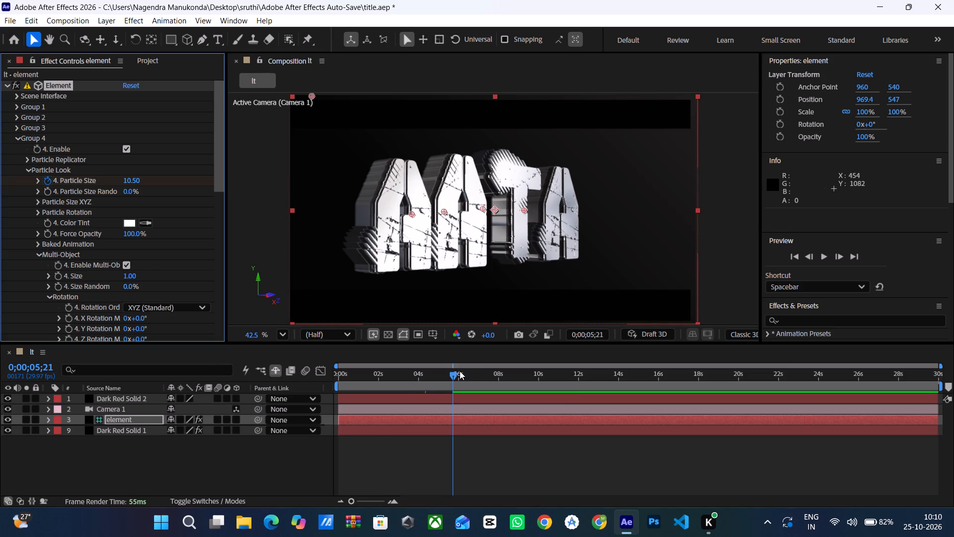
Preview the title from the start and scrub between about 3 and 5 seconds to examine how Group 4's letter grows in.
{"action": "left_click_drag", "start_coordinate": [457, 374], "coordinate": [387, 378]}
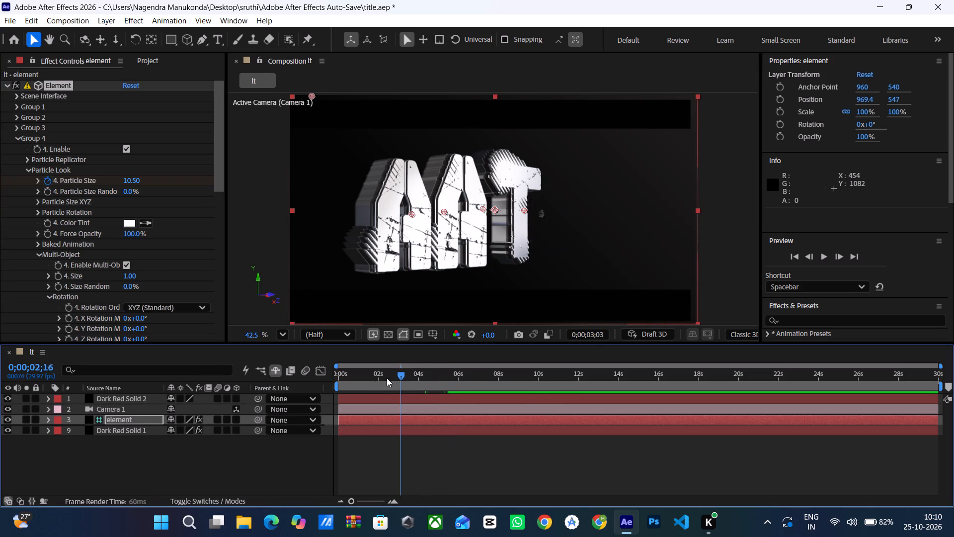
{"action": "left_click_drag", "start_coordinate": [387, 378], "coordinate": [332, 394]}
{"action": "key", "text": "space"}
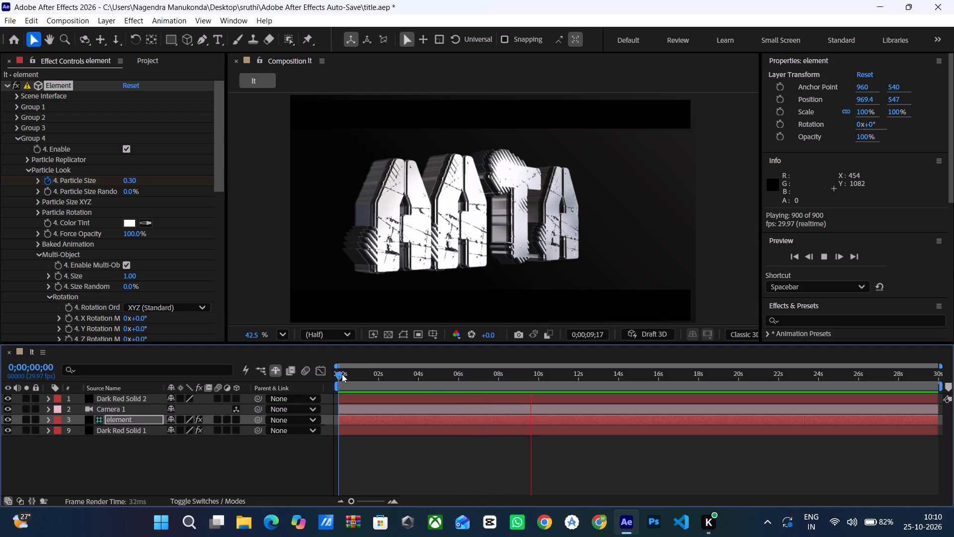
{"action": "left_click_drag", "start_coordinate": [337, 371], "coordinate": [409, 393]}
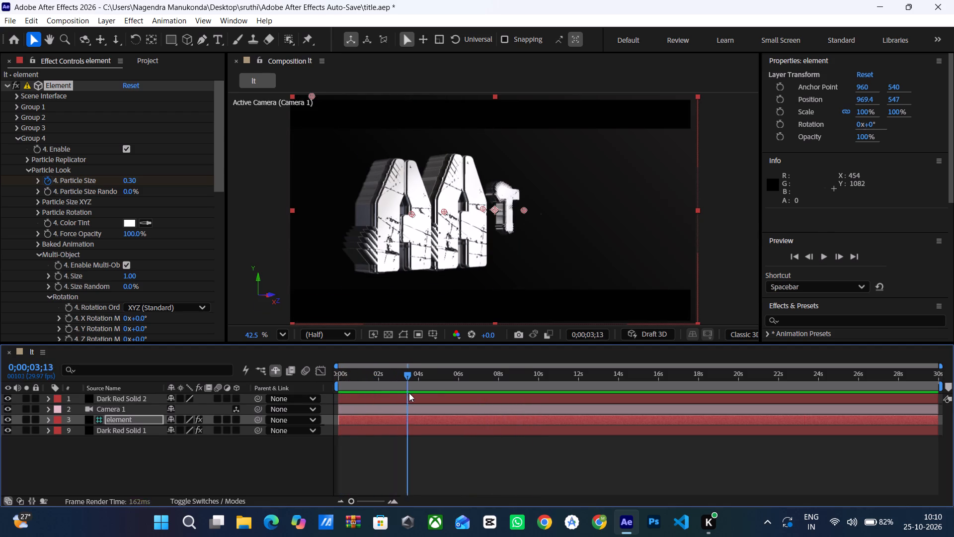
{"action": "left_click_drag", "start_coordinate": [409, 393], "coordinate": [432, 395]}
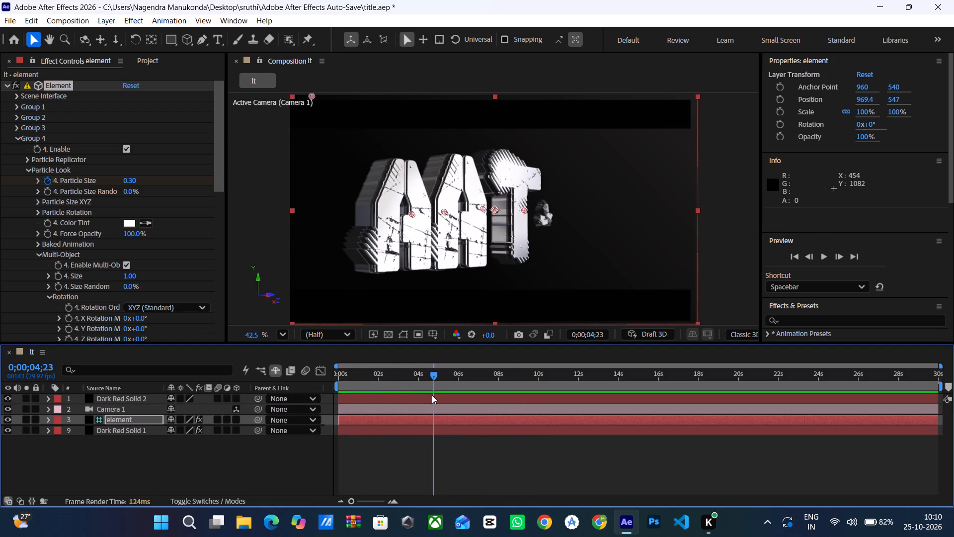
{"action": "left_click_drag", "start_coordinate": [432, 395], "coordinate": [436, 397]}
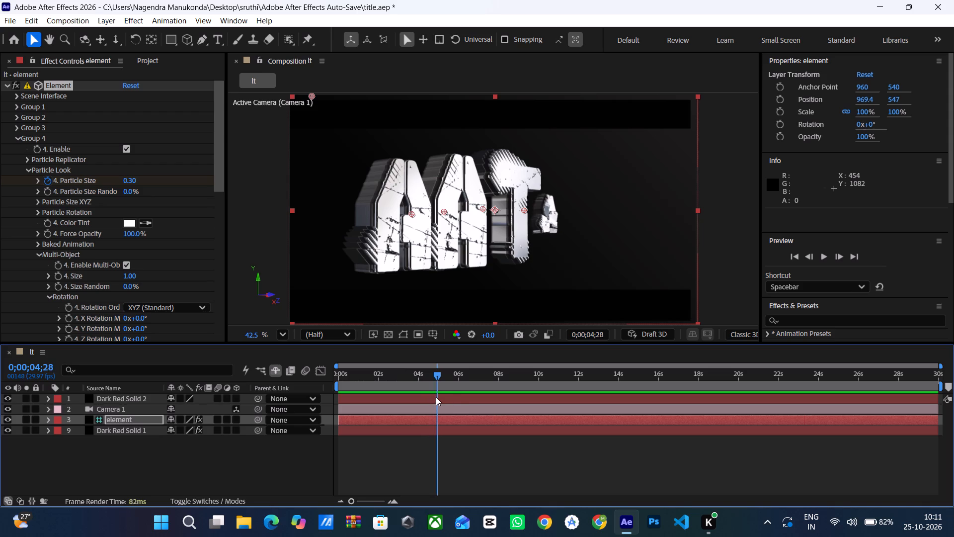
{"action": "left_click_drag", "start_coordinate": [436, 397], "coordinate": [436, 404]}
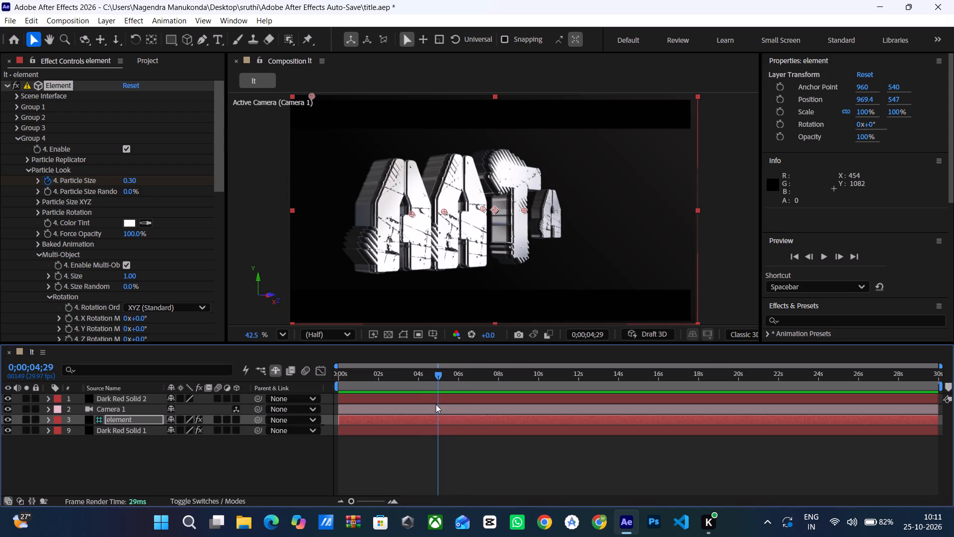
{"action": "left_click_drag", "start_coordinate": [436, 404], "coordinate": [435, 407]}
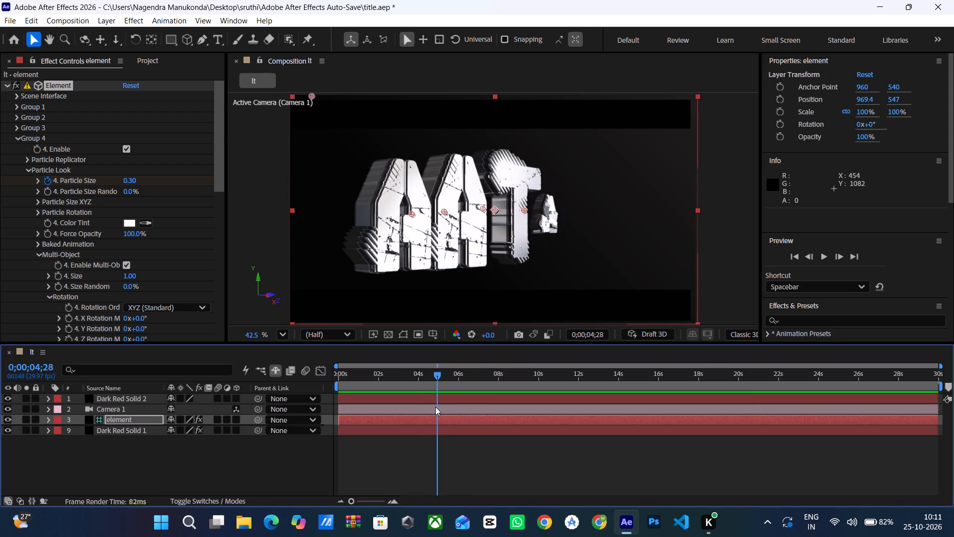
{"action": "left_click_drag", "start_coordinate": [435, 407], "coordinate": [423, 403]}
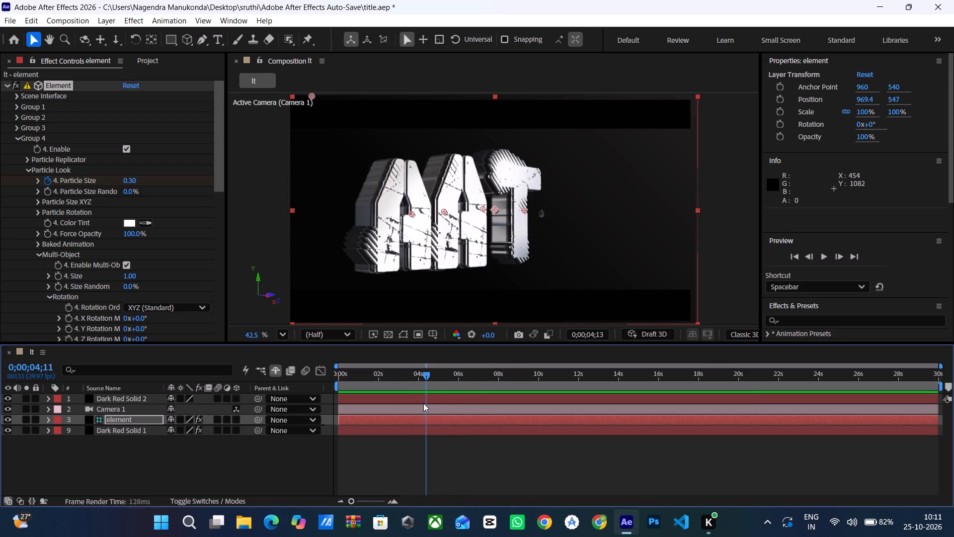
{"action": "left_click_drag", "start_coordinate": [423, 403], "coordinate": [430, 408]}
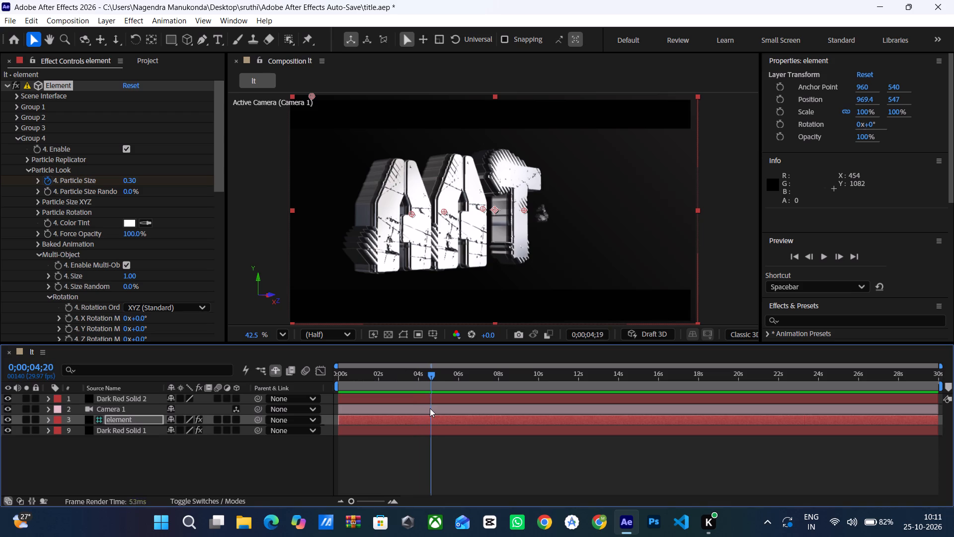
{"action": "left_click_drag", "start_coordinate": [430, 408], "coordinate": [417, 405]}
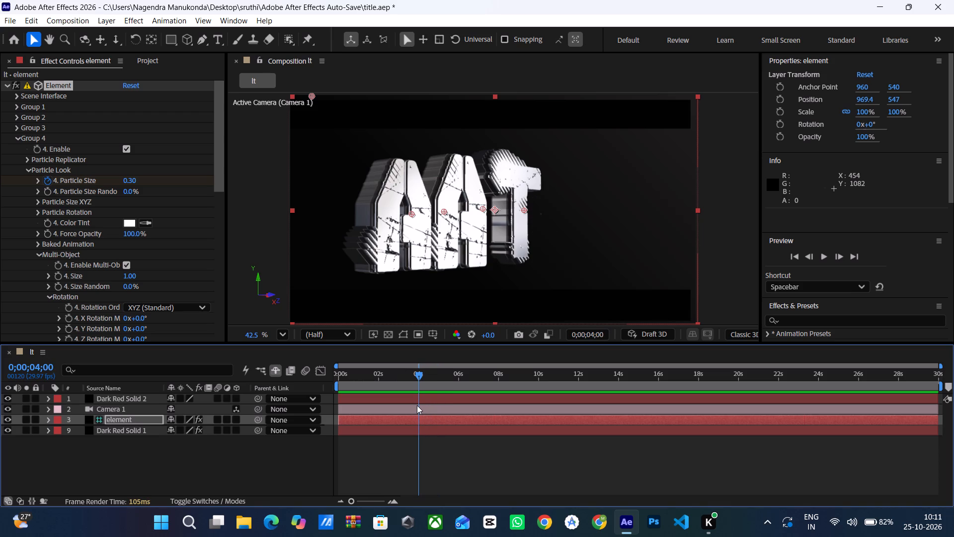
{"action": "left_click_drag", "start_coordinate": [417, 405], "coordinate": [422, 409]}
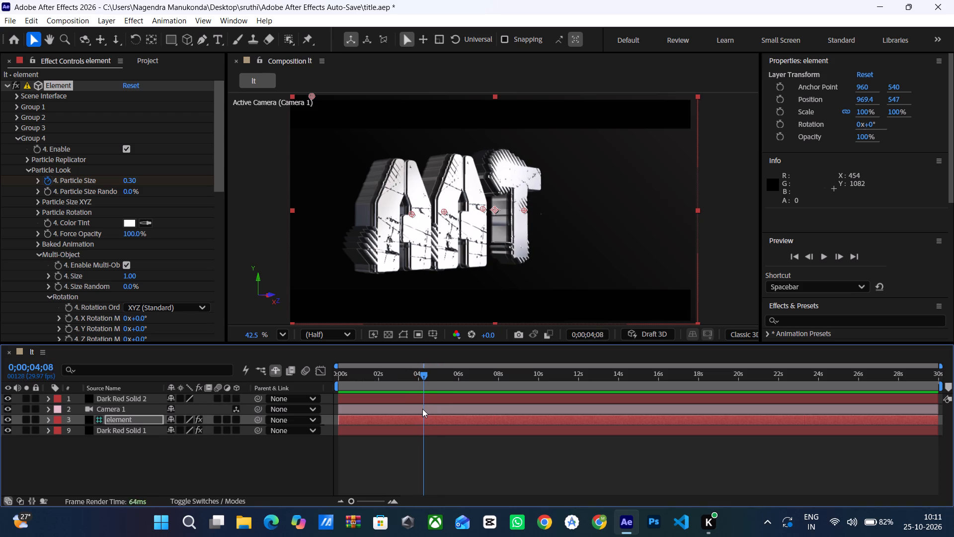
{"action": "left_click_drag", "start_coordinate": [422, 409], "coordinate": [423, 410]}
{"action": "scroll", "coordinate": [483, 449], "scroll_direction": "down", "scroll_amount": 5}
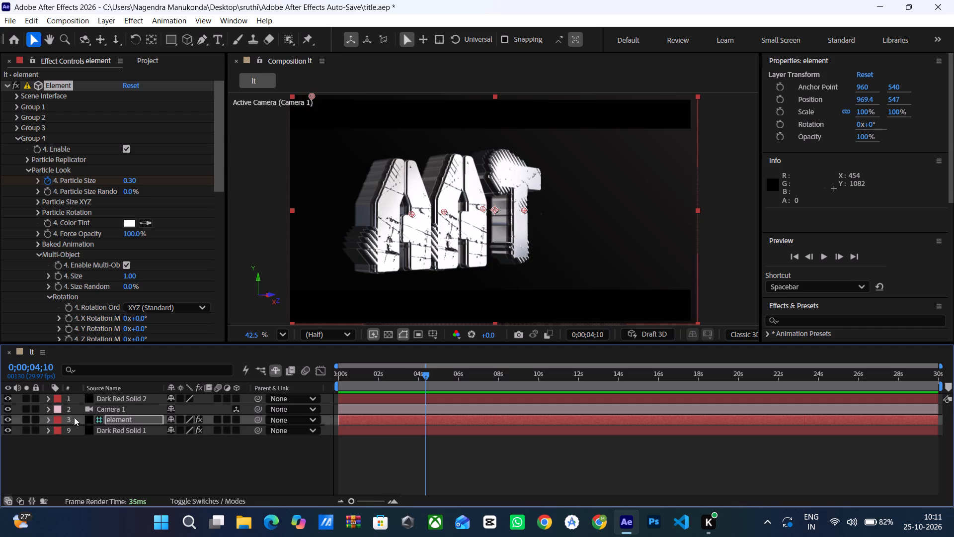
Expand the element layer's effects in the timeline to show the Element keyframes.
{"action": "left_click", "coordinate": [46, 419]}
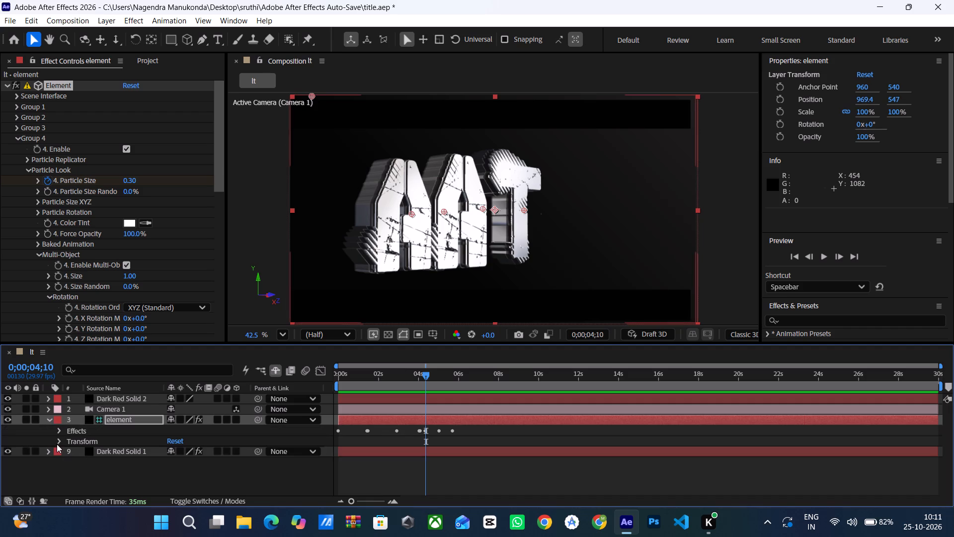
{"action": "left_click", "coordinate": [55, 431]}
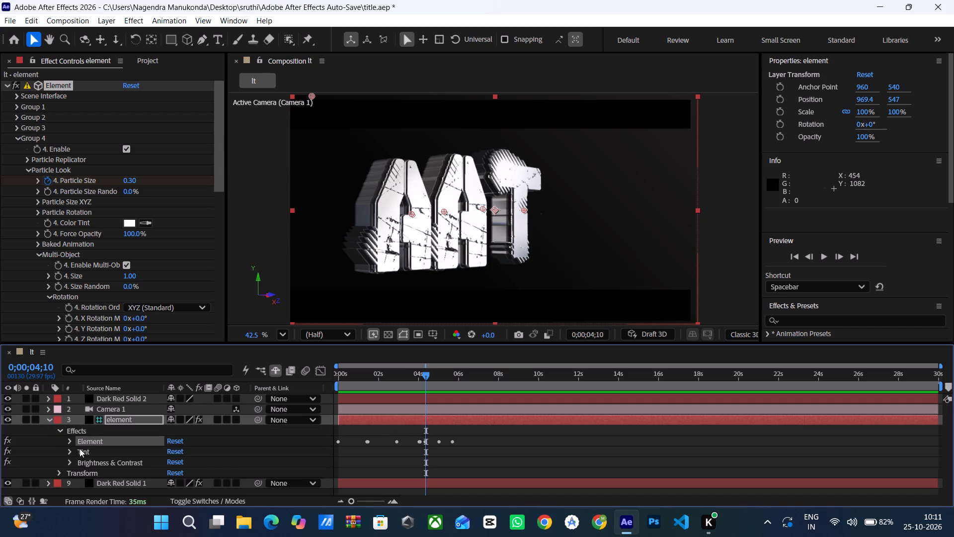
Preview the letters from 0;00;04;00 and from the start, and scrub through the opening second to check their entrances.
{"action": "left_click", "coordinate": [423, 375]}
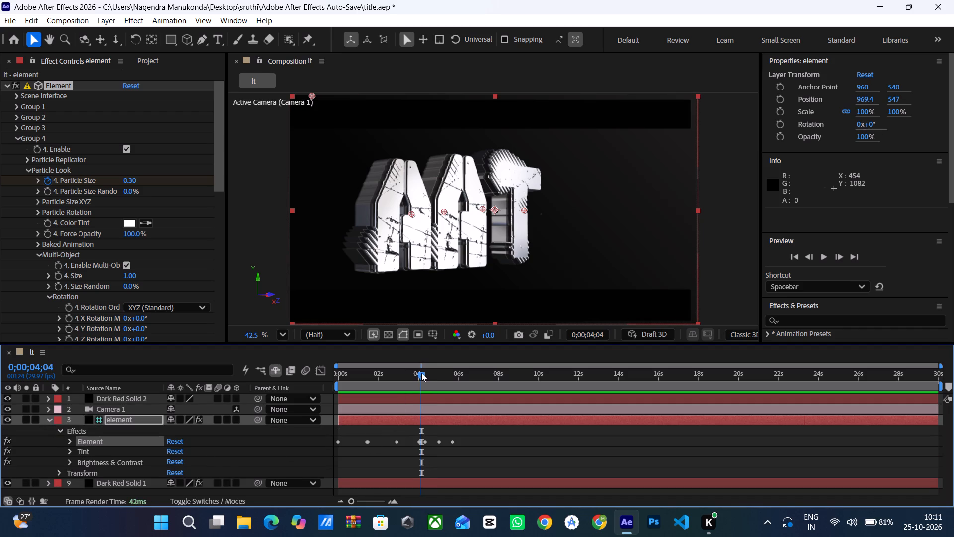
{"action": "left_click", "coordinate": [421, 373]}
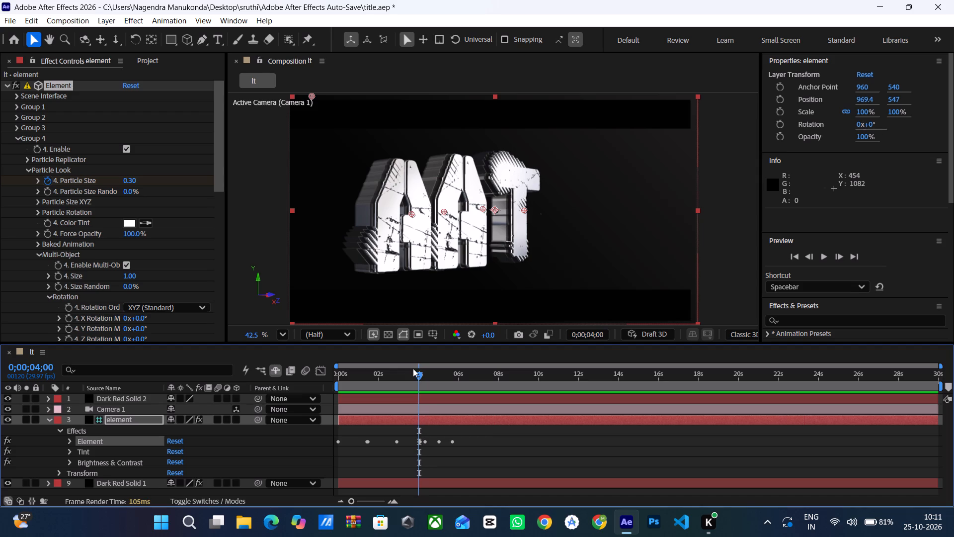
{"action": "key", "text": "space"}
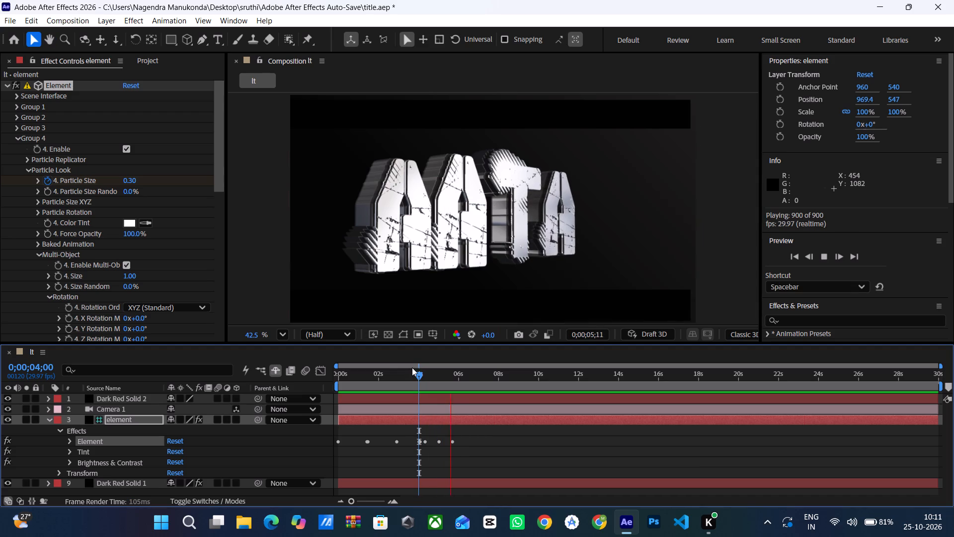
{"action": "left_click_drag", "start_coordinate": [420, 373], "coordinate": [303, 380]}
{"action": "key", "text": "space"}
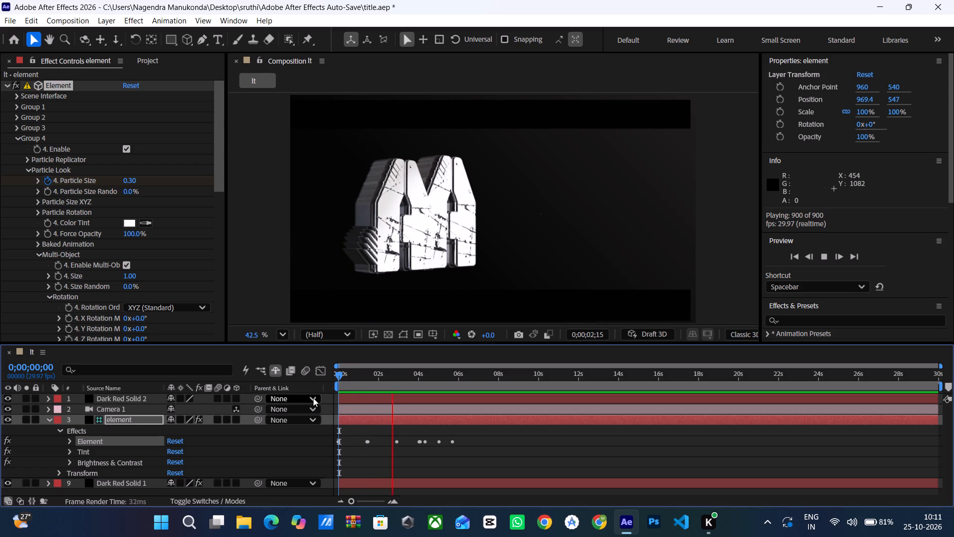
{"action": "left_click_drag", "start_coordinate": [336, 374], "coordinate": [362, 378]}
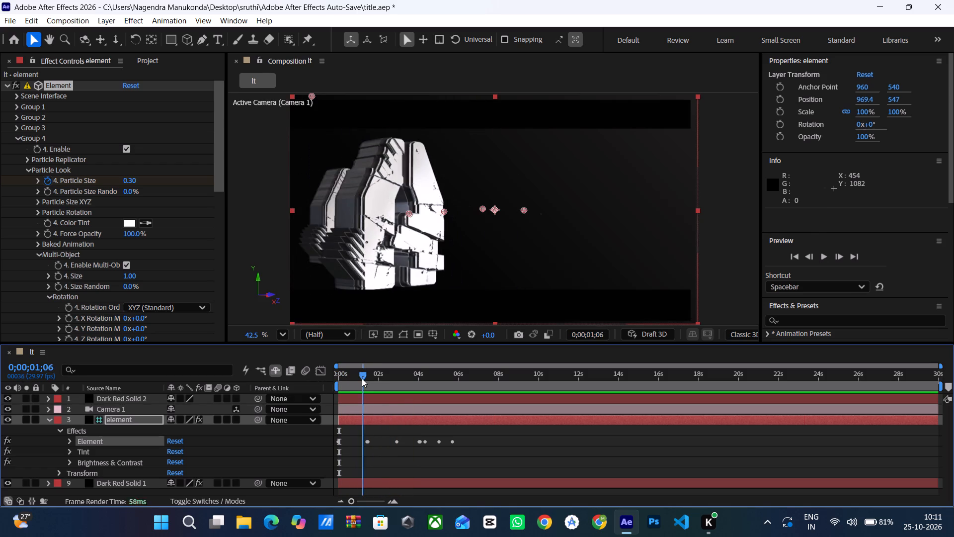
{"action": "left_click_drag", "start_coordinate": [362, 378], "coordinate": [332, 377]}
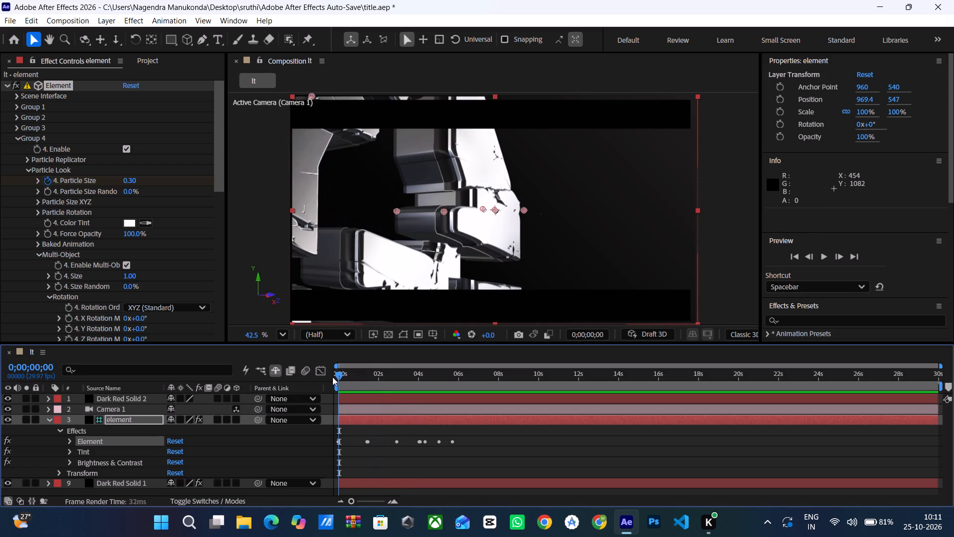
{"action": "left_click_drag", "start_coordinate": [332, 377], "coordinate": [329, 377]}
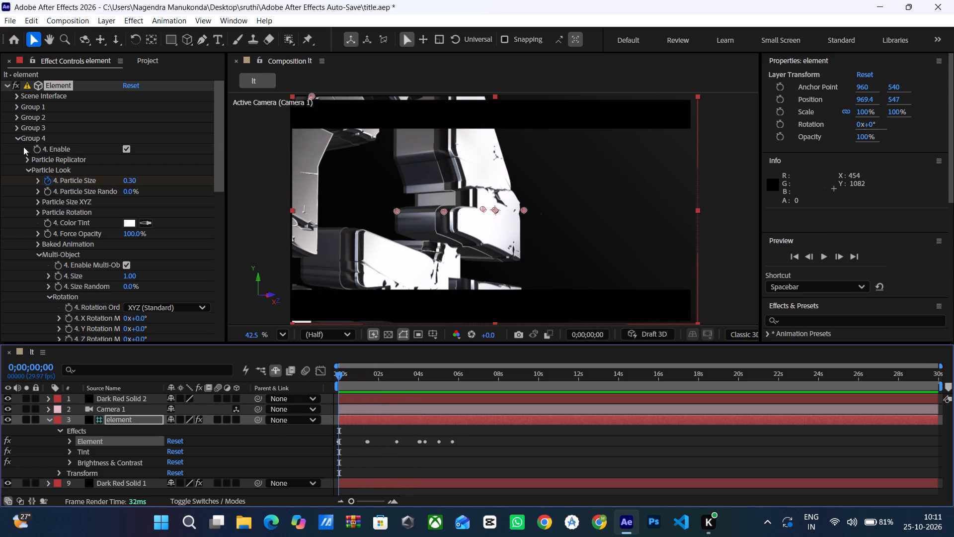
Set Group 2's Position Z to 930.0 at 0;00;00;00.
{"action": "left_click", "coordinate": [15, 138]}
{"action": "left_click", "coordinate": [16, 116]}
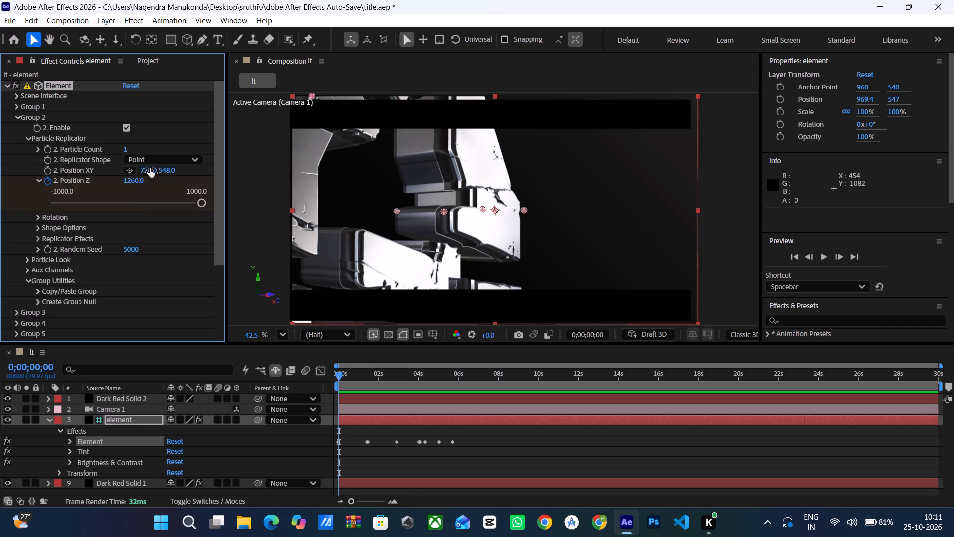
{"action": "left_click", "coordinate": [148, 170]}
{"action": "left_click", "coordinate": [137, 179]}
{"action": "left_click", "coordinate": [137, 179]}
{"action": "left_click", "coordinate": [187, 173]}
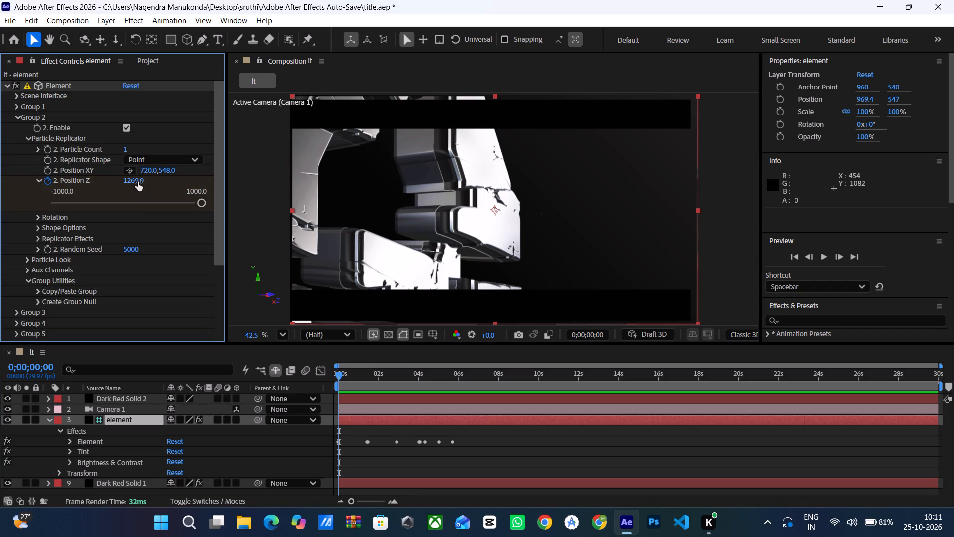
{"action": "left_click_drag", "start_coordinate": [137, 181], "coordinate": [83, 194]}
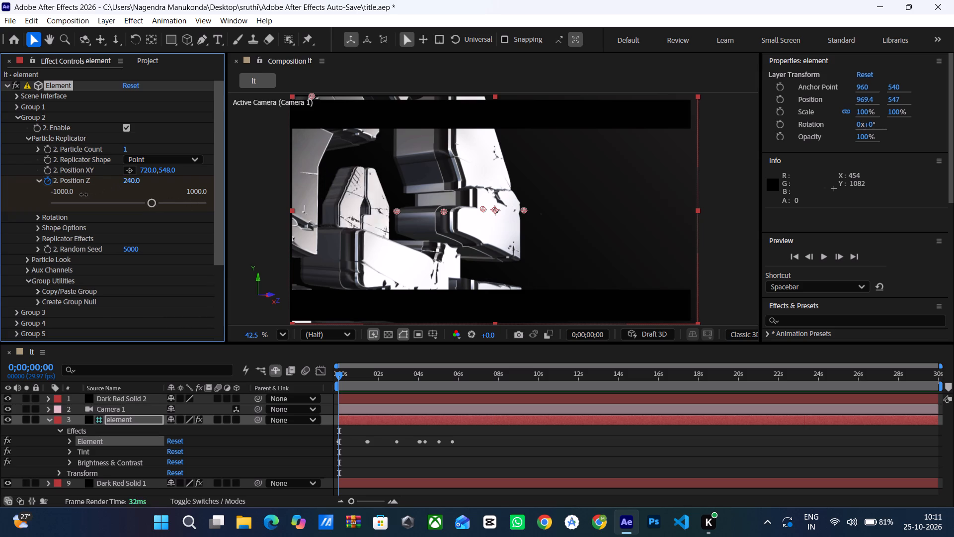
{"action": "left_click_drag", "start_coordinate": [83, 194], "coordinate": [126, 197]}
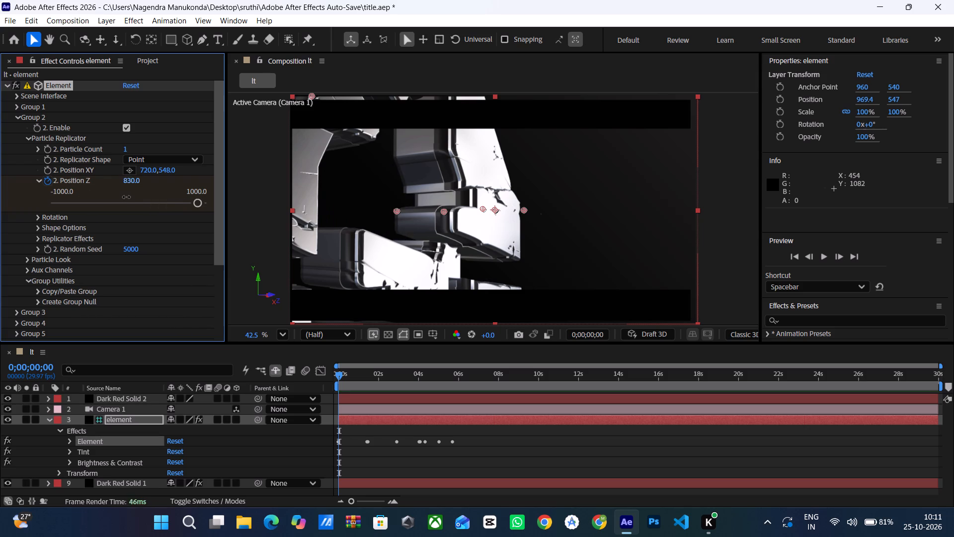
{"action": "left_click_drag", "start_coordinate": [126, 197], "coordinate": [133, 197]}
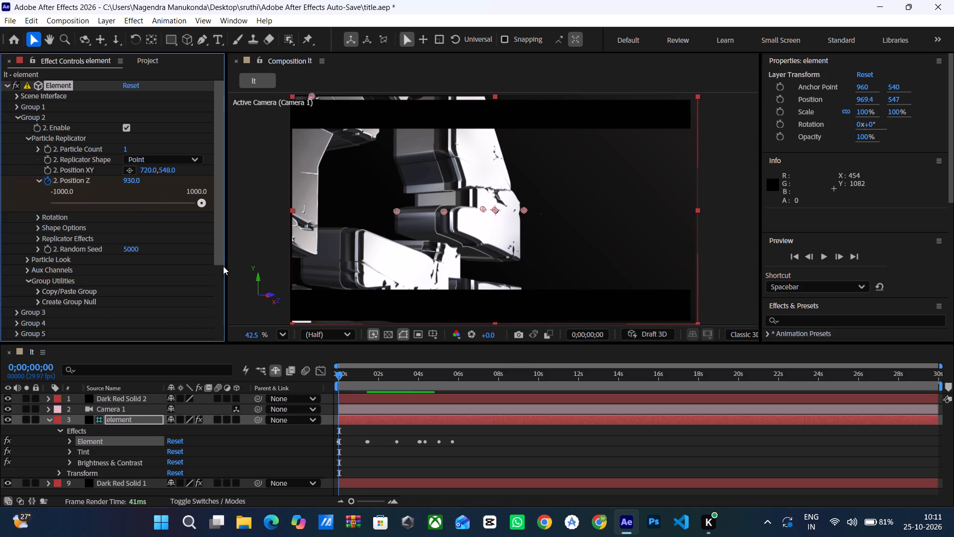
Preview the title from the start and scrub to the keyframe at 0;00;01;14 to check Group 2's letter entrance.
{"action": "key", "text": "space"}
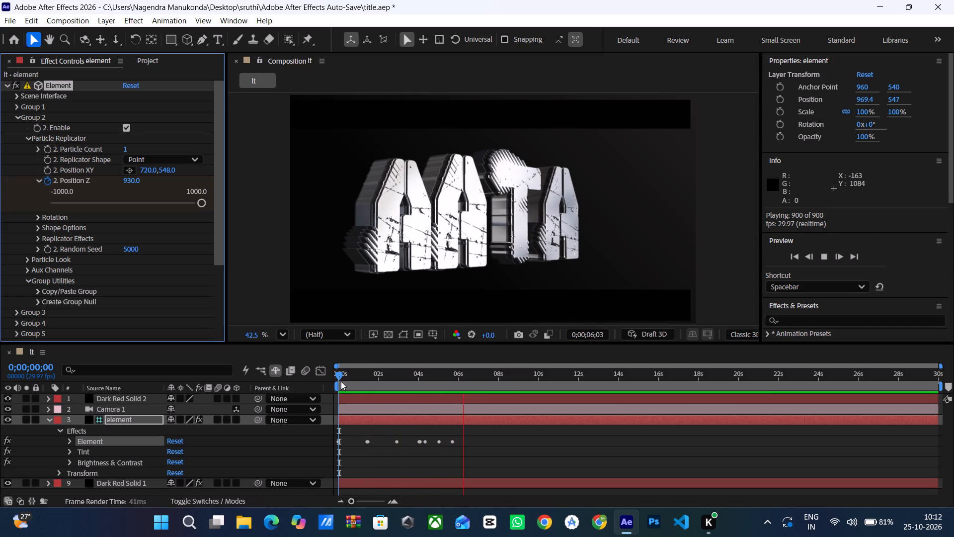
{"action": "left_click_drag", "start_coordinate": [342, 373], "coordinate": [352, 376]}
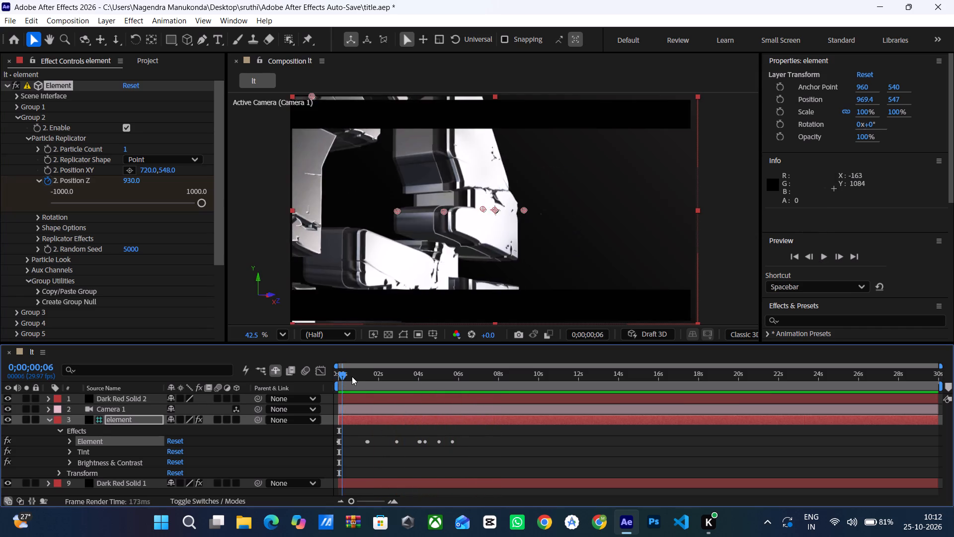
{"action": "left_click_drag", "start_coordinate": [352, 376], "coordinate": [379, 389]}
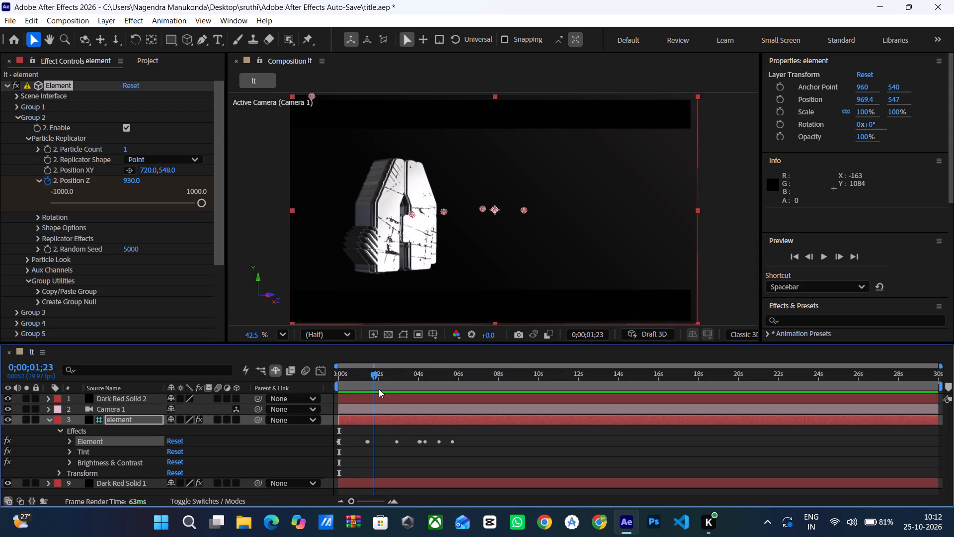
{"action": "left_click_drag", "start_coordinate": [379, 389], "coordinate": [372, 389]}
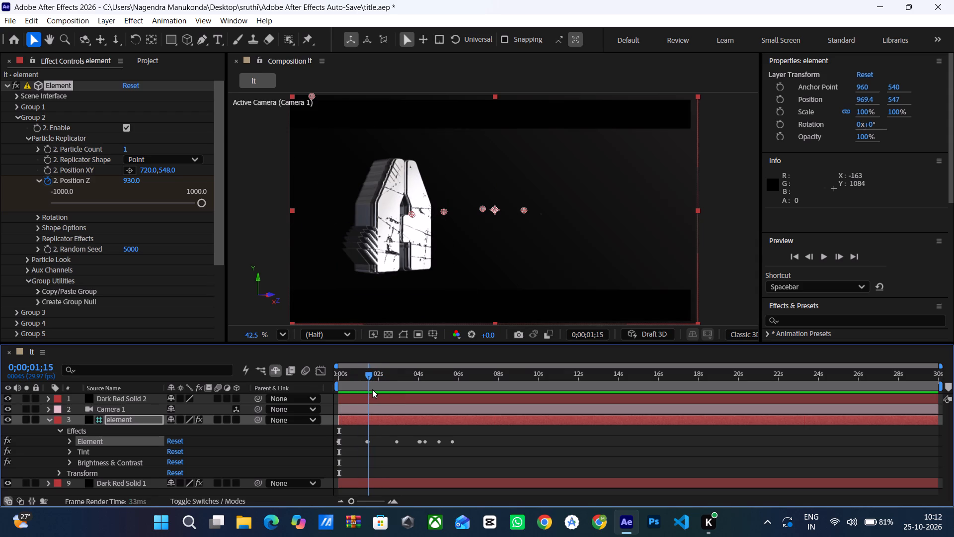
{"action": "left_click_drag", "start_coordinate": [372, 389], "coordinate": [372, 389]}
{"action": "left_click", "coordinate": [367, 441]}
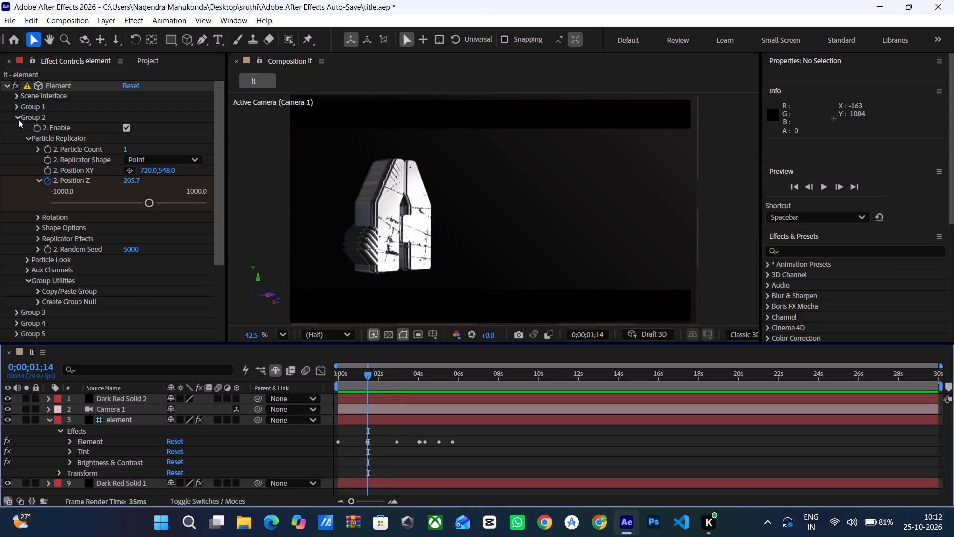
Enable Multi-Object in Group 2's Particle Look settings.
{"action": "left_click", "coordinate": [40, 216]}
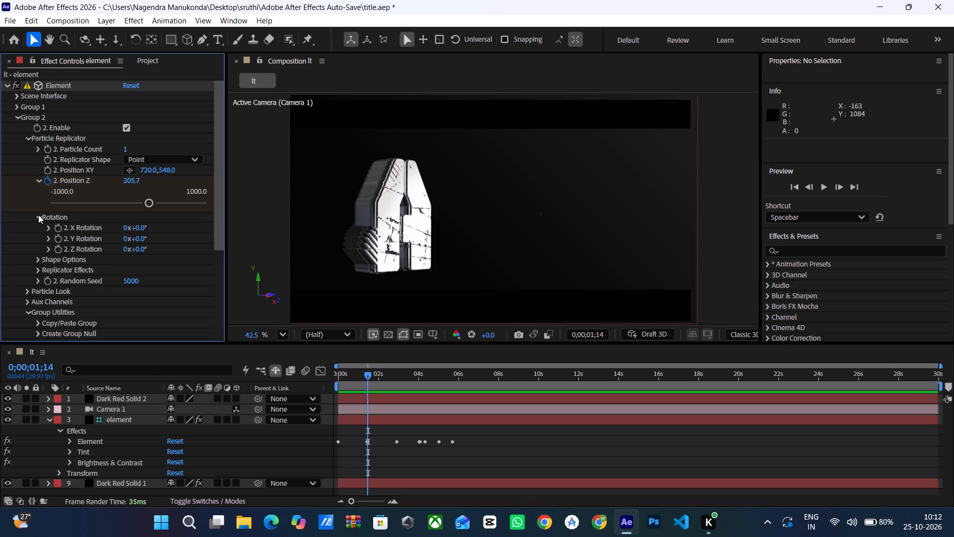
{"action": "left_click", "coordinate": [38, 215]}
{"action": "left_click", "coordinate": [42, 235]}
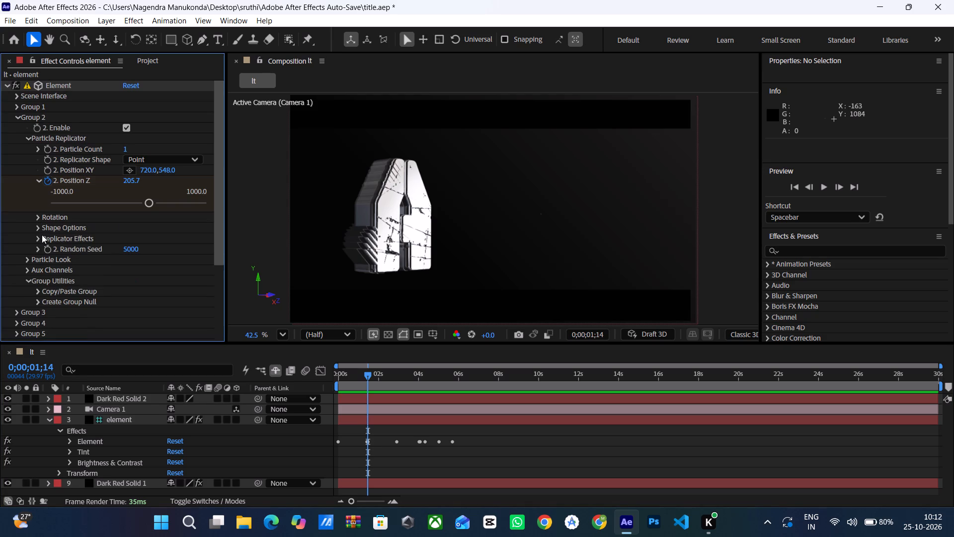
{"action": "scroll", "coordinate": [40, 237], "scroll_direction": "down", "scroll_amount": 2}
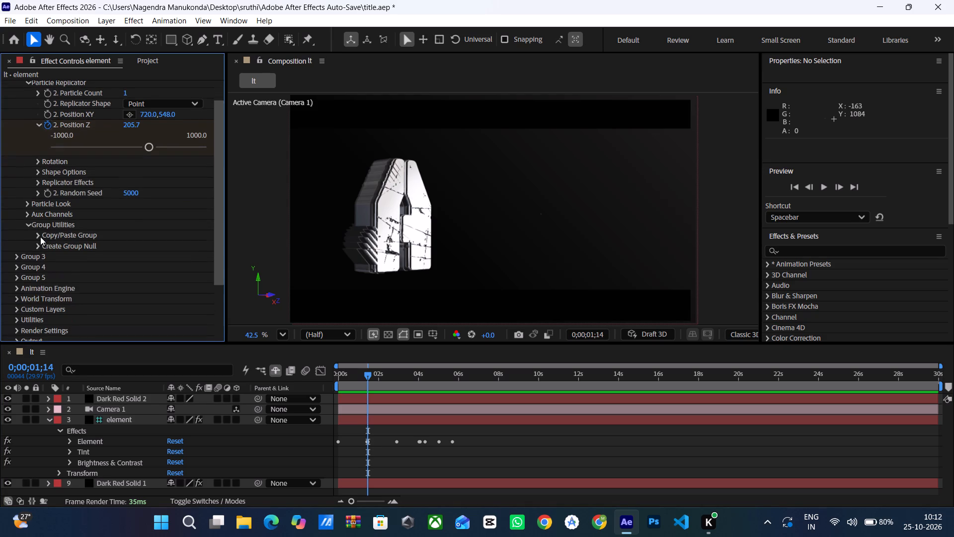
{"action": "scroll", "coordinate": [40, 236], "scroll_direction": "up", "scroll_amount": 2}
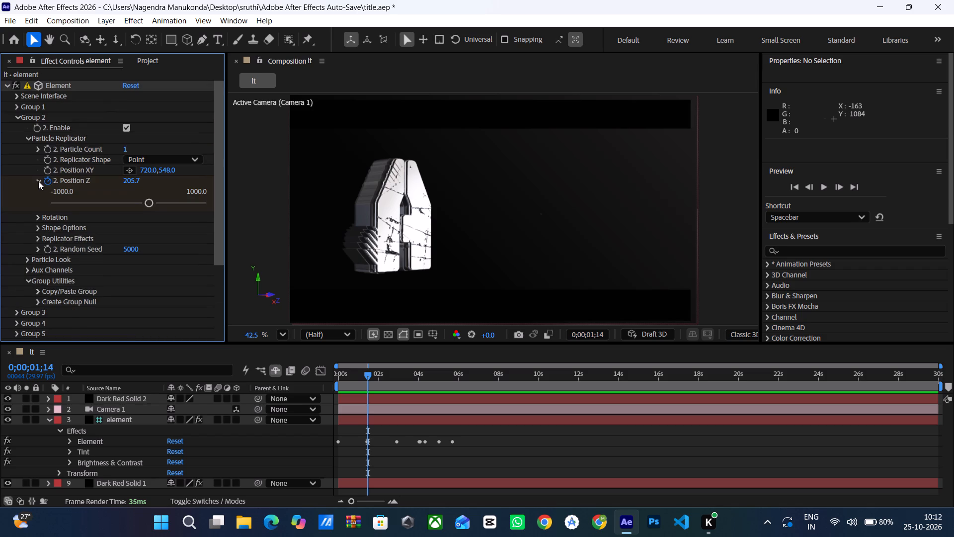
{"action": "left_click", "coordinate": [37, 180]}
{"action": "left_click", "coordinate": [30, 137]}
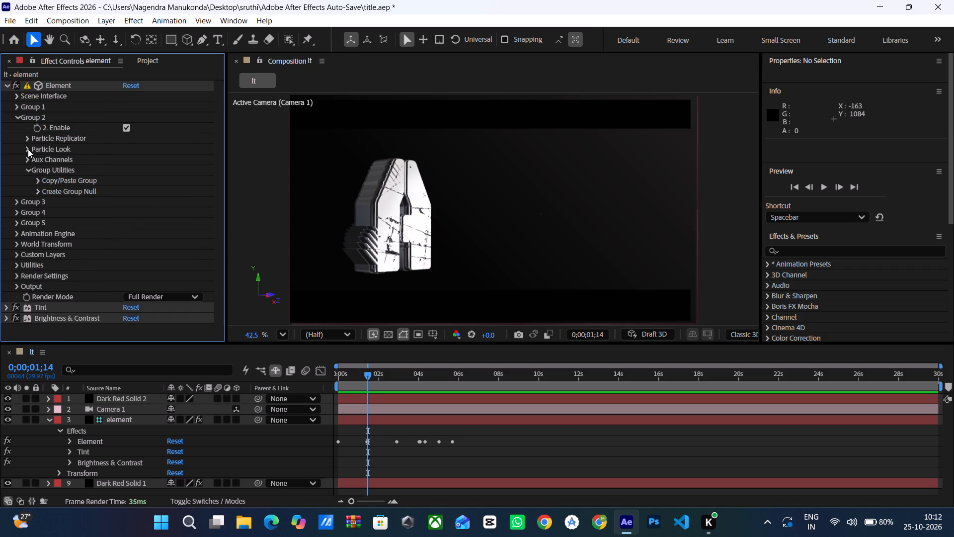
{"action": "left_click", "coordinate": [28, 148]}
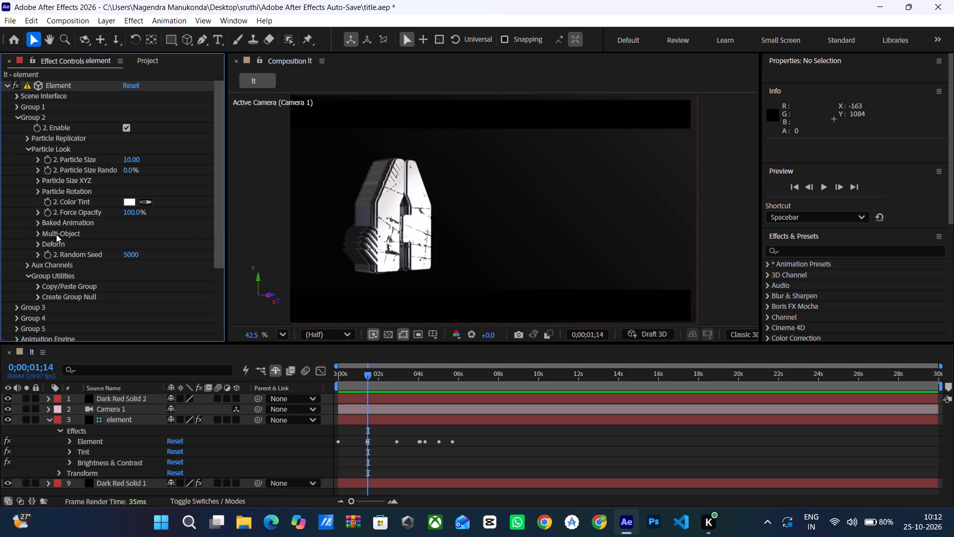
{"action": "left_click", "coordinate": [37, 231]}
{"action": "left_click", "coordinate": [123, 244]}
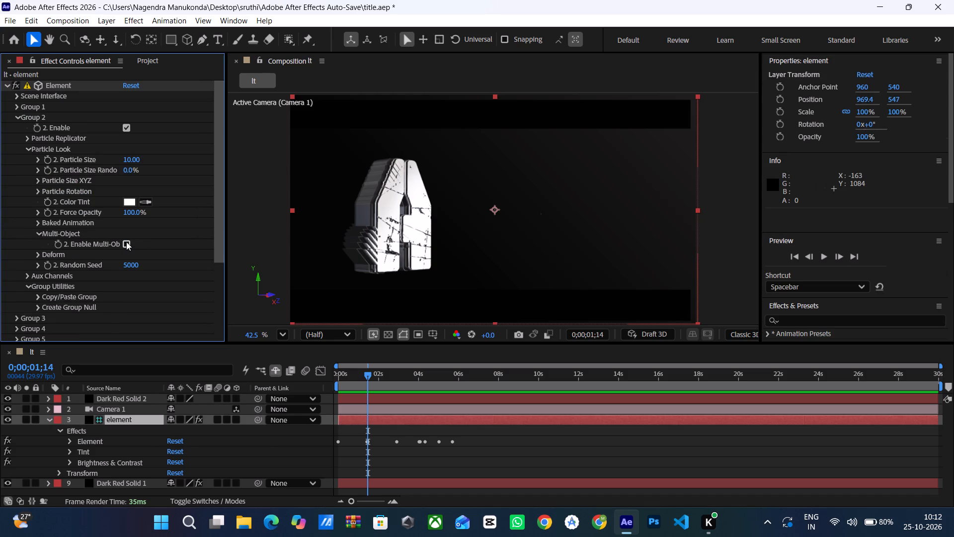
{"action": "left_click", "coordinate": [126, 242]}
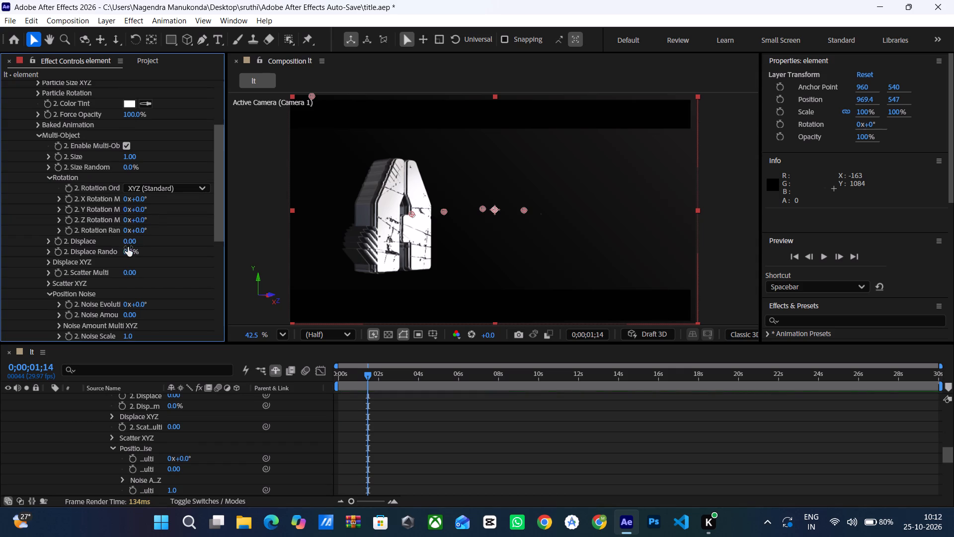
Set Group 2's Multi-Object Displace to -1.40 with Displace Random at 0.0%.
{"action": "left_click_drag", "start_coordinate": [131, 241], "coordinate": [82, 243]}
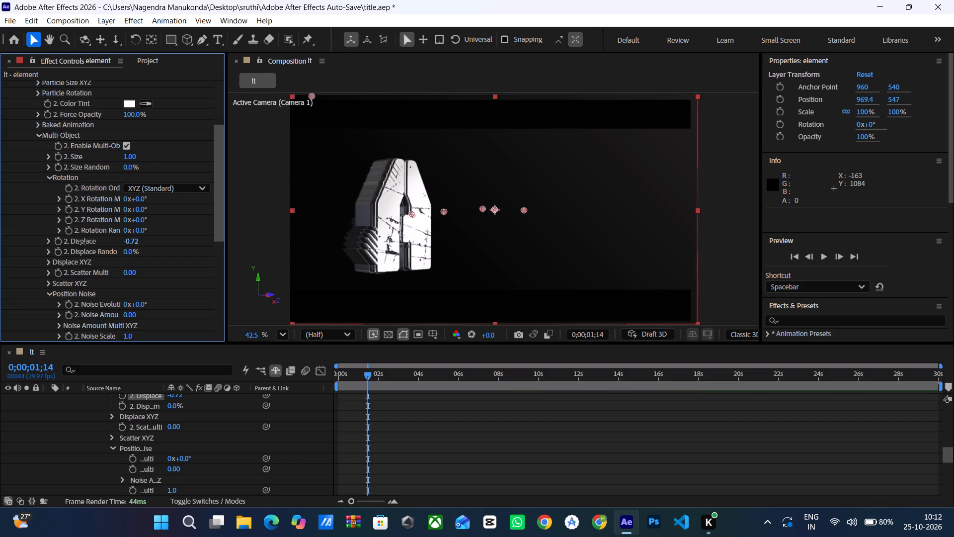
{"action": "left_click_drag", "start_coordinate": [82, 243], "coordinate": [124, 246]}
{"action": "left_click_drag", "start_coordinate": [124, 246], "coordinate": [124, 246]}
{"action": "left_click_drag", "start_coordinate": [133, 240], "coordinate": [123, 239]}
{"action": "left_click_drag", "start_coordinate": [123, 239], "coordinate": [110, 243]}
{"action": "left_click_drag", "start_coordinate": [131, 253], "coordinate": [124, 253]}
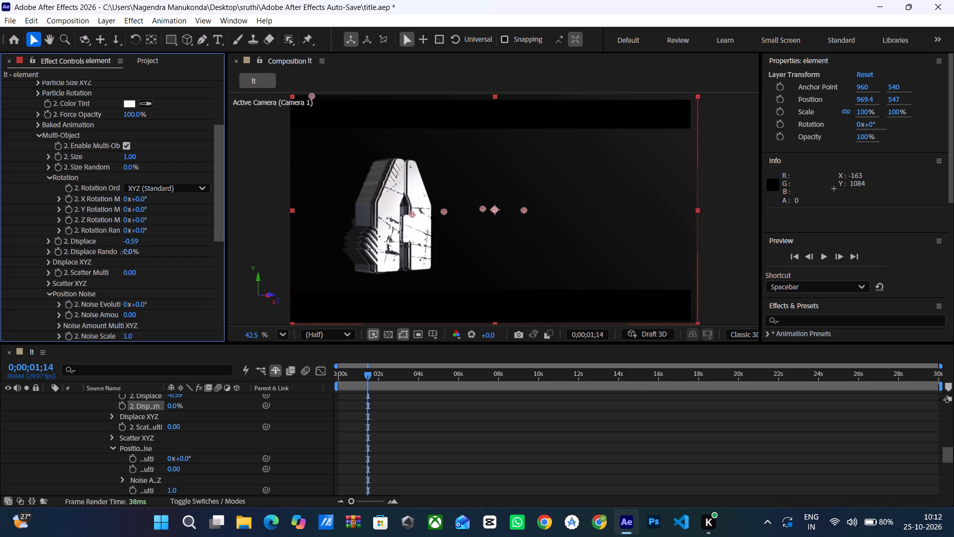
{"action": "left_click_drag", "start_coordinate": [124, 253], "coordinate": [121, 257]}
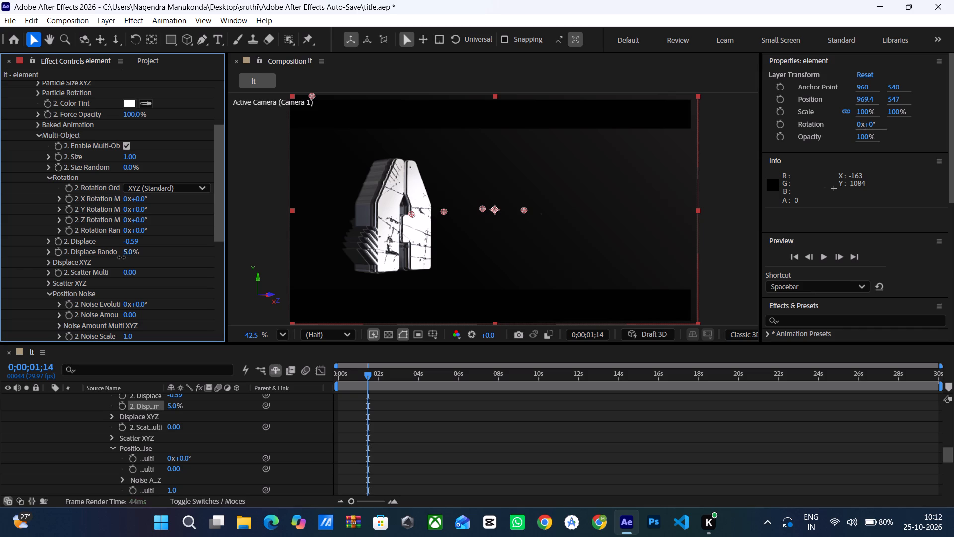
{"action": "left_click_drag", "start_coordinate": [121, 257], "coordinate": [116, 256]}
{"action": "left_click", "coordinate": [126, 253]}
{"action": "left_click_drag", "start_coordinate": [129, 242], "coordinate": [108, 253]}
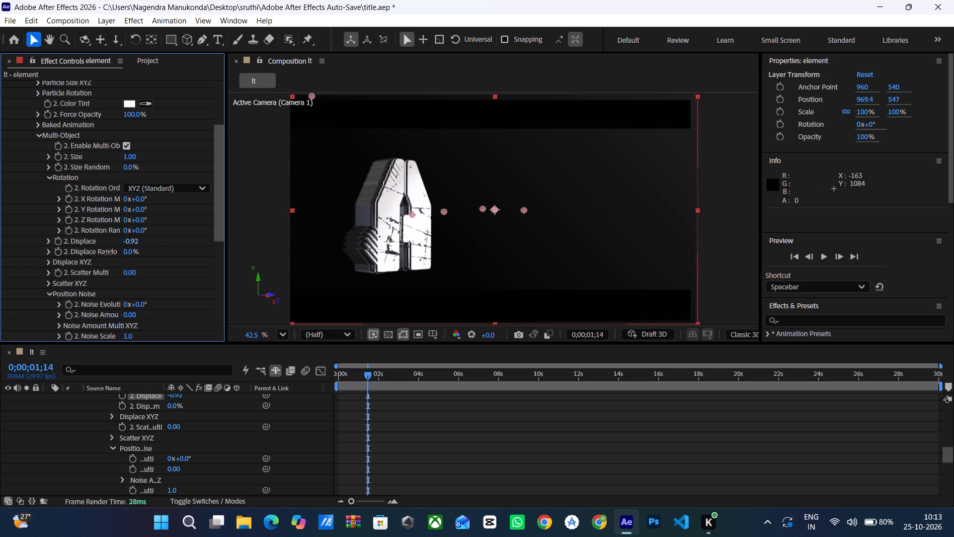
{"action": "left_click_drag", "start_coordinate": [108, 253], "coordinate": [91, 255]}
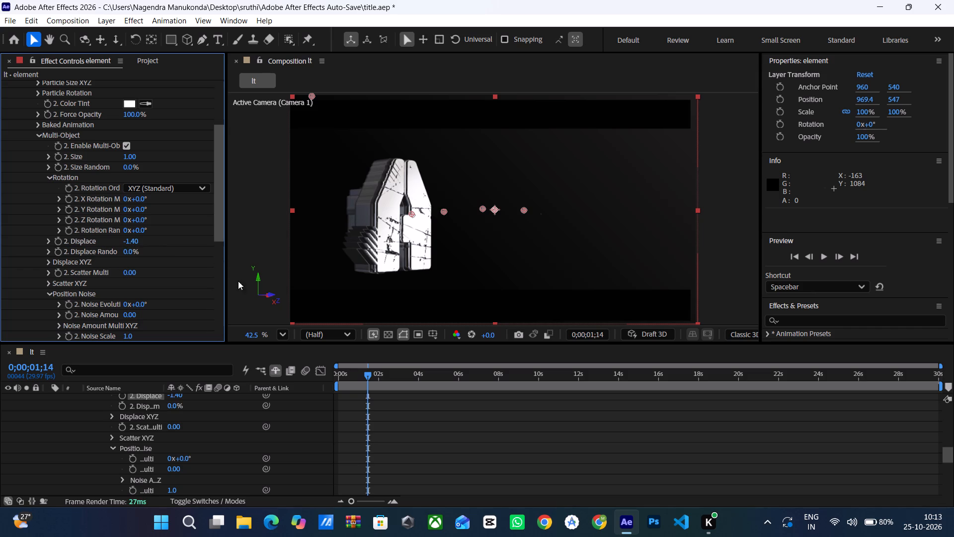
Scrub between about 1.5 and 4 seconds, review the group keyframes in the timeline, and preview from the start to examine Group 2's displaced letter.
{"action": "left_click_drag", "start_coordinate": [366, 374], "coordinate": [368, 374]}
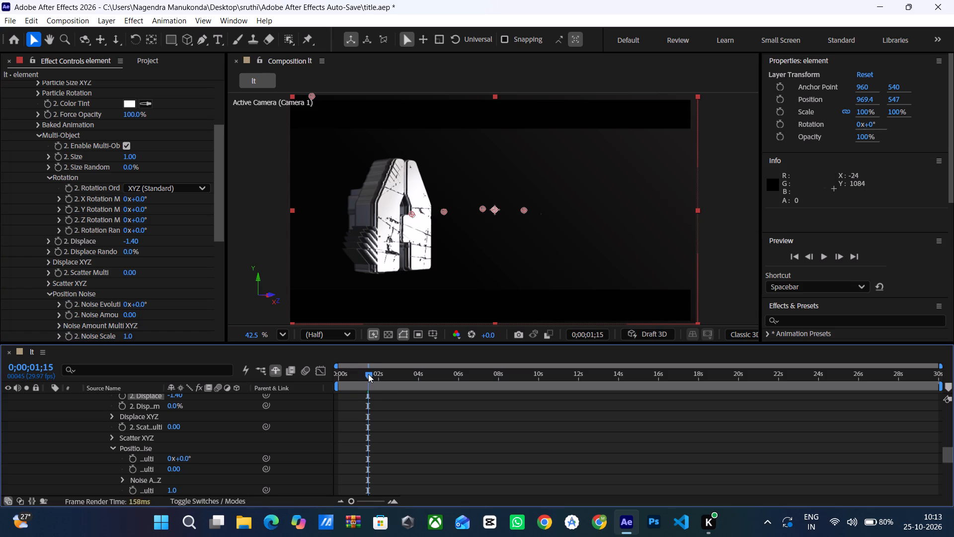
{"action": "left_click_drag", "start_coordinate": [368, 374], "coordinate": [417, 381]}
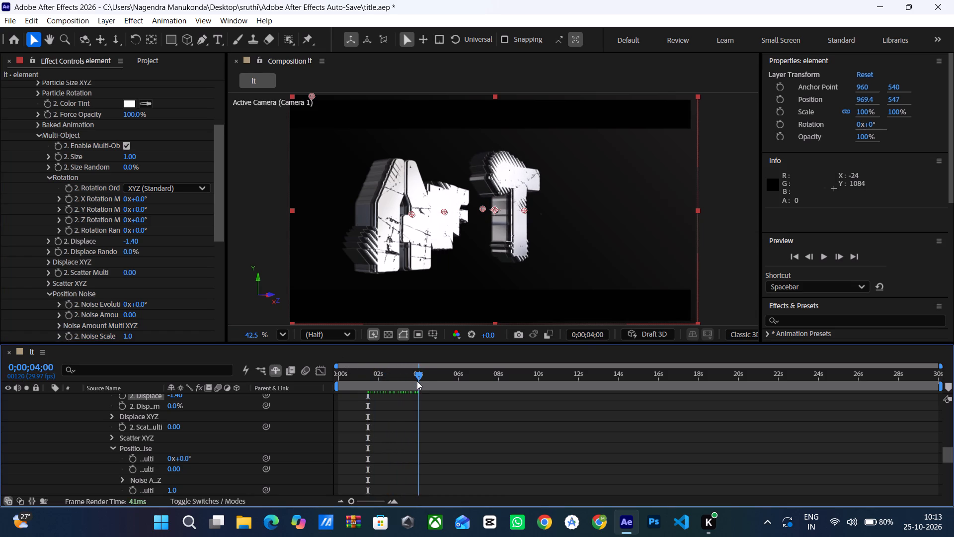
{"action": "left_click_drag", "start_coordinate": [417, 381], "coordinate": [400, 384]}
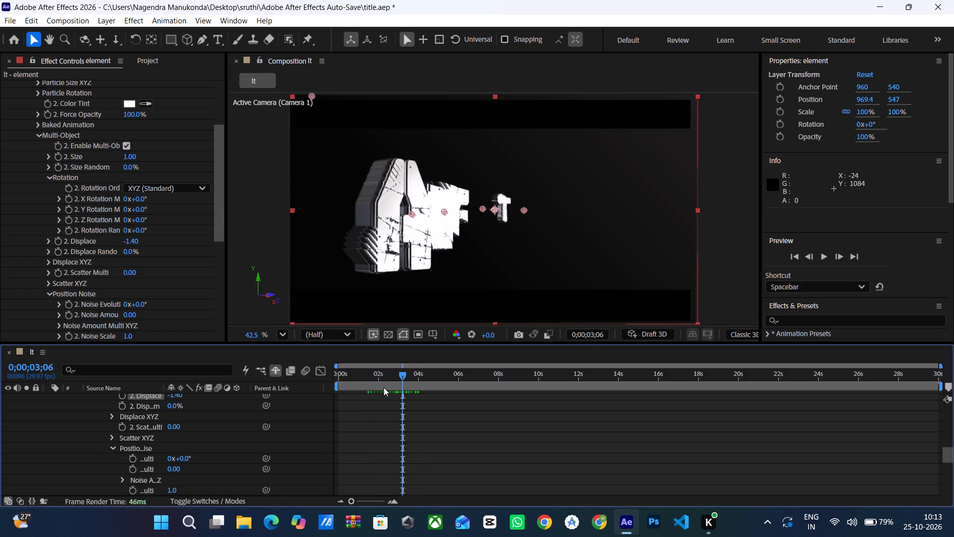
{"action": "scroll", "coordinate": [391, 403], "scroll_direction": "up", "scroll_amount": 4}
{"action": "scroll", "coordinate": [226, 421], "scroll_direction": "up", "scroll_amount": 6}
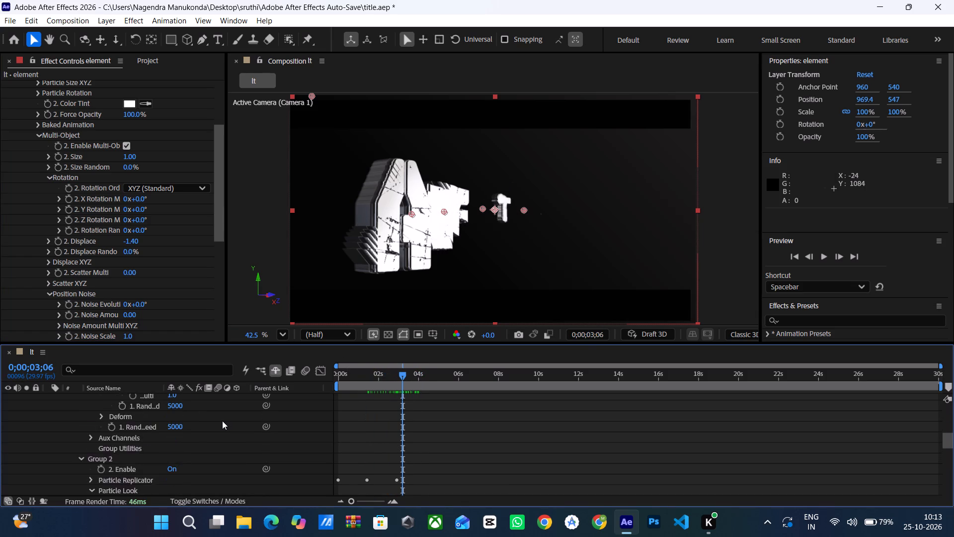
{"action": "scroll", "coordinate": [69, 441], "scroll_direction": "up", "scroll_amount": 8}
{"action": "scroll", "coordinate": [76, 450], "scroll_direction": "down", "scroll_amount": 1}
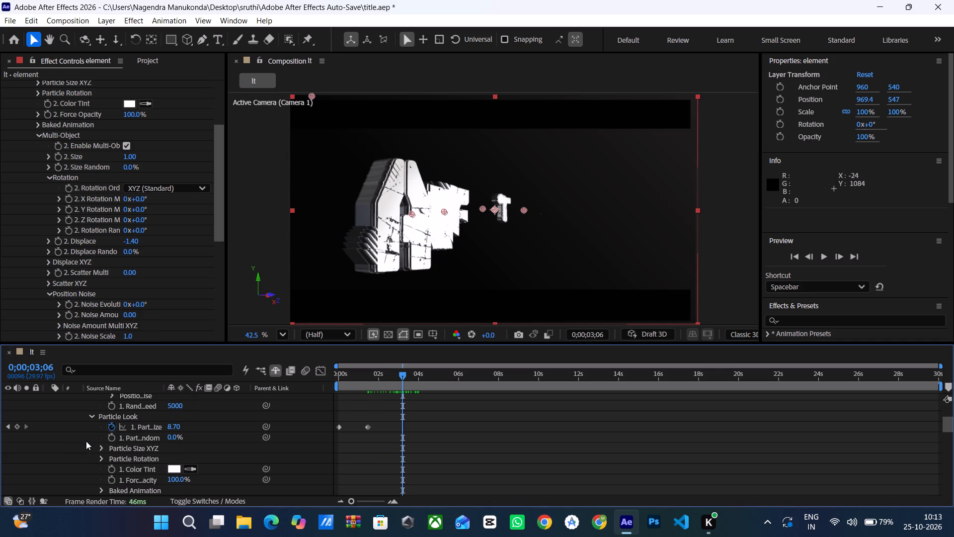
{"action": "left_click", "coordinate": [92, 416]}
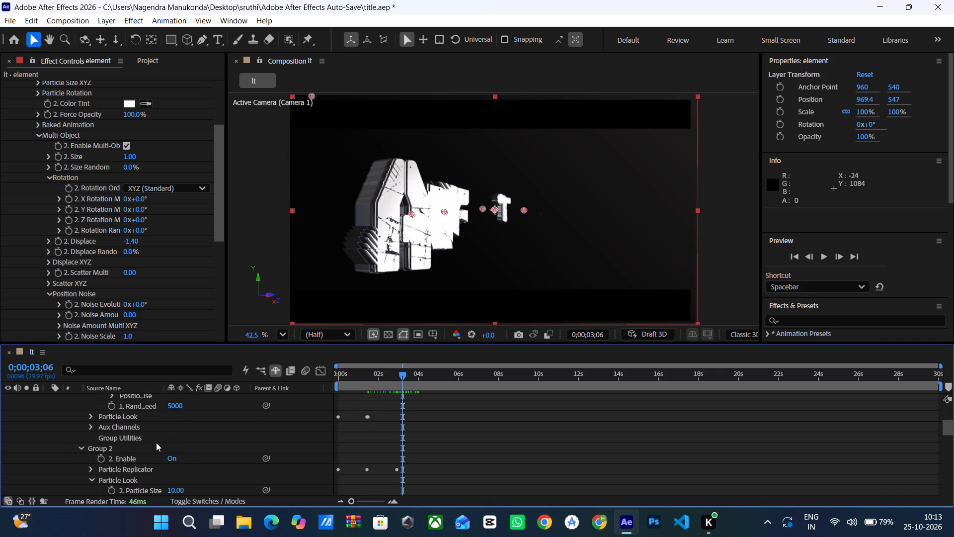
{"action": "left_click_drag", "start_coordinate": [402, 374], "coordinate": [325, 383]}
{"action": "key", "text": "space"}
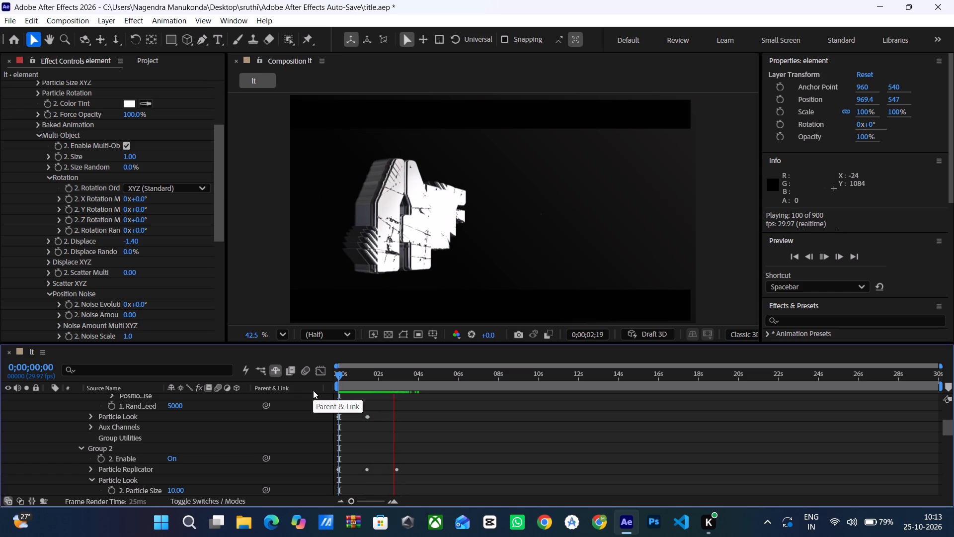
{"action": "left_click", "coordinate": [394, 463]}
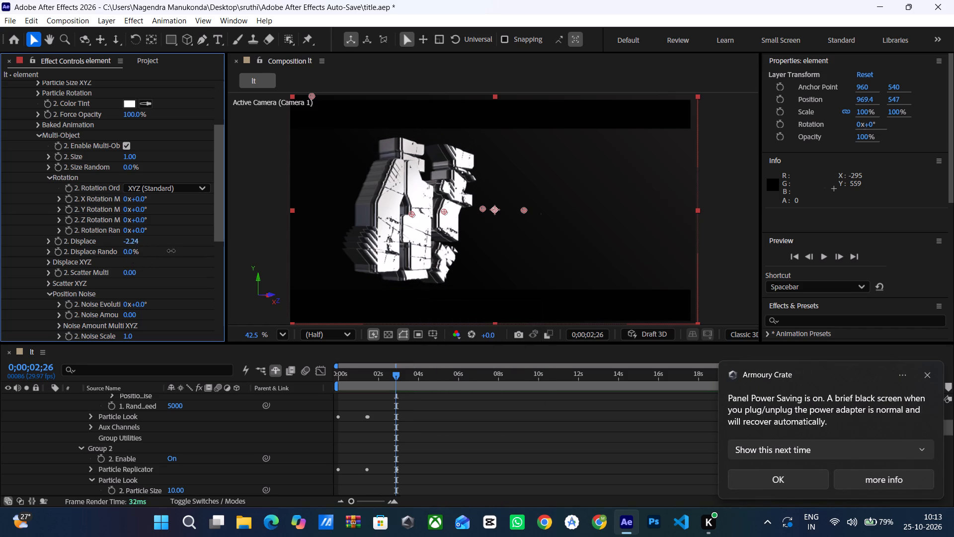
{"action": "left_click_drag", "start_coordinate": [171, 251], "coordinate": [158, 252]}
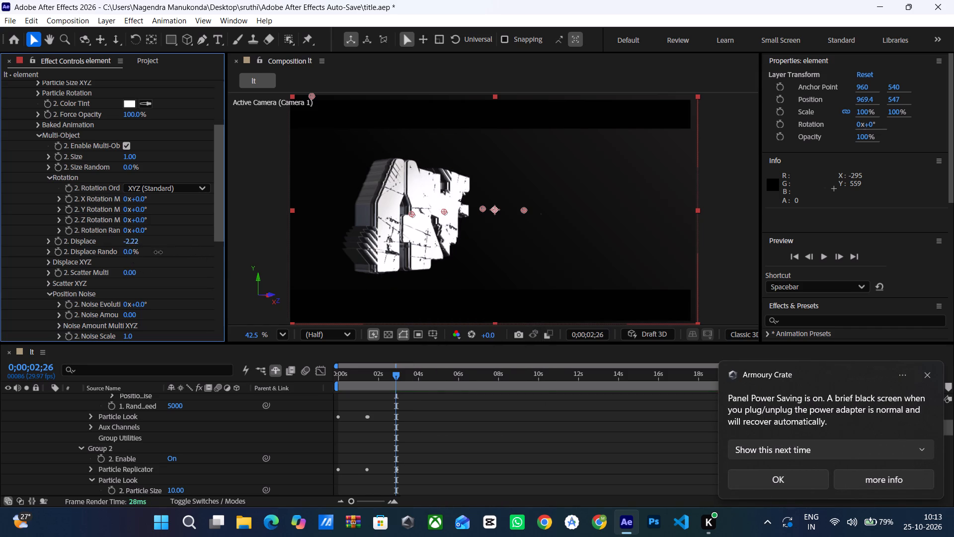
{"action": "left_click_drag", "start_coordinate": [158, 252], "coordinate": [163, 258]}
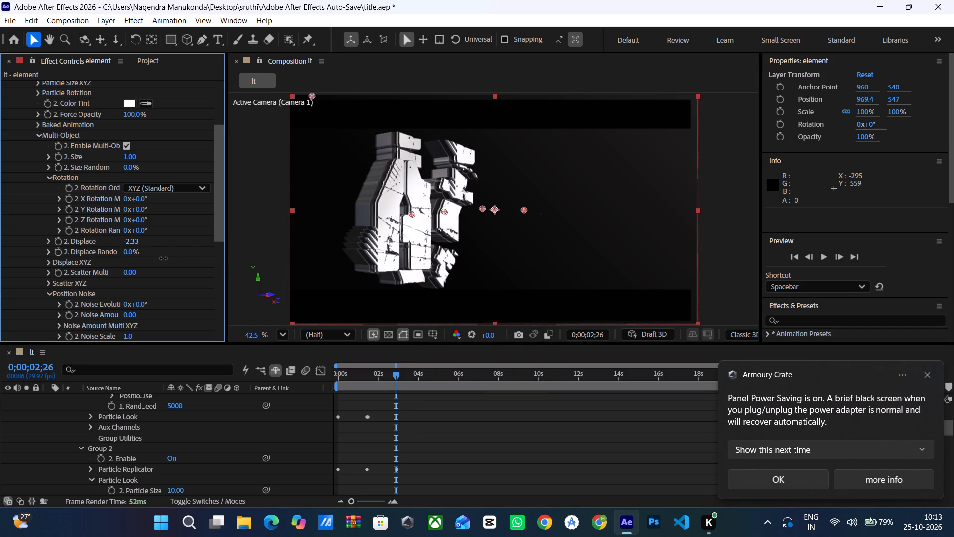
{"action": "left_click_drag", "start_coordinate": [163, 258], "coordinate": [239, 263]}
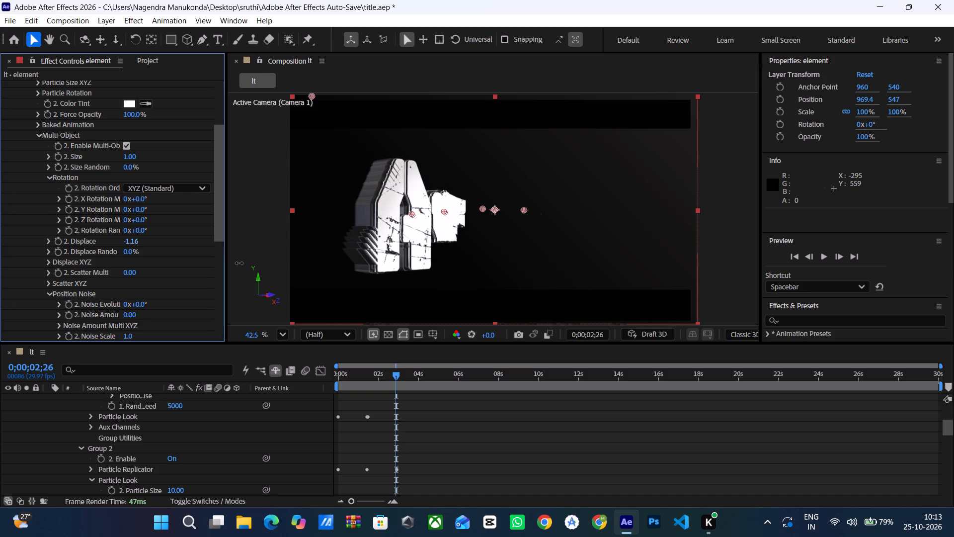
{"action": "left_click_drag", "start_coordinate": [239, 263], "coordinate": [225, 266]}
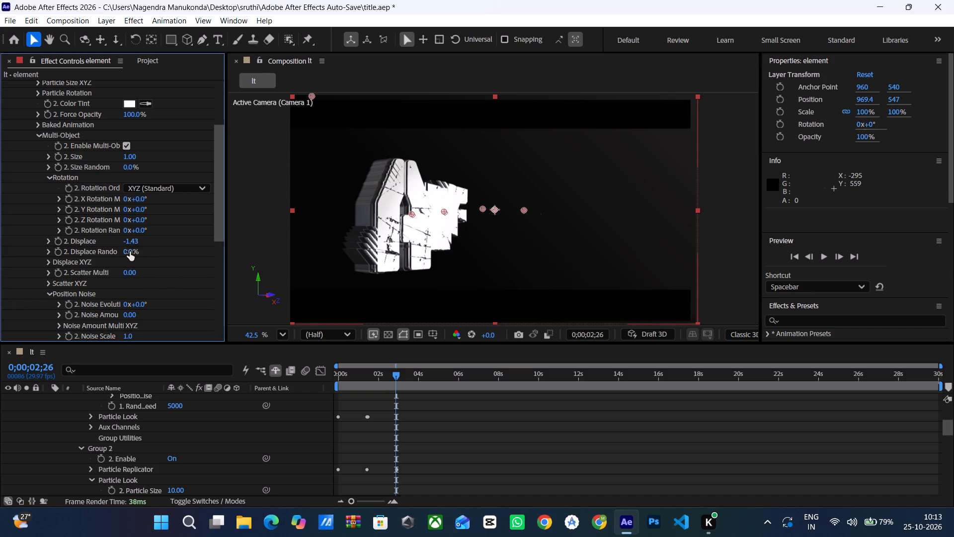
Undo Group 2's Displace and Displace Random changes and the enabling of its Multi-Object option, playing a short preview along the way.
{"action": "key", "text": "ctrl+z"}
{"action": "key", "text": "ctrl+z"}
{"action": "key", "text": "ctrl+z"}
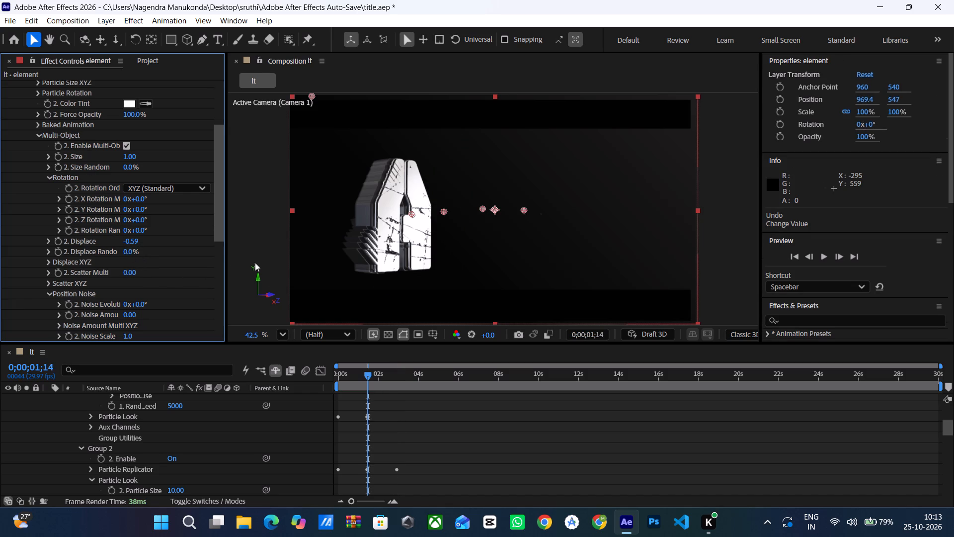
{"action": "key", "text": "space"}
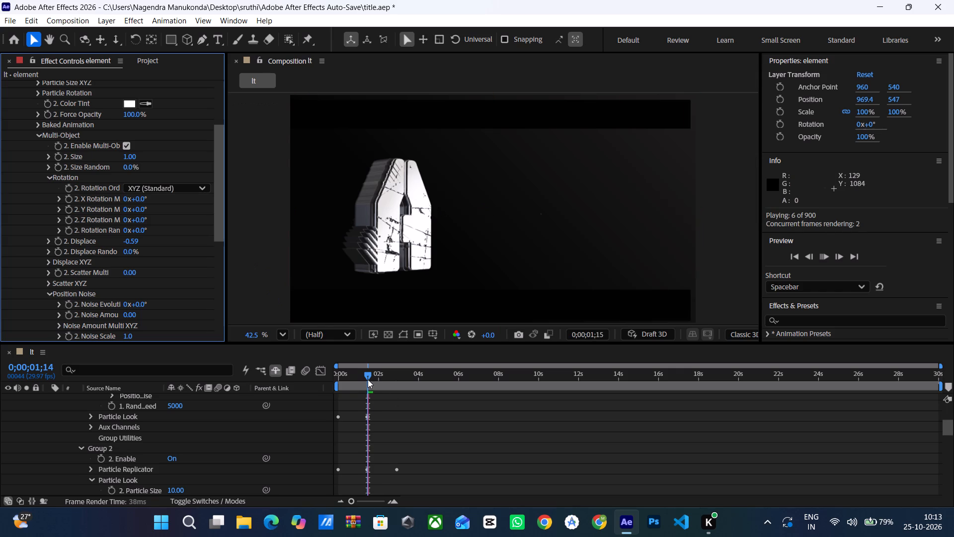
{"action": "key", "text": "space"}
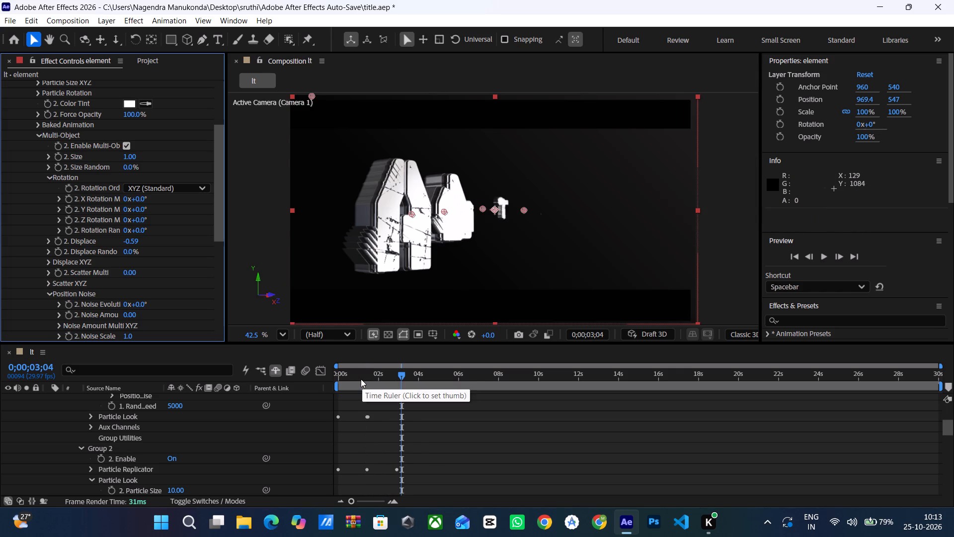
{"action": "key", "text": "ctrl+z"}
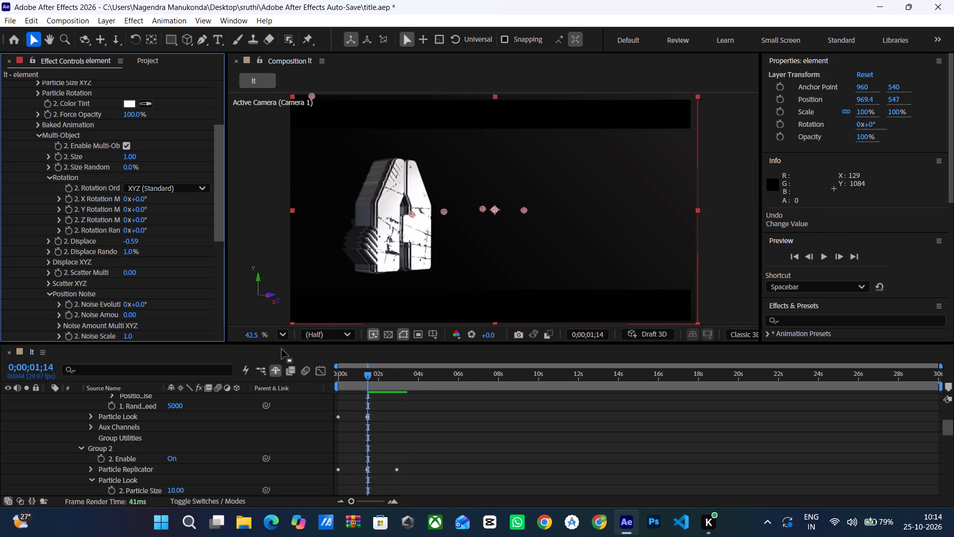
{"action": "key", "text": "ctrl+z"}
{"action": "key", "text": "ctrl+z"}
{"action": "key", "text": "ctrl+z"}
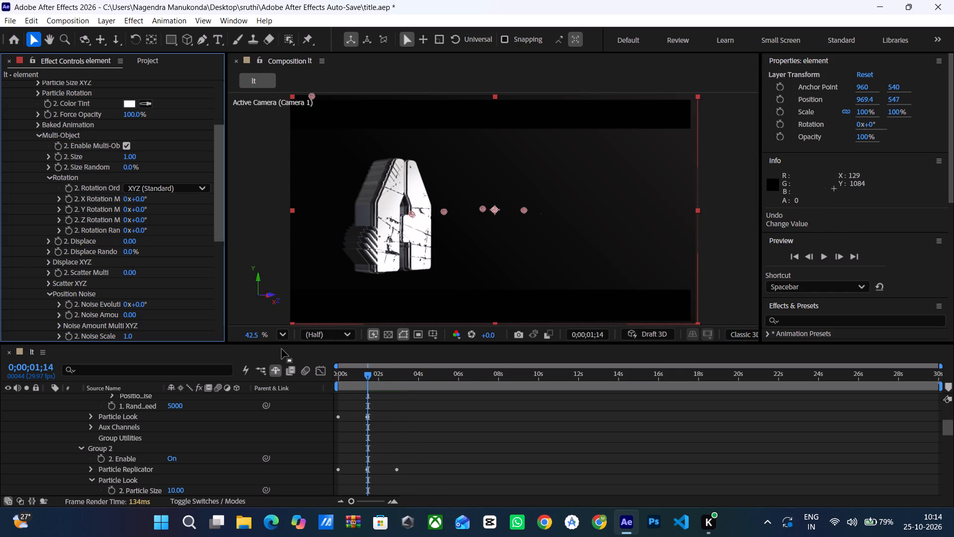
{"action": "key", "text": "ctrl+z"}
{"action": "key", "text": "ctrl+z"}
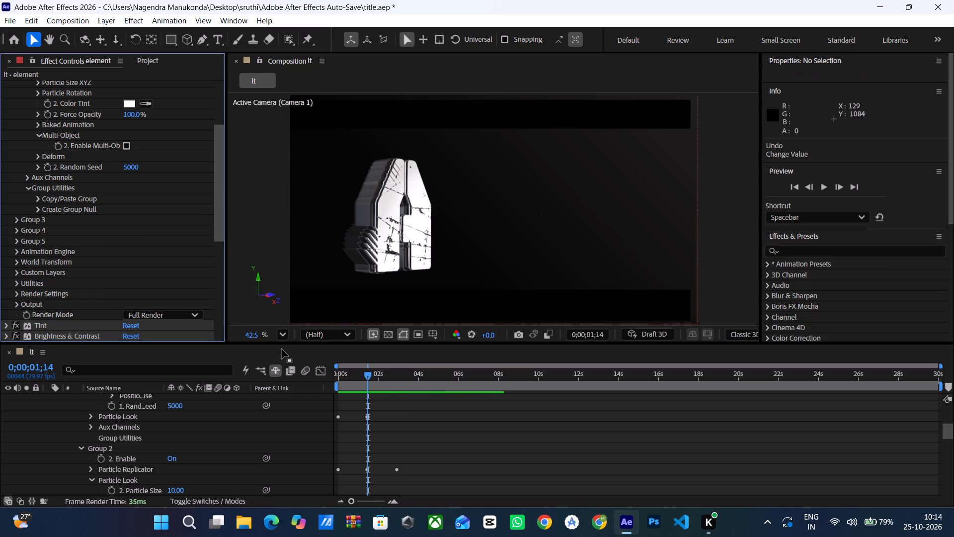
Preview the title twice from the start and scrub to 0;00;01;12 to check the letter entrances.
{"action": "left_click_drag", "start_coordinate": [363, 371], "coordinate": [332, 373]}
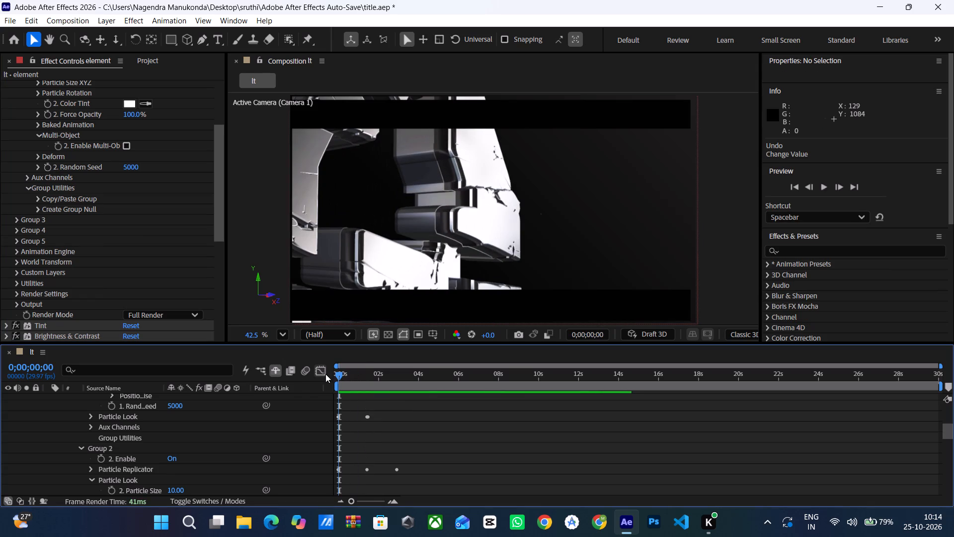
{"action": "key", "text": "space"}
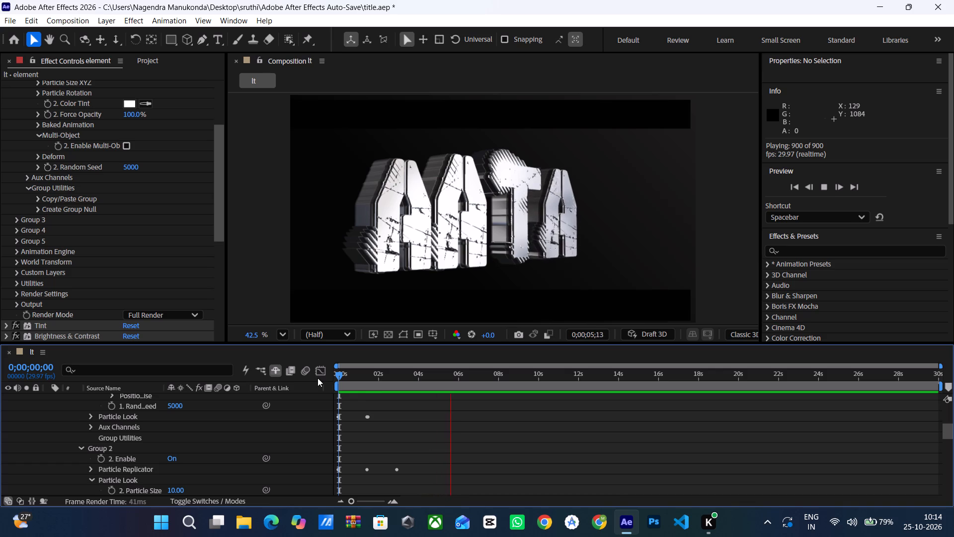
{"action": "key", "text": "space"}
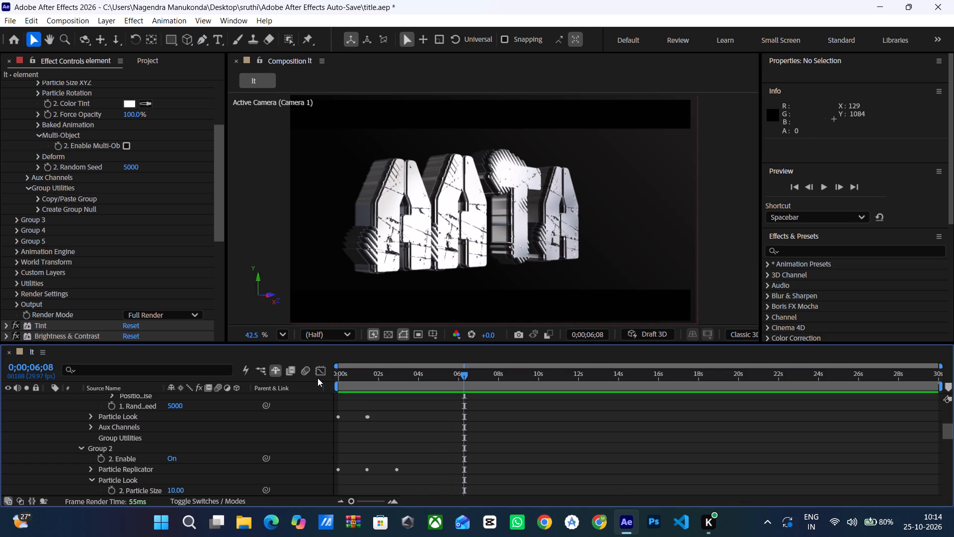
{"action": "left_click_drag", "start_coordinate": [461, 375], "coordinate": [318, 400]}
{"action": "key", "text": "space"}
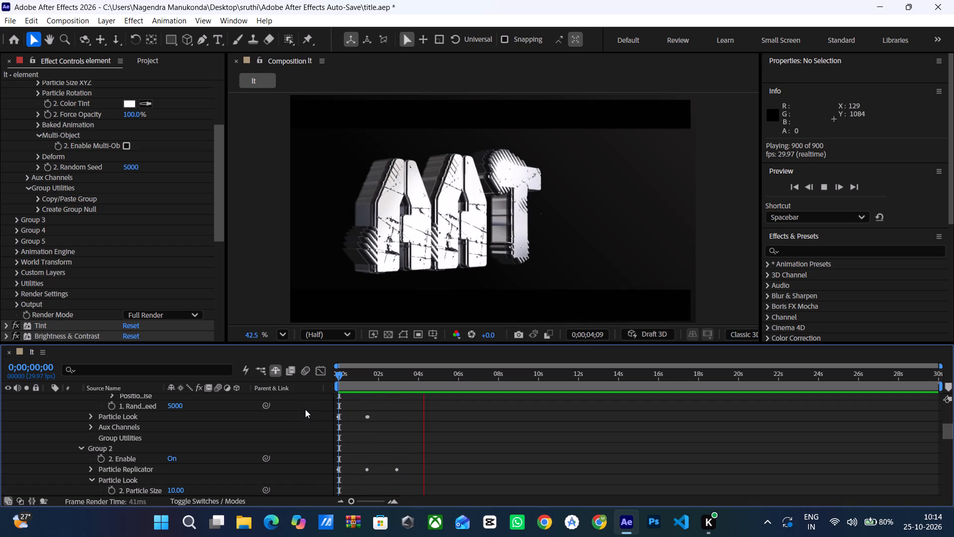
{"action": "left_click_drag", "start_coordinate": [338, 375], "coordinate": [361, 383]}
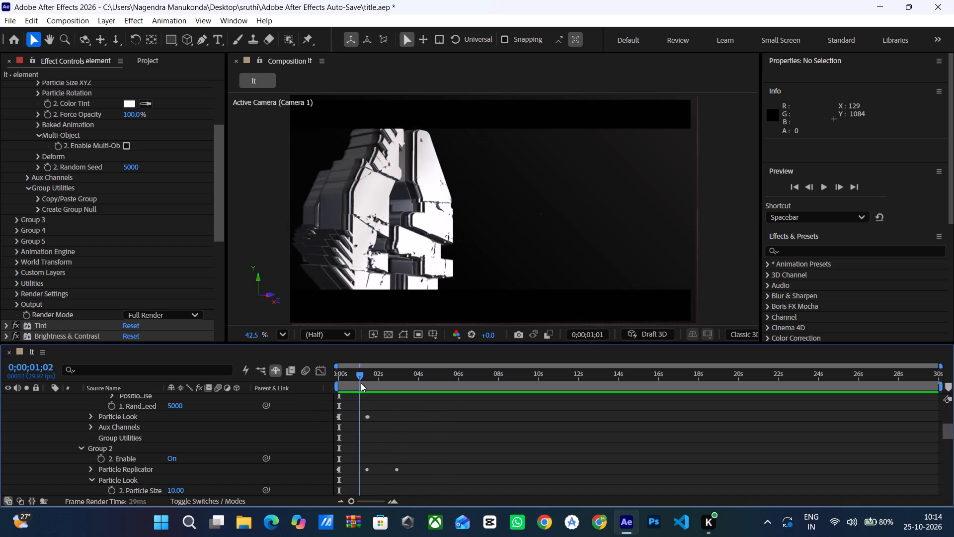
{"action": "left_click_drag", "start_coordinate": [361, 383], "coordinate": [367, 385]}
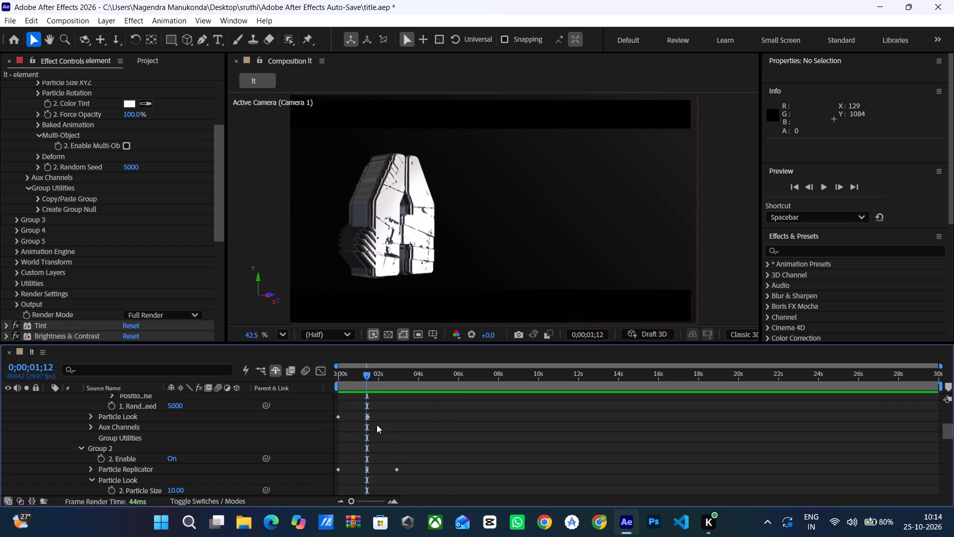
Enable Multi-Object in Group 2's Particle Look settings and set its Rotation Random to 0x-224.0°.
{"action": "scroll", "coordinate": [43, 209], "scroll_direction": "up", "scroll_amount": 7}
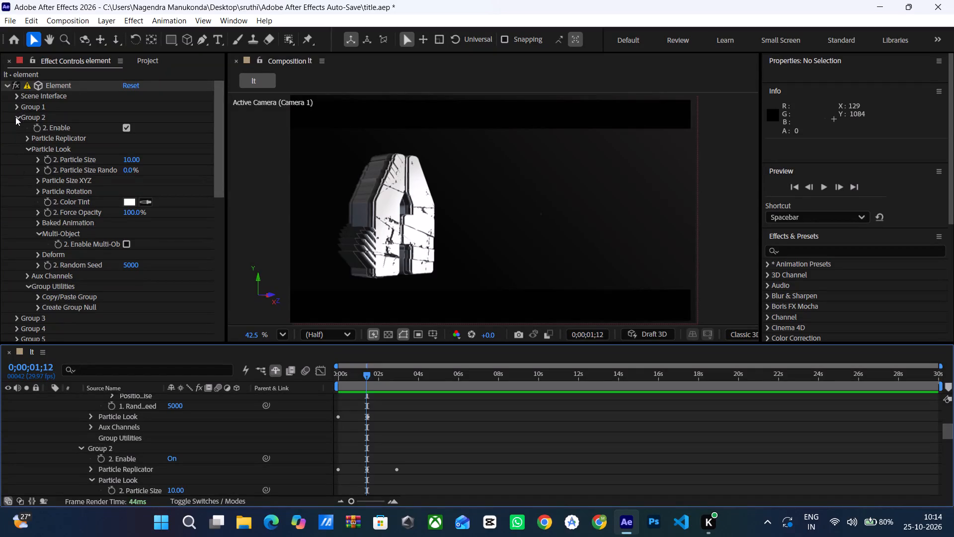
{"action": "scroll", "coordinate": [57, 268], "scroll_direction": "down", "scroll_amount": 2}
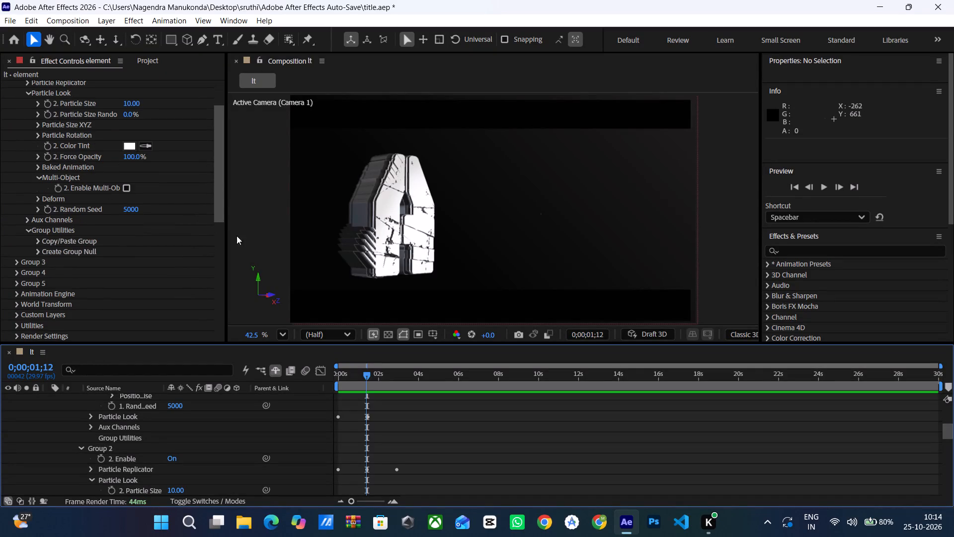
{"action": "scroll", "coordinate": [50, 210], "scroll_direction": "up", "scroll_amount": 2}
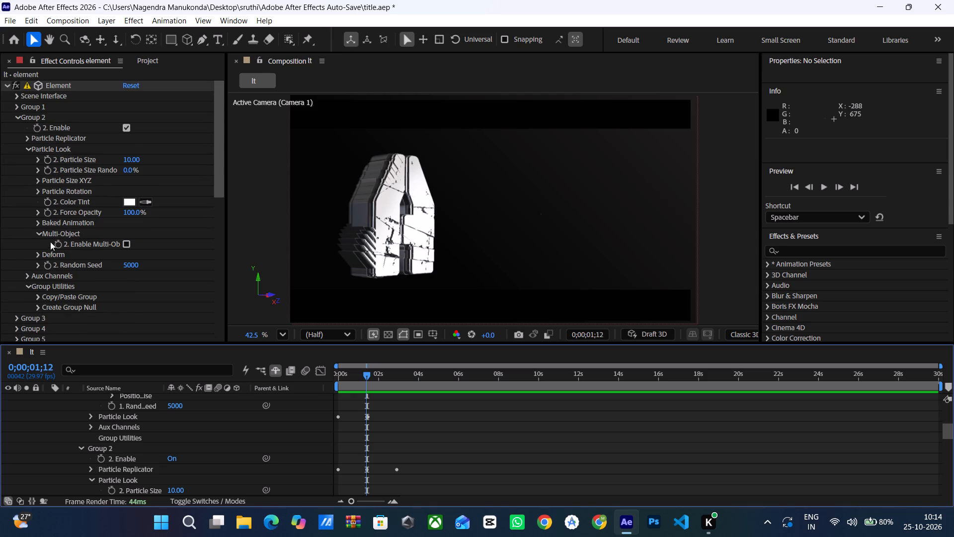
{"action": "left_click", "coordinate": [123, 243]}
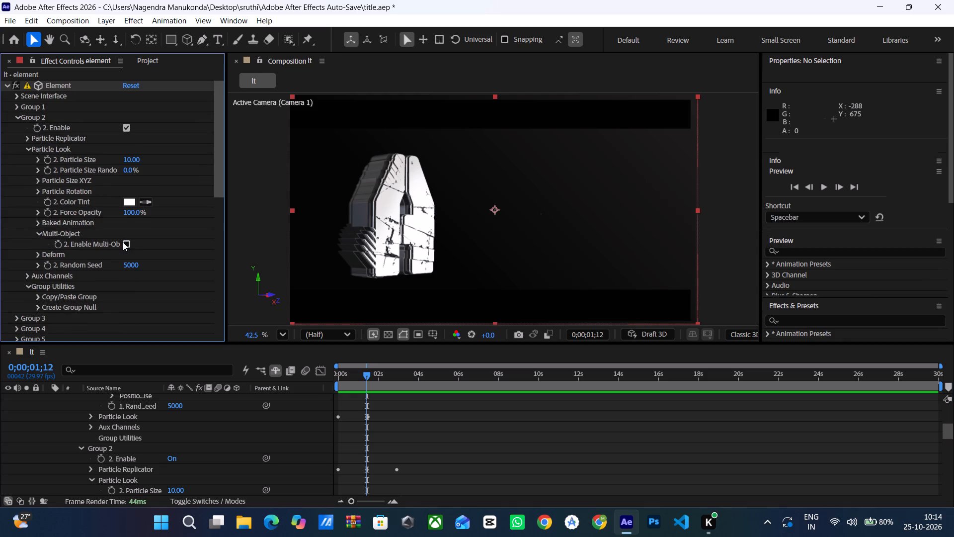
{"action": "left_click", "coordinate": [126, 244]}
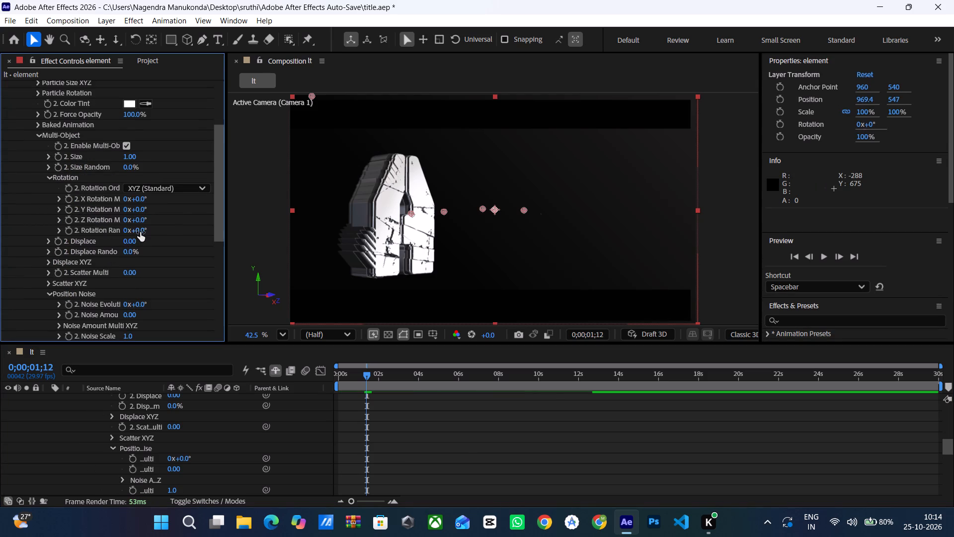
{"action": "left_click_drag", "start_coordinate": [141, 230], "coordinate": [119, 231]}
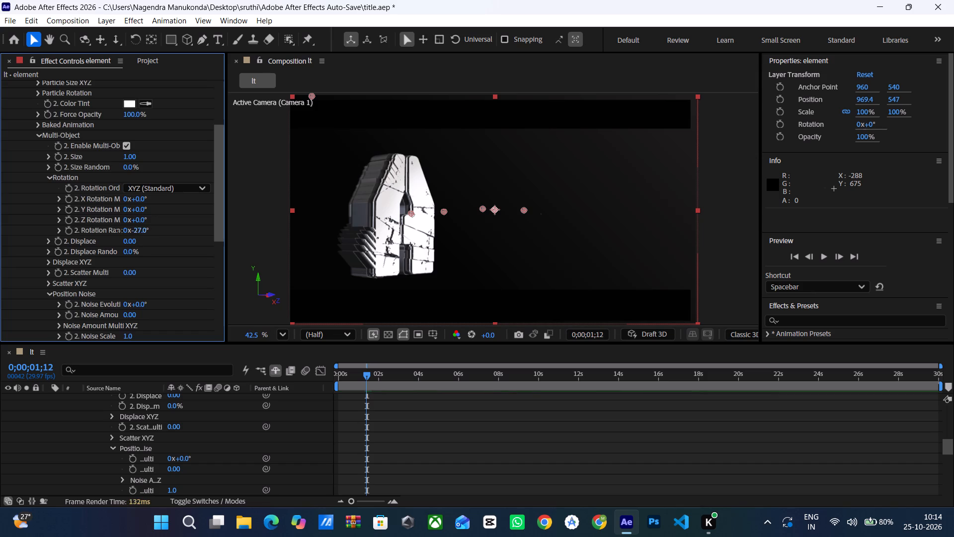
{"action": "left_click_drag", "start_coordinate": [119, 231], "coordinate": [22, 251]}
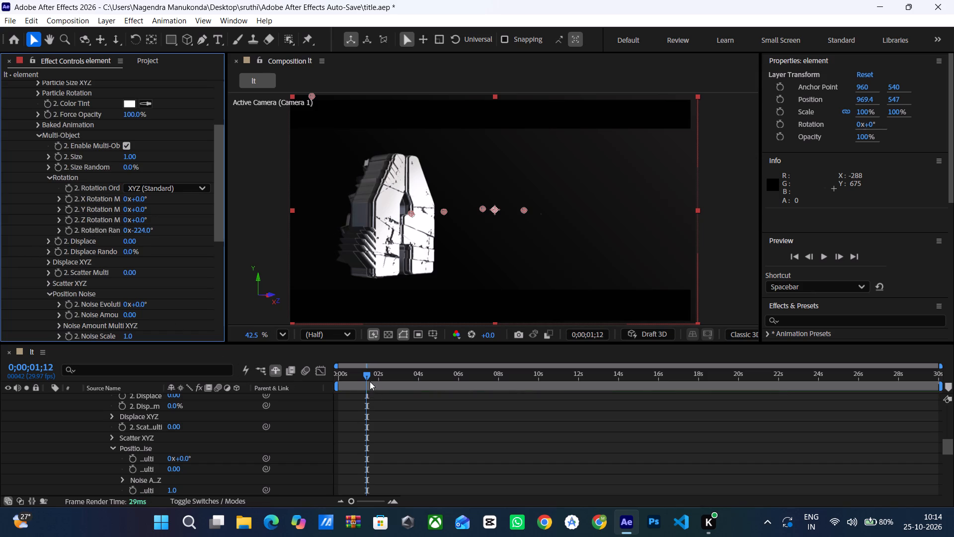
Scrub between 0;00;01;12 and 0;00;03;00 to examine how Group 2's letter enters beside the first letter.
{"action": "left_click_drag", "start_coordinate": [365, 371], "coordinate": [394, 378]}
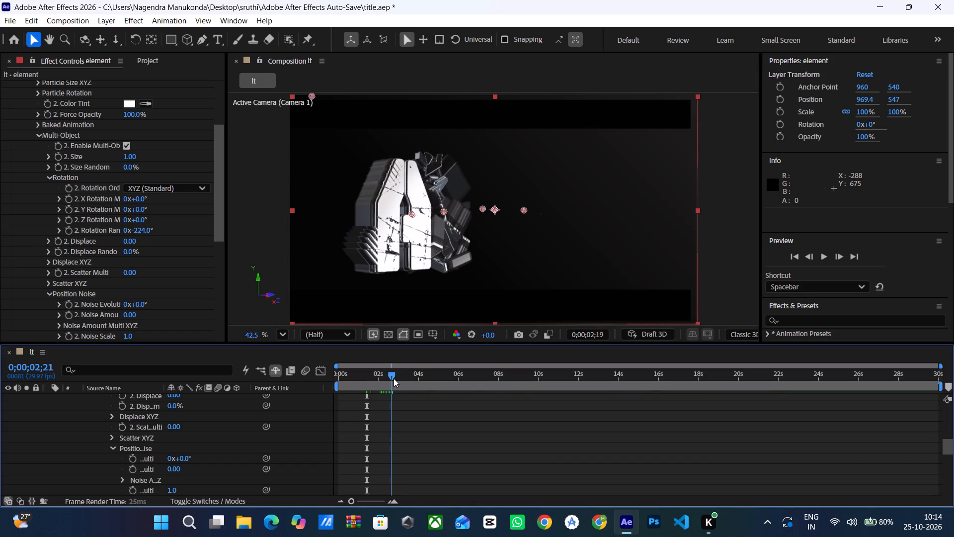
{"action": "left_click_drag", "start_coordinate": [394, 378], "coordinate": [398, 382]}
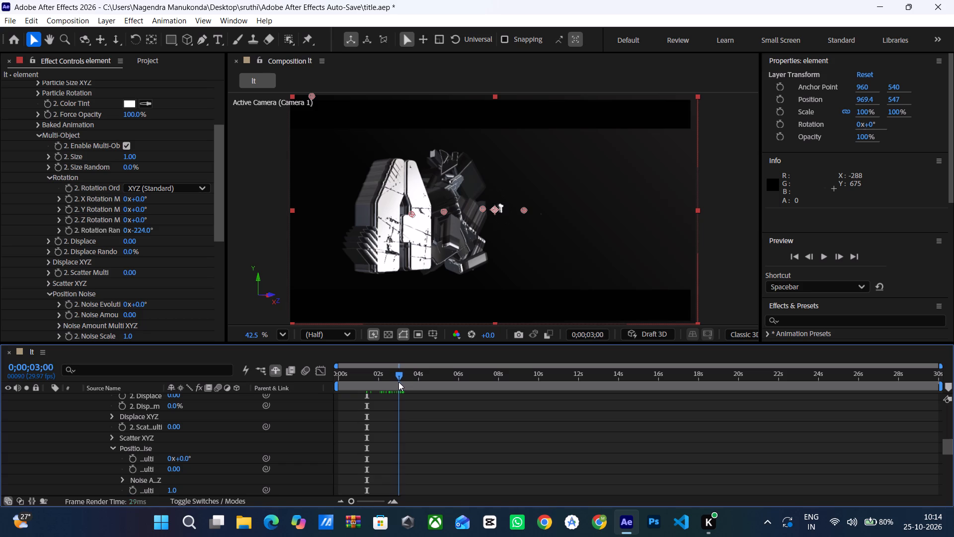
{"action": "left_click_drag", "start_coordinate": [398, 382], "coordinate": [395, 381]}
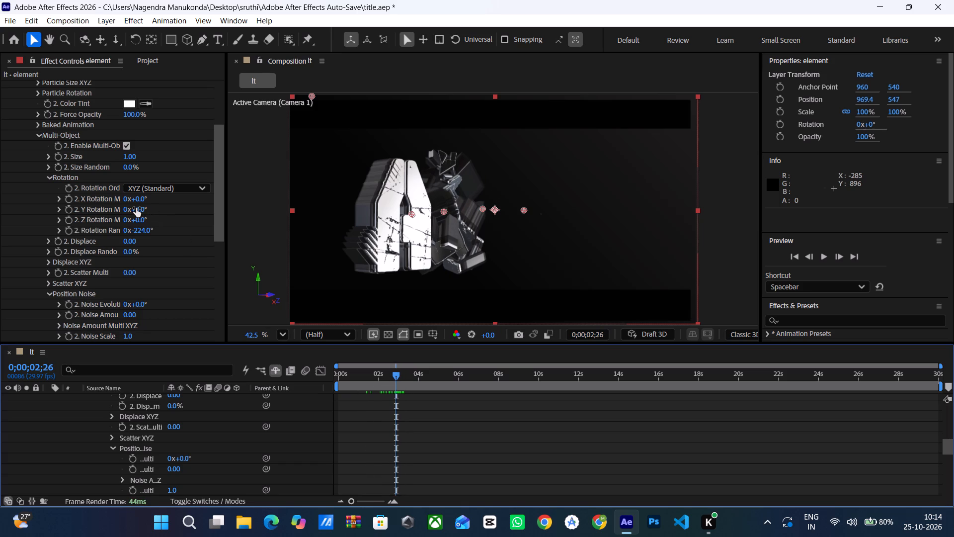
{"action": "left_click_drag", "start_coordinate": [396, 373], "coordinate": [377, 371]}
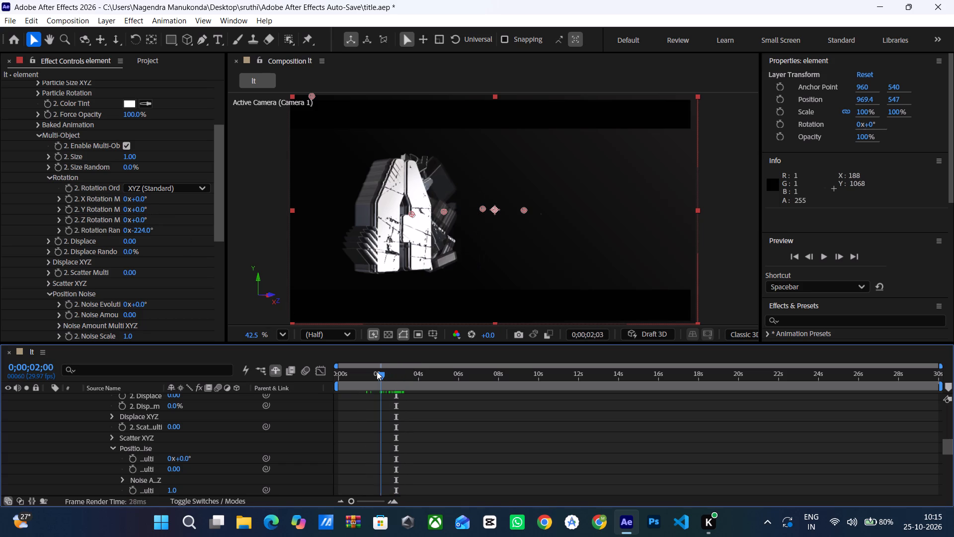
{"action": "left_click_drag", "start_coordinate": [377, 371], "coordinate": [370, 369]}
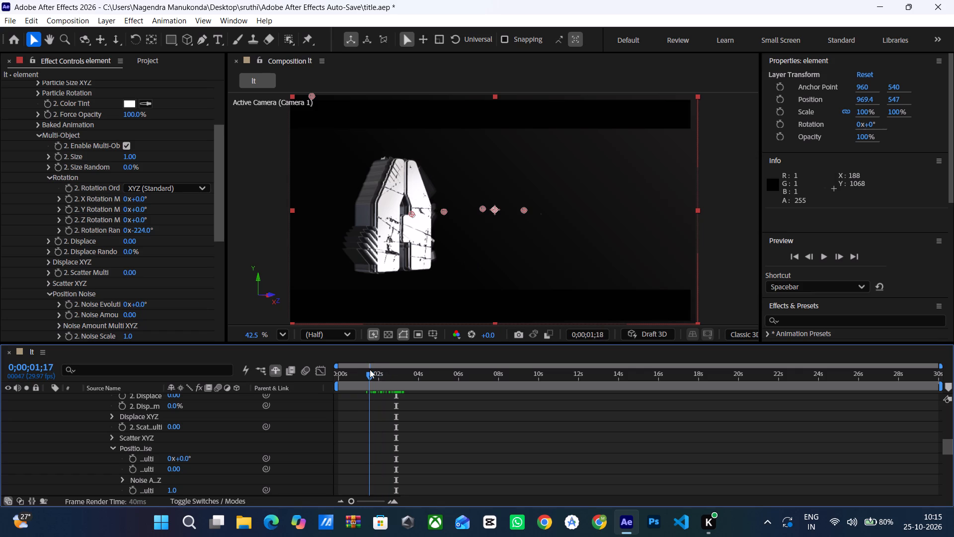
{"action": "left_click_drag", "start_coordinate": [370, 369], "coordinate": [370, 369]}
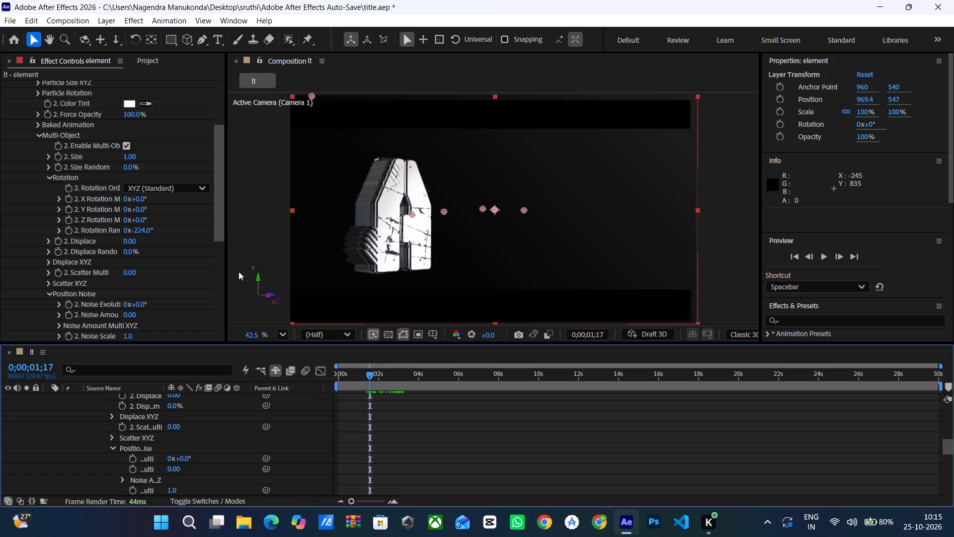
Collapse the Element effect's property list in the timeline so all its keyframes show on one row.
{"action": "scroll", "coordinate": [383, 426], "scroll_direction": "down", "scroll_amount": 7}
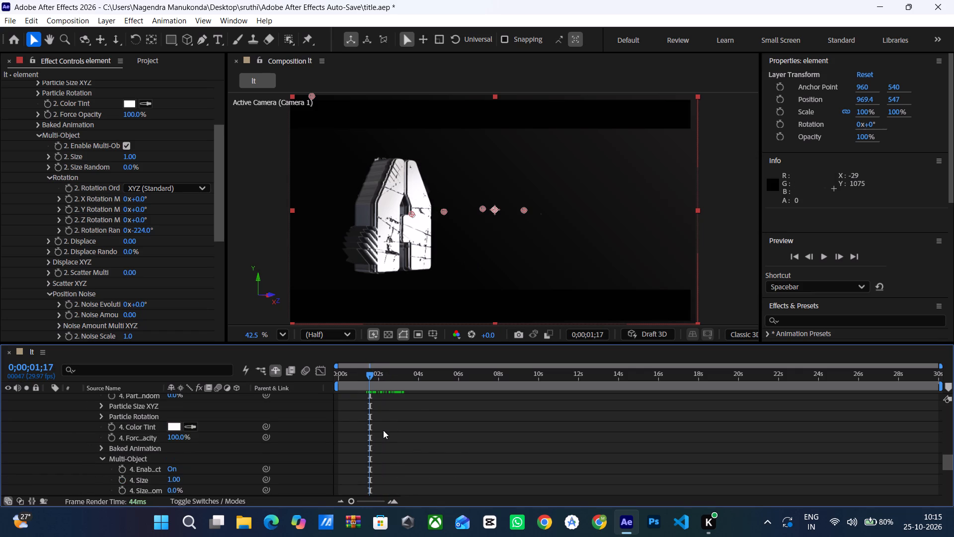
{"action": "scroll", "coordinate": [383, 430], "scroll_direction": "down", "scroll_amount": 3}
{"action": "scroll", "coordinate": [383, 430], "scroll_direction": "up", "scroll_amount": 4}
{"action": "scroll", "coordinate": [89, 441], "scroll_direction": "up", "scroll_amount": 6}
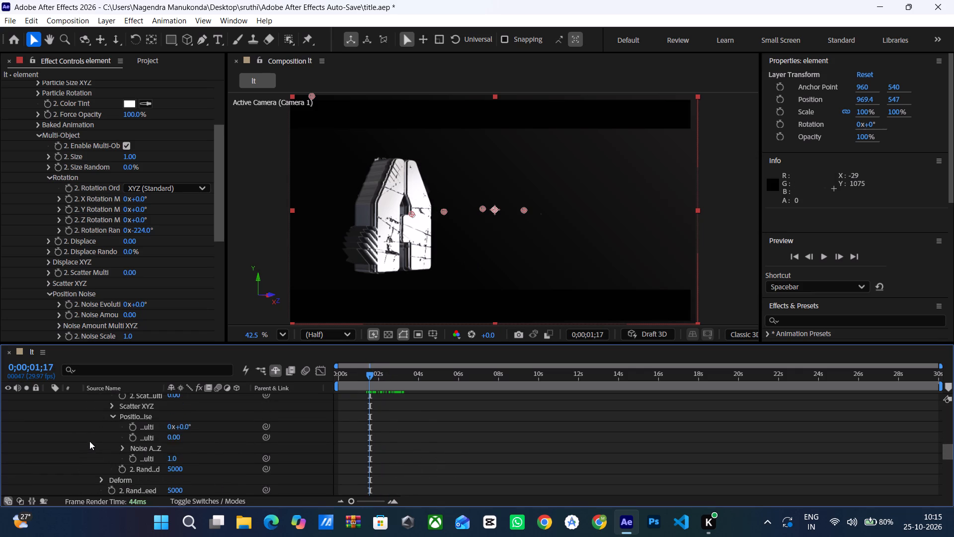
{"action": "scroll", "coordinate": [89, 441], "scroll_direction": "up", "scroll_amount": 17}
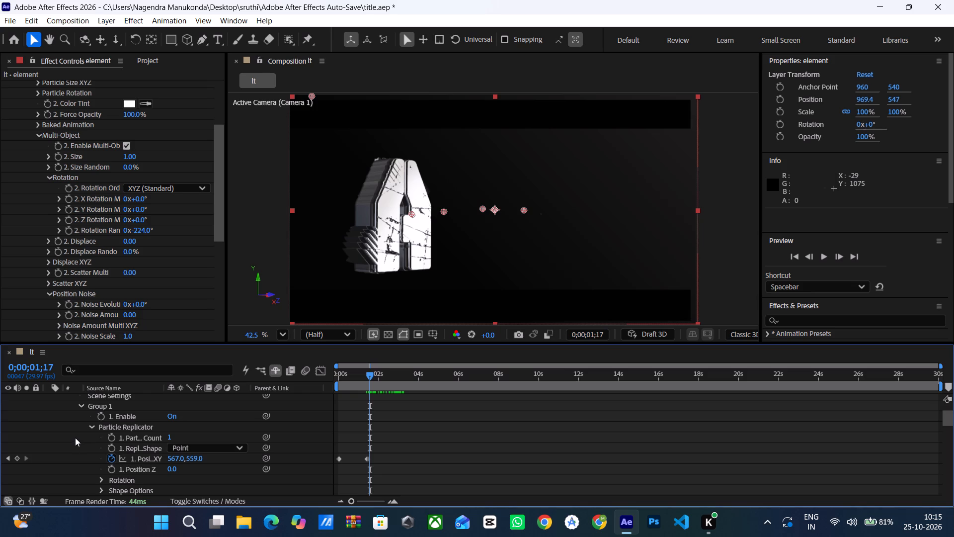
{"action": "left_click", "coordinate": [68, 438]}
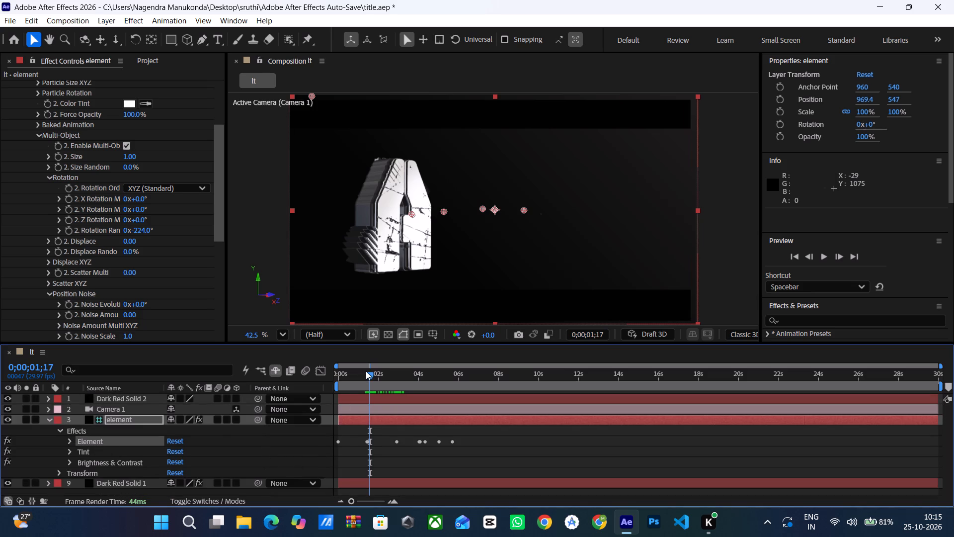
Set a starting keyframe for Group 2's Multi-Object Rotation Random at 0;00;01;14, keeping it at 0x-224.0°.
{"action": "left_click_drag", "start_coordinate": [371, 371], "coordinate": [367, 384]}
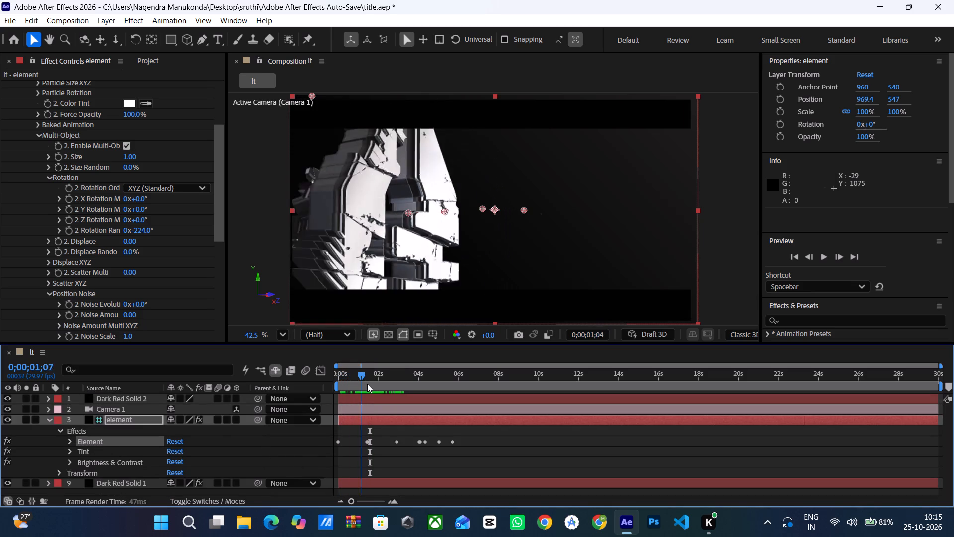
{"action": "left_click_drag", "start_coordinate": [367, 384], "coordinate": [369, 384]}
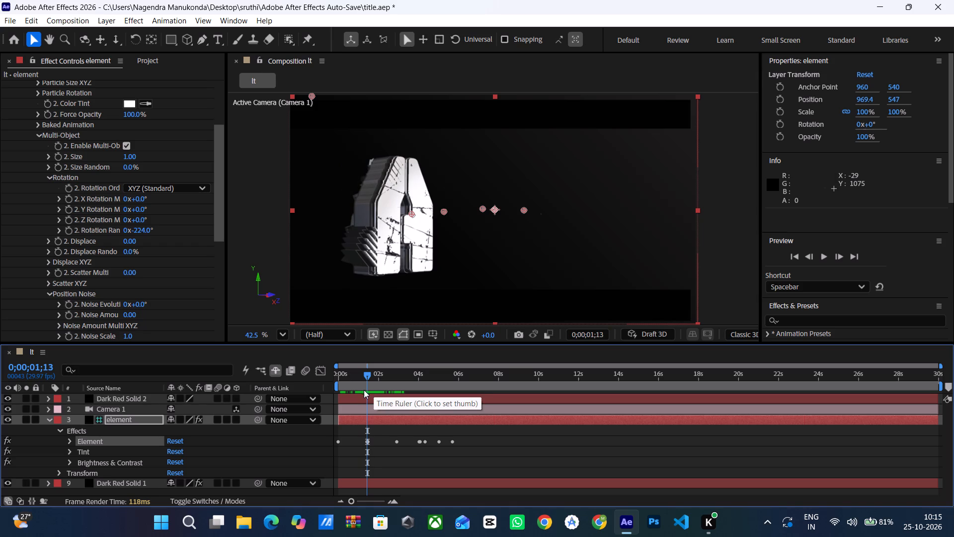
{"action": "left_click_drag", "start_coordinate": [366, 374], "coordinate": [395, 386]}
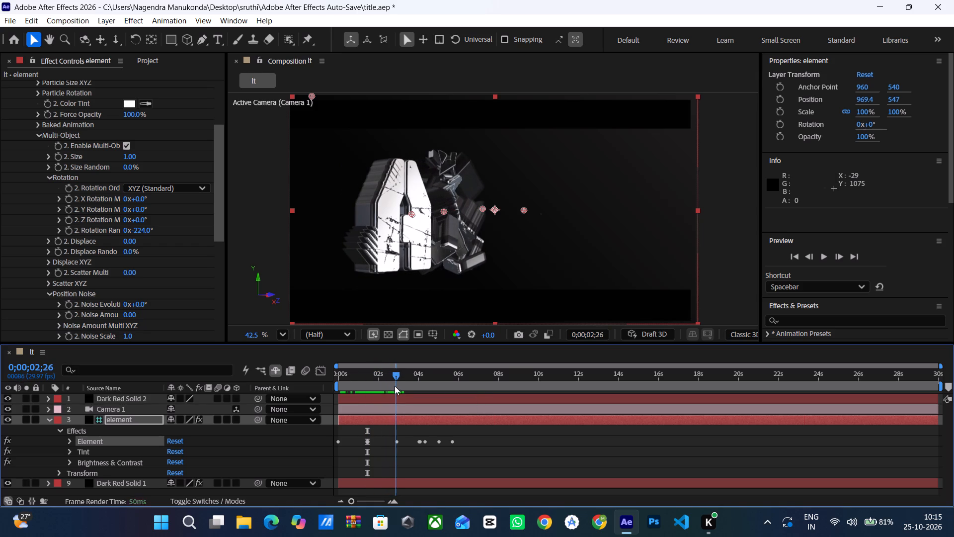
{"action": "left_click_drag", "start_coordinate": [395, 386], "coordinate": [396, 386]}
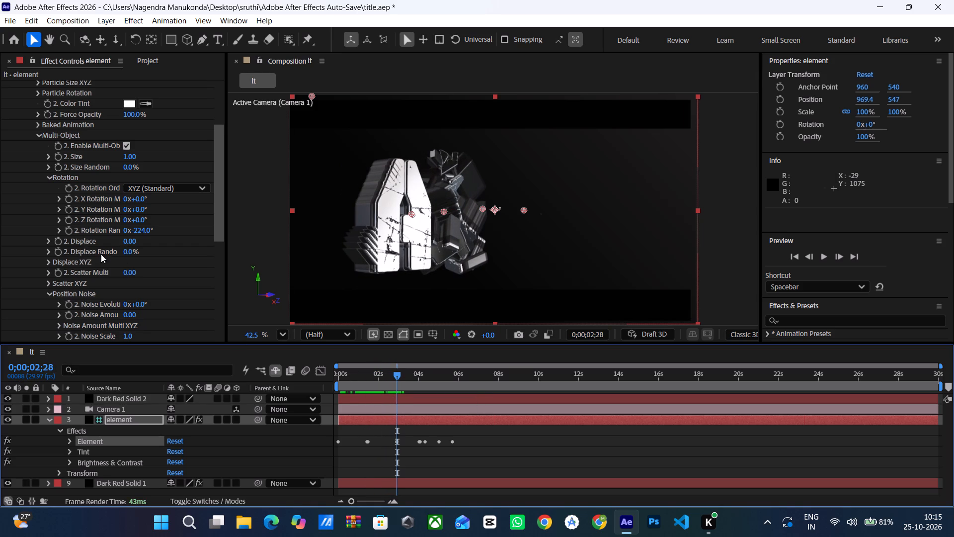
{"action": "left_click_drag", "start_coordinate": [396, 373], "coordinate": [372, 370]}
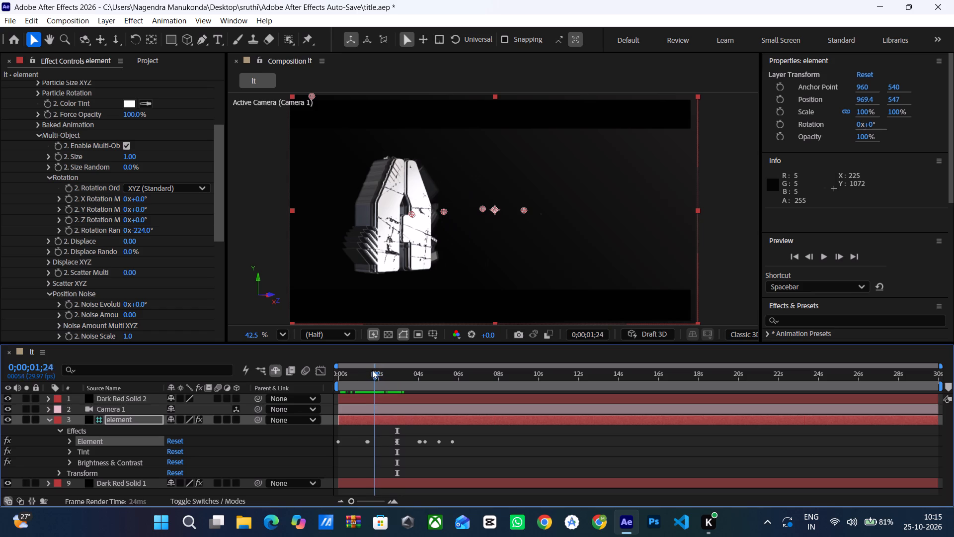
{"action": "left_click_drag", "start_coordinate": [372, 370], "coordinate": [367, 367]}
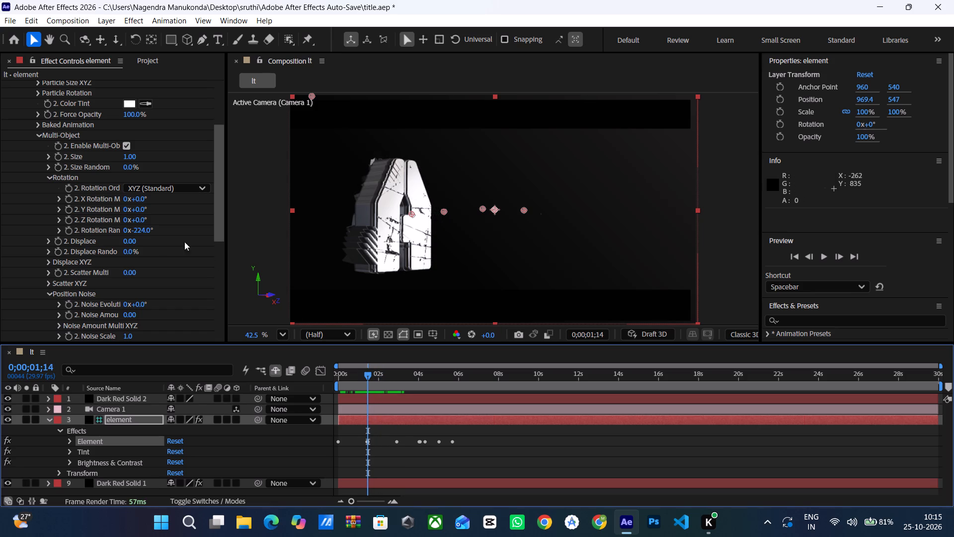
{"action": "left_click", "coordinate": [71, 232]}
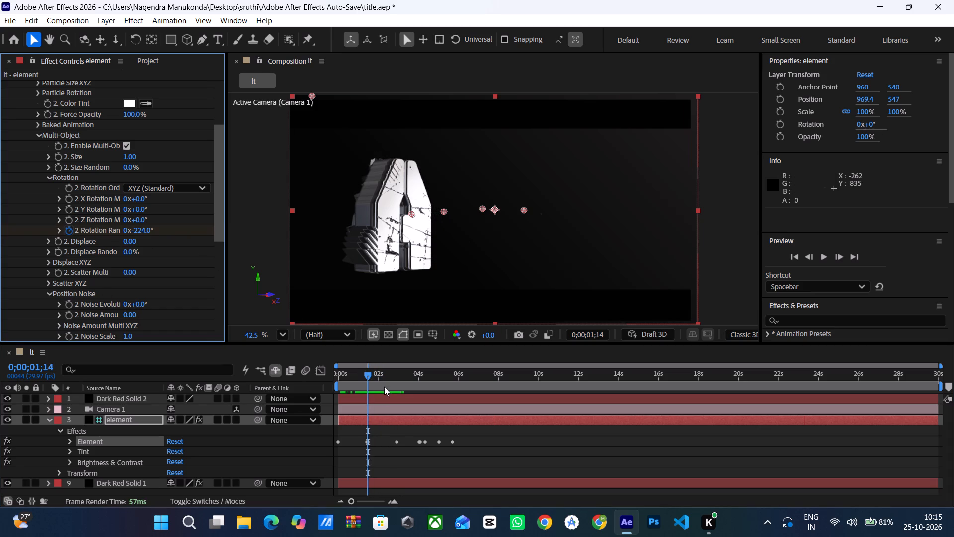
At 0;00;02;28, set Group 2's Multi-Object Rotation Random to 0x+0.0° so the letter assembles.
{"action": "left_click_drag", "start_coordinate": [367, 372], "coordinate": [395, 387]}
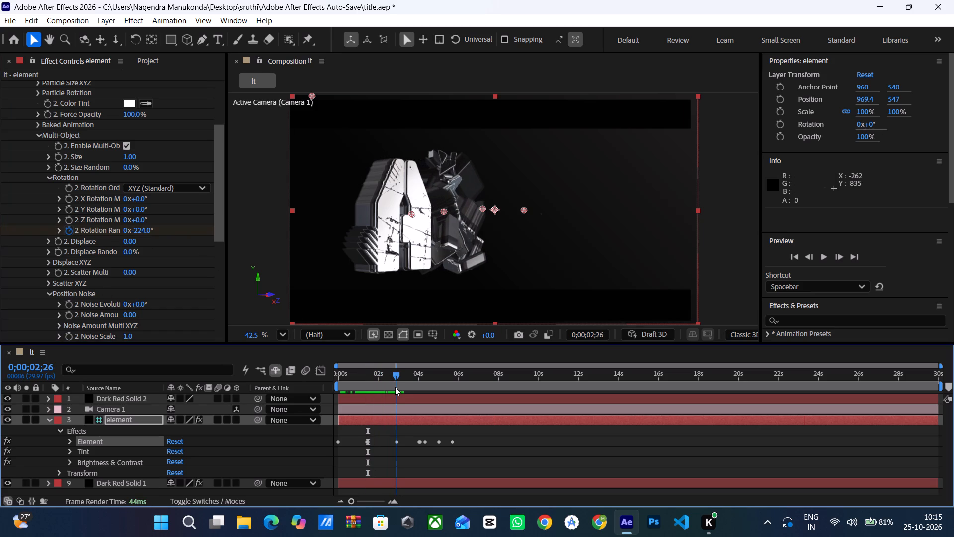
{"action": "left_click_drag", "start_coordinate": [395, 387], "coordinate": [397, 388]}
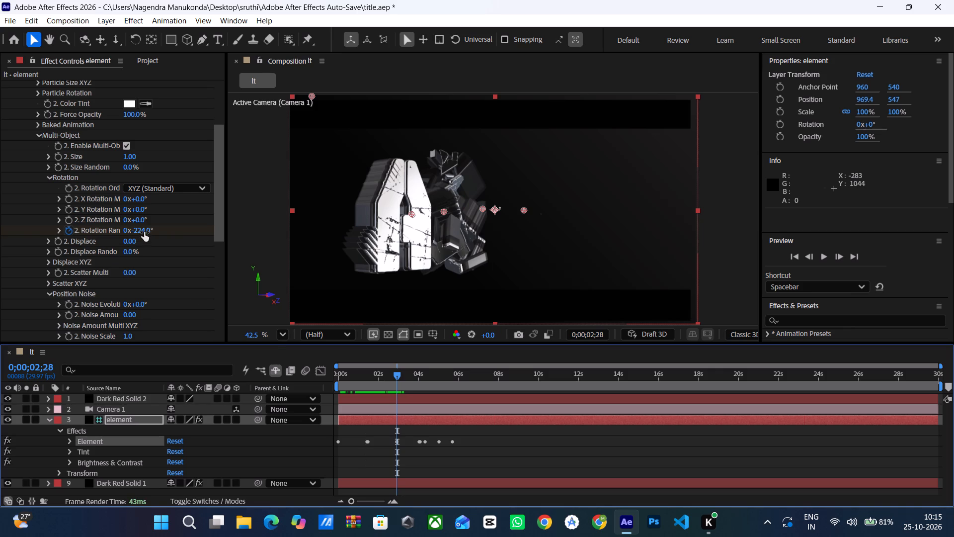
{"action": "left_click_drag", "start_coordinate": [145, 231], "coordinate": [77, 260]}
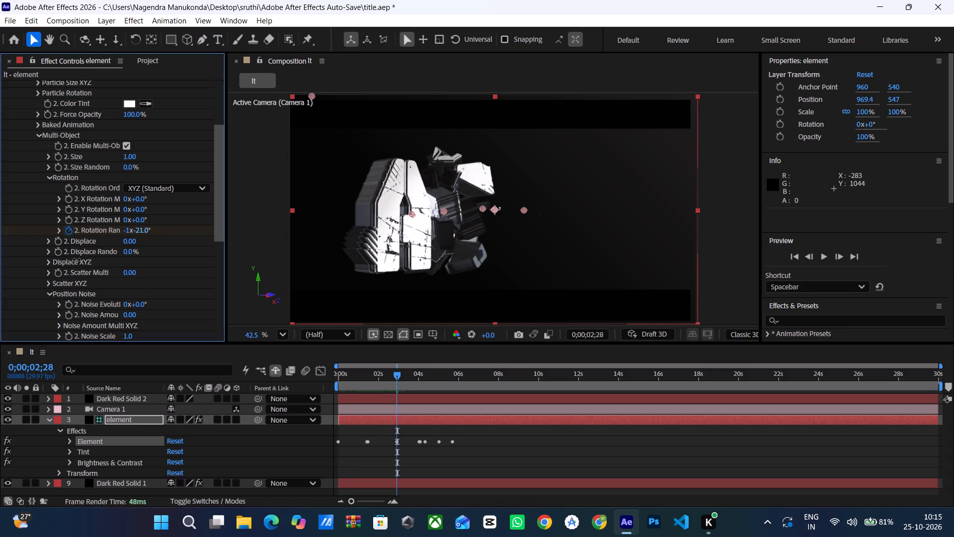
{"action": "left_click_drag", "start_coordinate": [77, 260], "coordinate": [233, 288]}
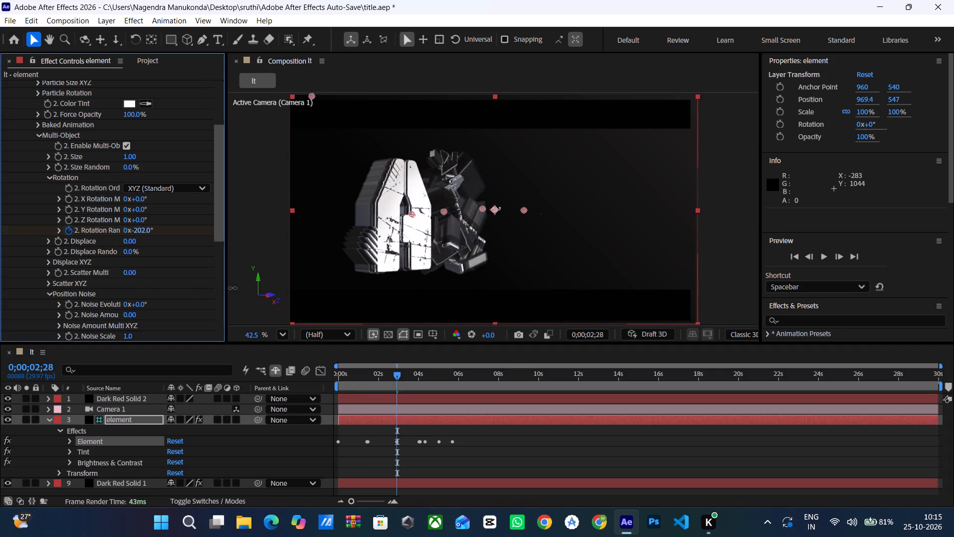
{"action": "left_click_drag", "start_coordinate": [233, 288], "coordinate": [347, 290]}
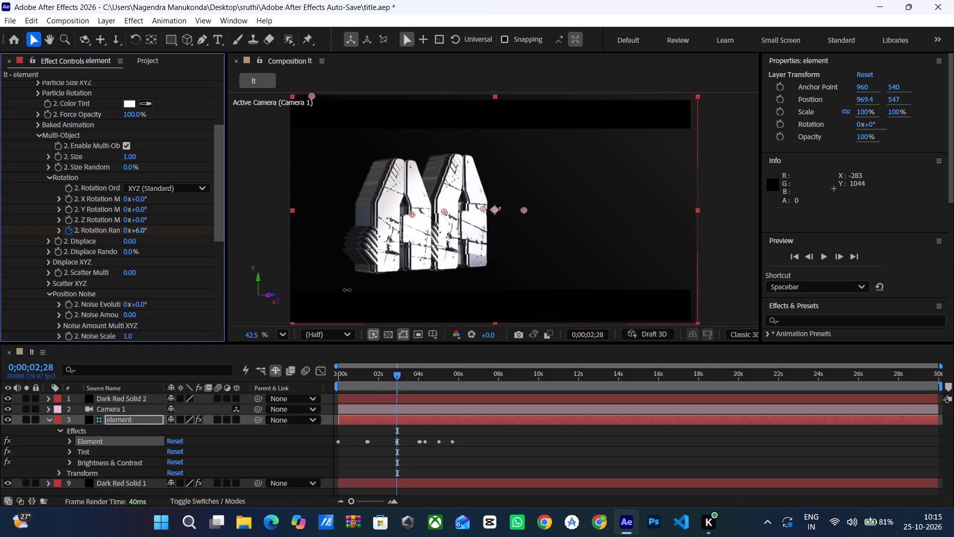
{"action": "left_click_drag", "start_coordinate": [347, 290], "coordinate": [354, 292]}
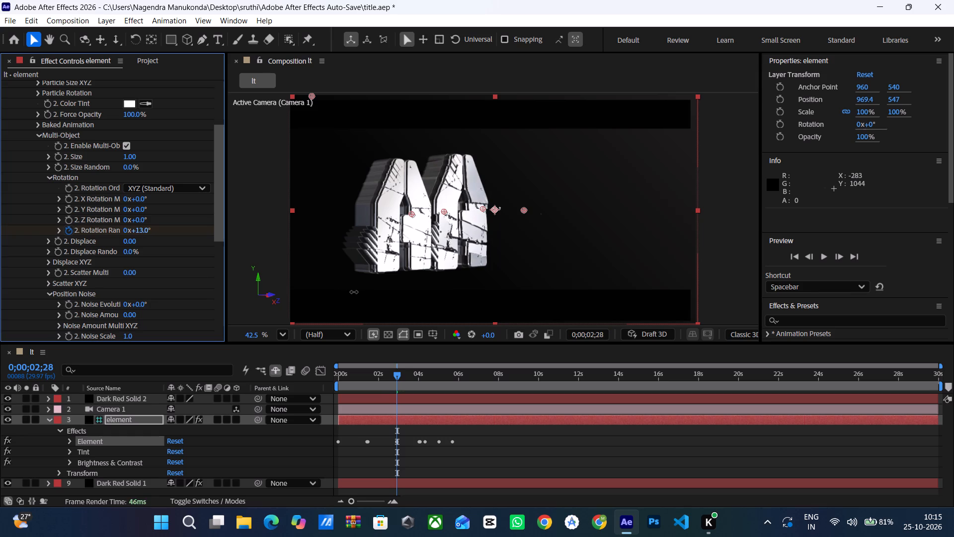
{"action": "left_click_drag", "start_coordinate": [354, 292], "coordinate": [346, 293]}
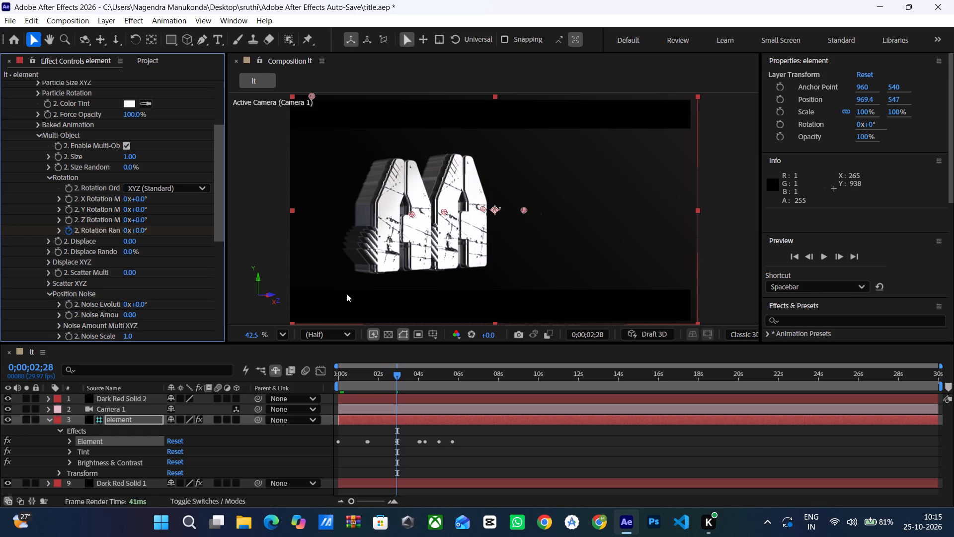
Preview the title animation from the start to check the second letter's rotating entrance.
{"action": "left_click_drag", "start_coordinate": [394, 372], "coordinate": [331, 383]}
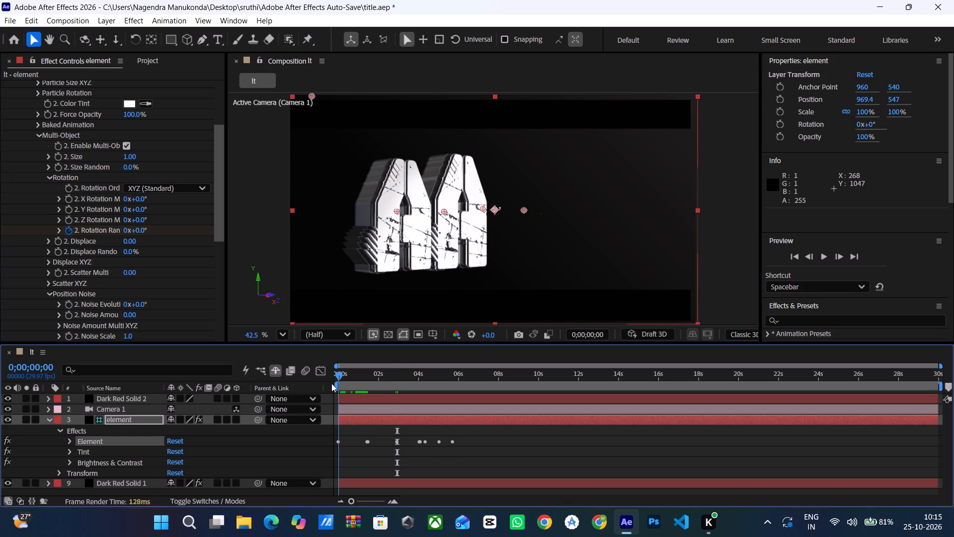
{"action": "left_click_drag", "start_coordinate": [331, 383], "coordinate": [320, 385]}
{"action": "key", "text": "space"}
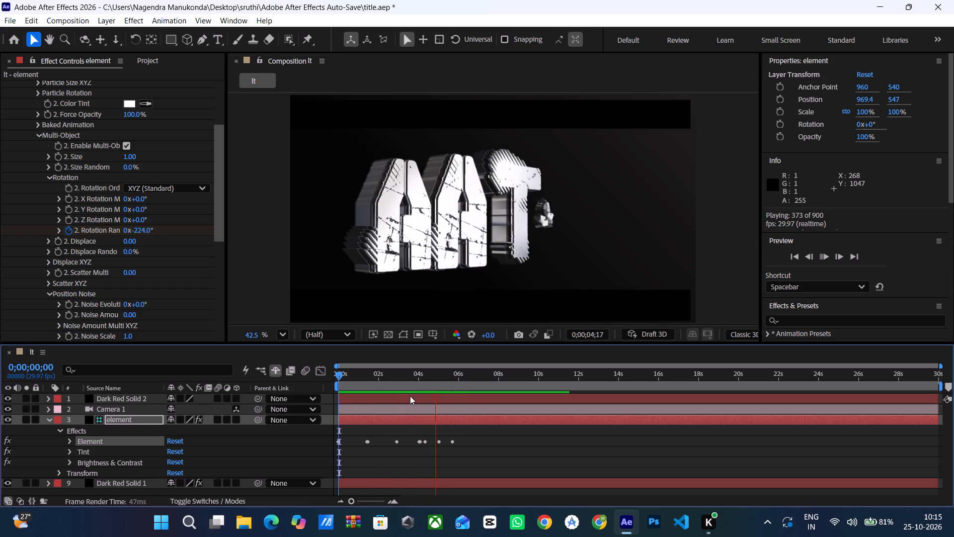
{"action": "left_click", "coordinate": [419, 439]}
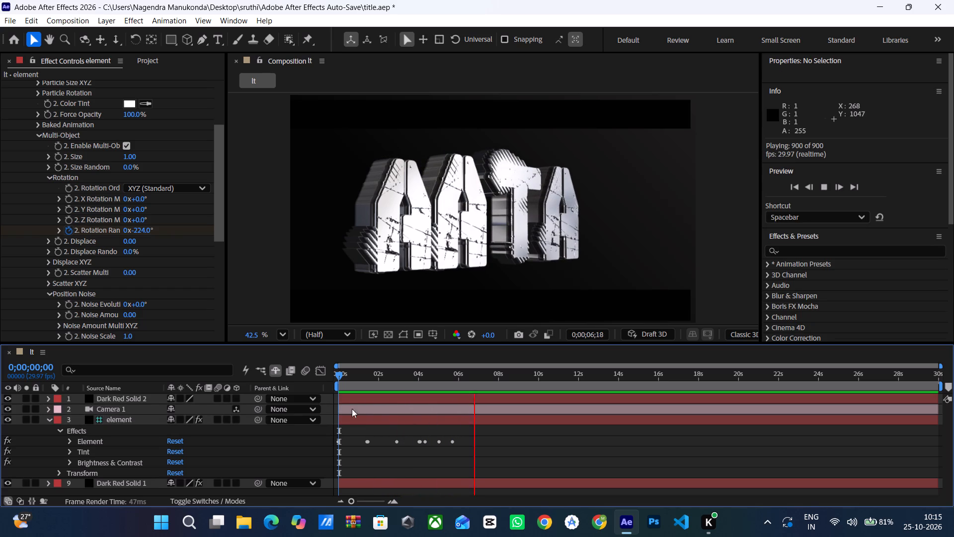
Enable Multi-Object in the Particle Look of the Element effect's Group 3, with the playhead near 0;00;02;29 where the third letter begins.
{"action": "left_click_drag", "start_coordinate": [337, 370], "coordinate": [397, 390]}
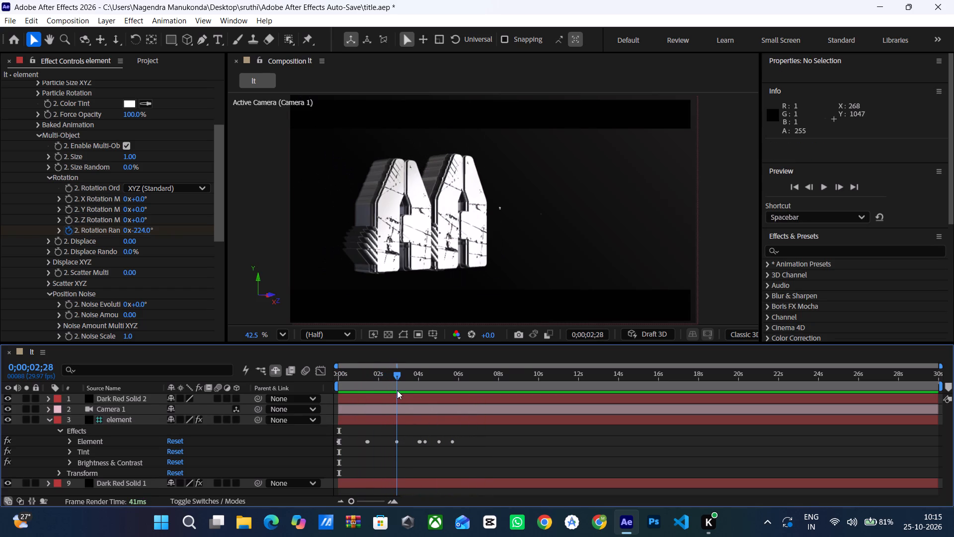
{"action": "left_click_drag", "start_coordinate": [397, 390], "coordinate": [397, 391]}
{"action": "left_click_drag", "start_coordinate": [398, 376], "coordinate": [403, 378]}
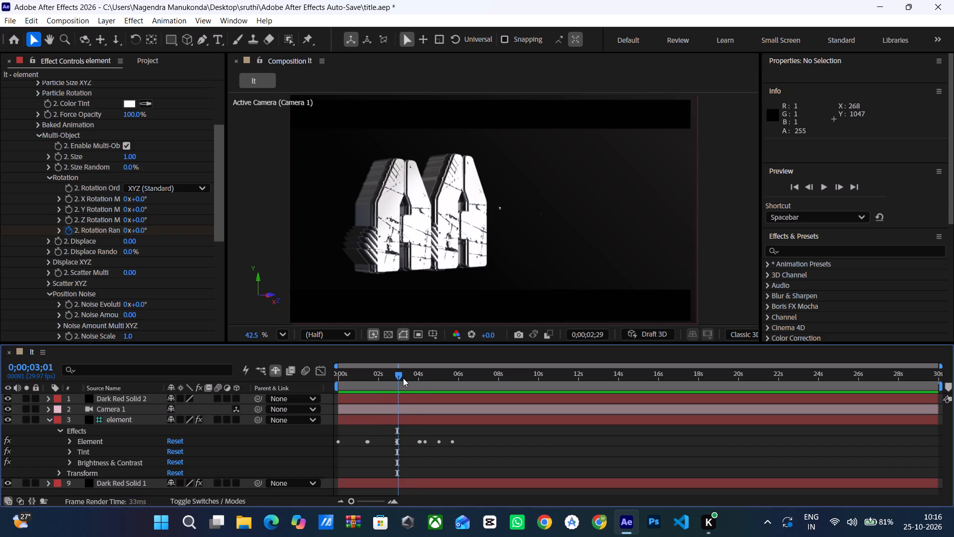
{"action": "left_click_drag", "start_coordinate": [403, 378], "coordinate": [396, 381]}
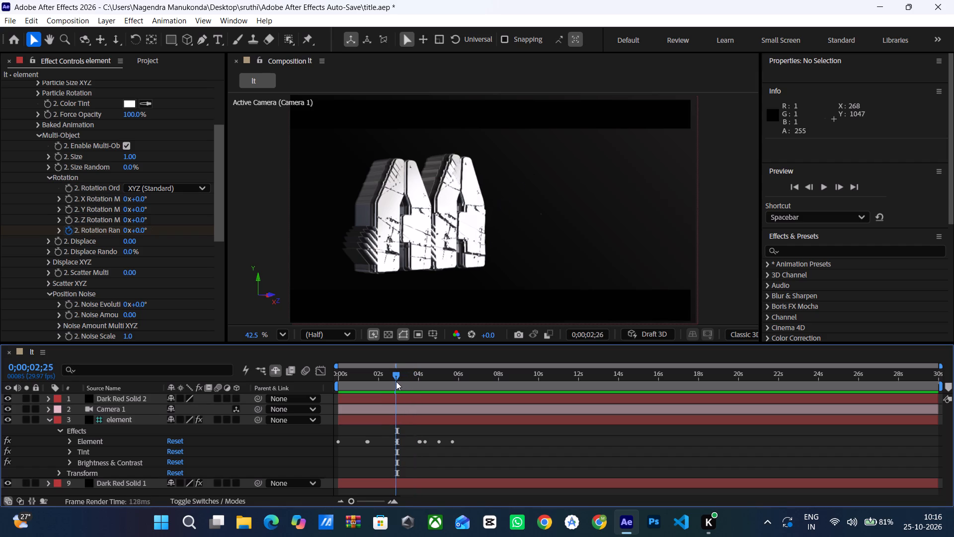
{"action": "left_click_drag", "start_coordinate": [396, 381], "coordinate": [397, 382]}
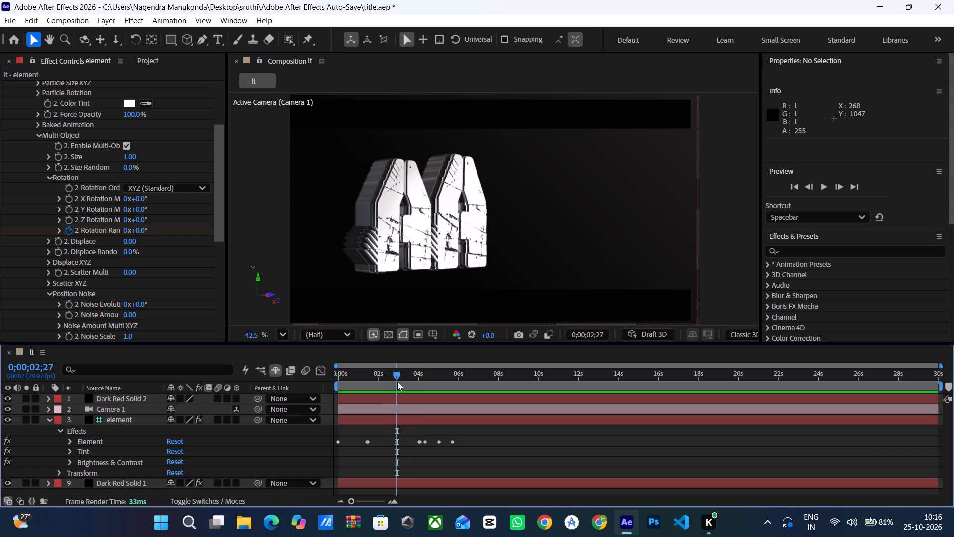
{"action": "left_click_drag", "start_coordinate": [397, 382], "coordinate": [399, 382]}
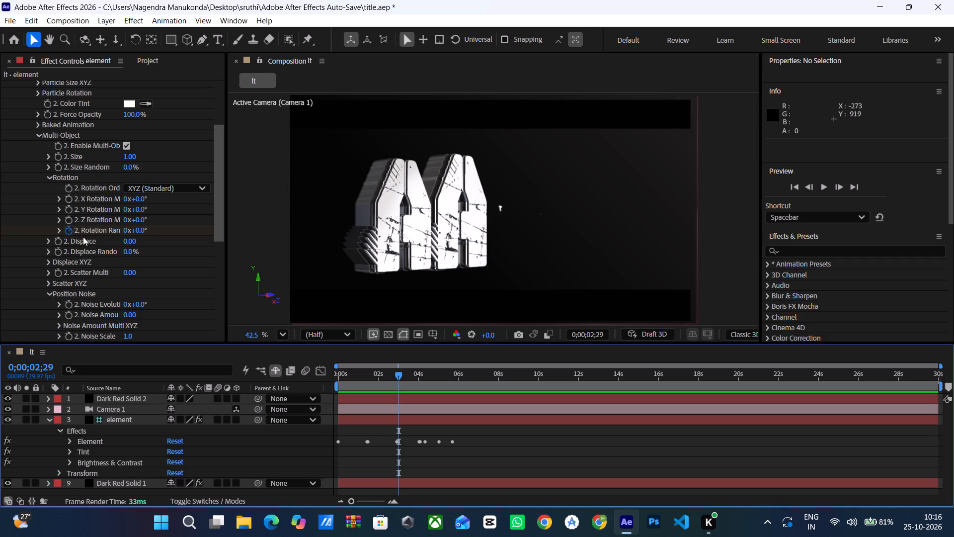
{"action": "scroll", "coordinate": [42, 106], "scroll_direction": "up", "scroll_amount": 3}
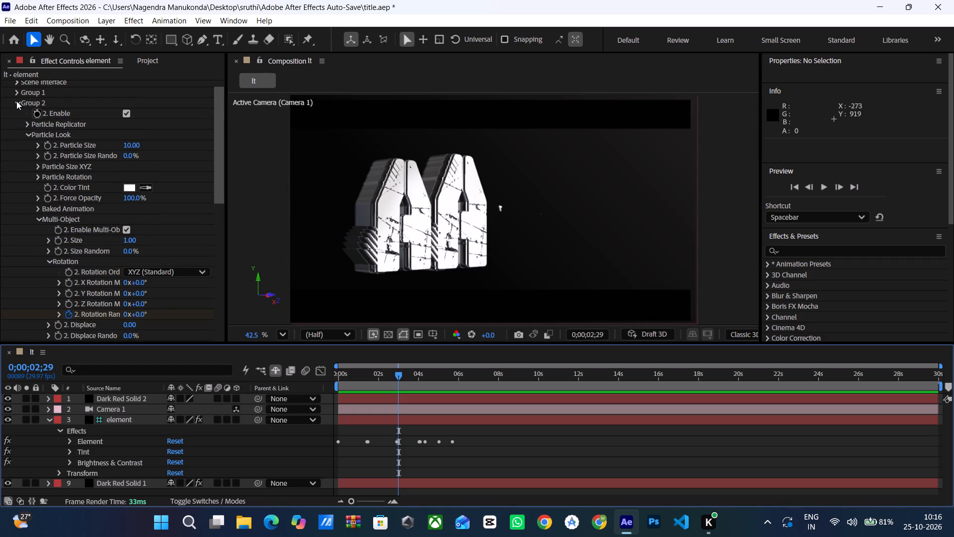
{"action": "left_click", "coordinate": [16, 101]}
{"action": "left_click", "coordinate": [12, 128]}
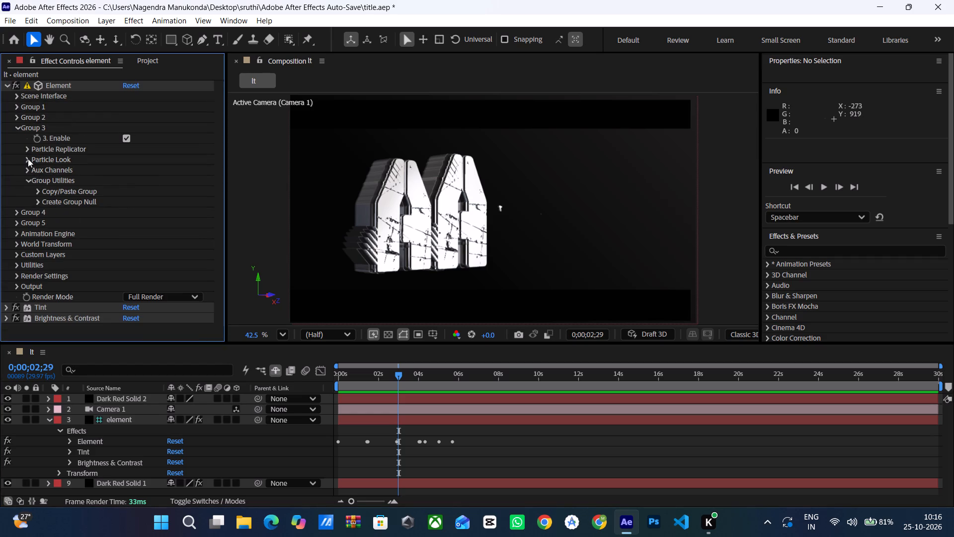
{"action": "left_click", "coordinate": [28, 159]}
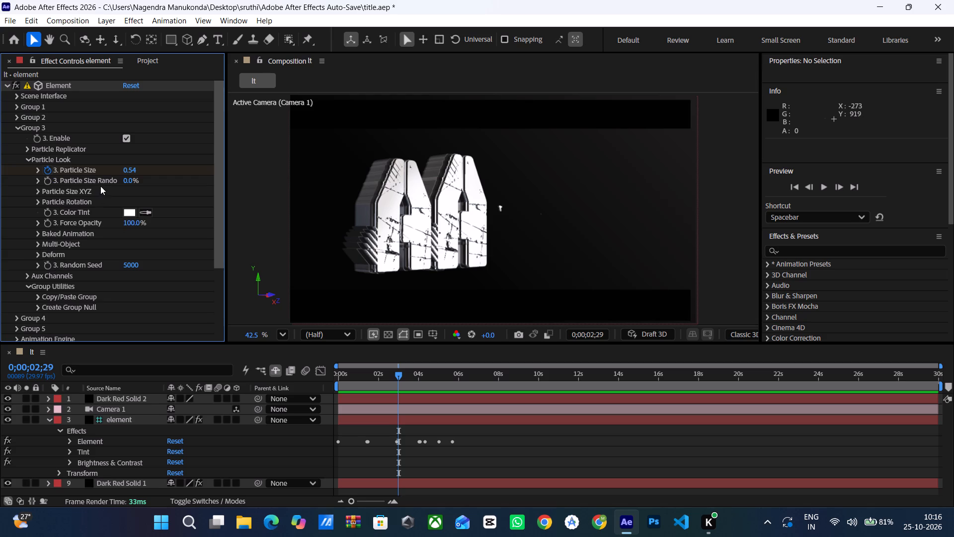
{"action": "left_click", "coordinate": [39, 245]}
{"action": "left_click", "coordinate": [123, 254]}
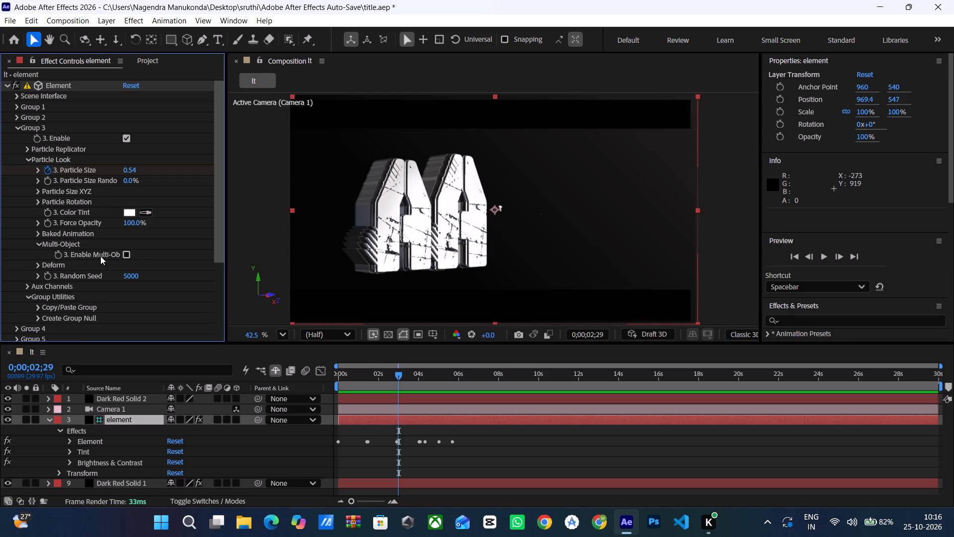
{"action": "left_click", "coordinate": [122, 253]}
{"action": "left_click", "coordinate": [128, 255]}
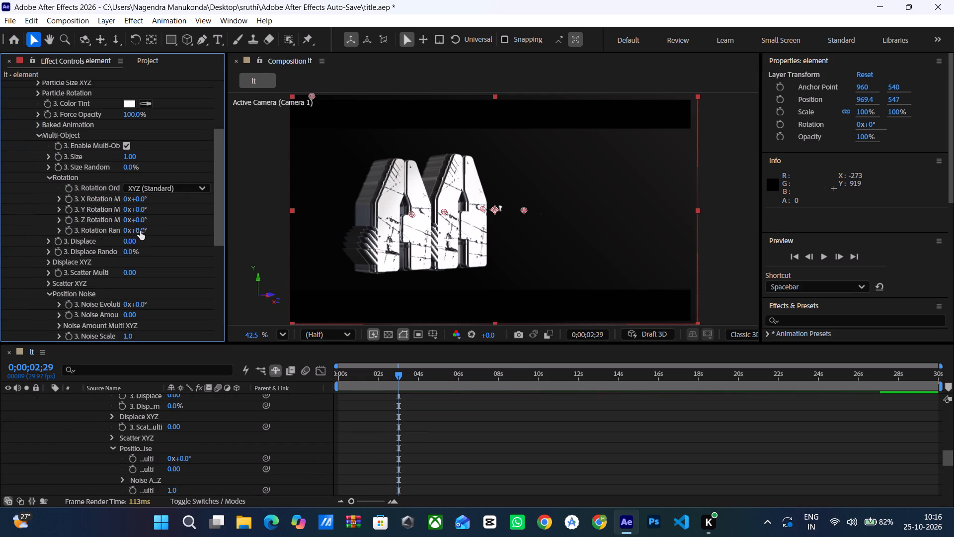
Set Group 3's Multi-Object Rotation Random to 0x-219.0° and add its starting keyframe at 0;00;03;00.
{"action": "left_click_drag", "start_coordinate": [140, 231], "coordinate": [136, 246]}
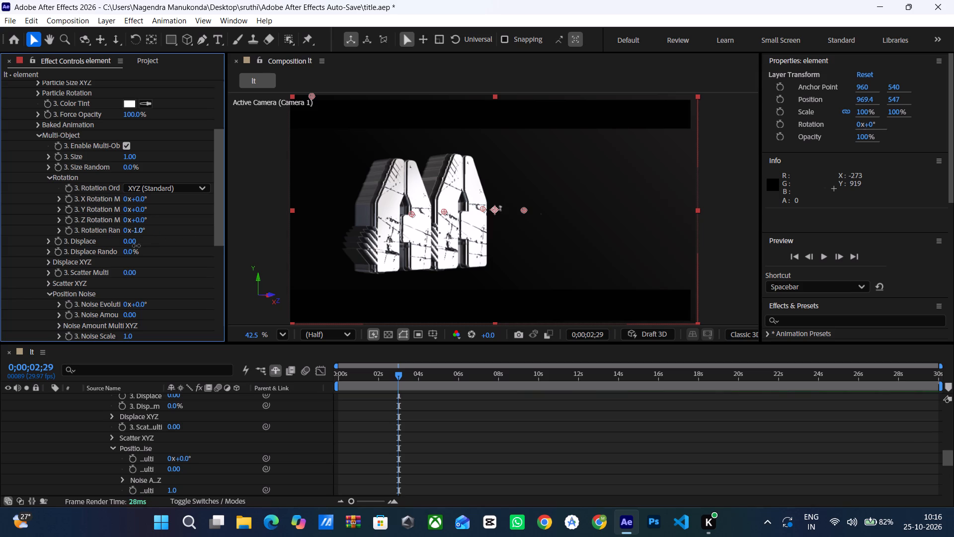
{"action": "left_click_drag", "start_coordinate": [136, 246], "coordinate": [37, 250]}
{"action": "left_click_drag", "start_coordinate": [37, 250], "coordinate": [23, 249]}
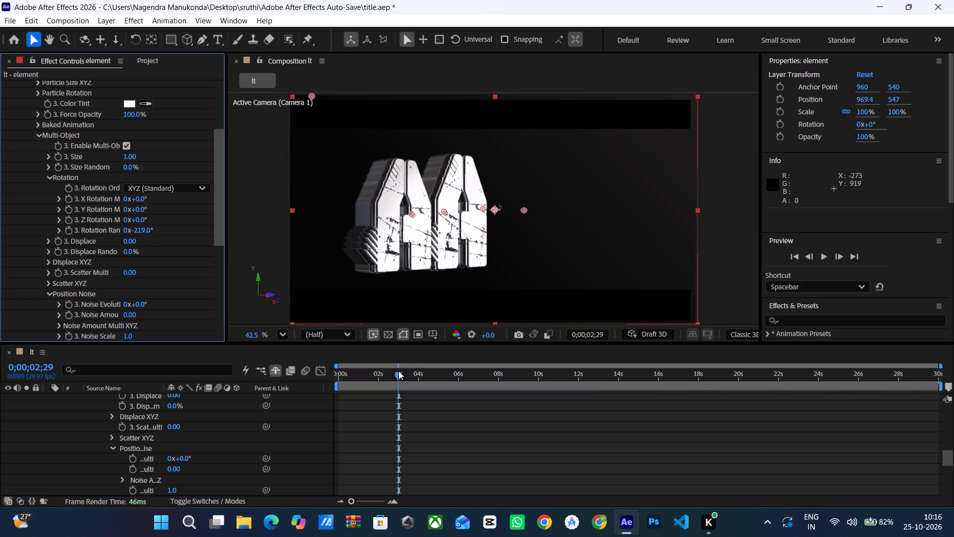
{"action": "left_click_drag", "start_coordinate": [398, 371], "coordinate": [407, 374]}
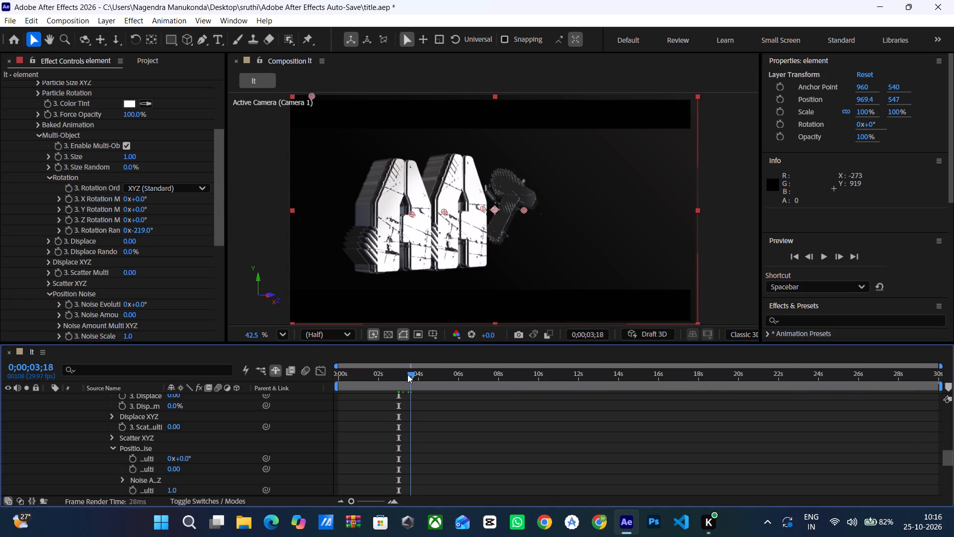
{"action": "left_click_drag", "start_coordinate": [407, 374], "coordinate": [399, 376]}
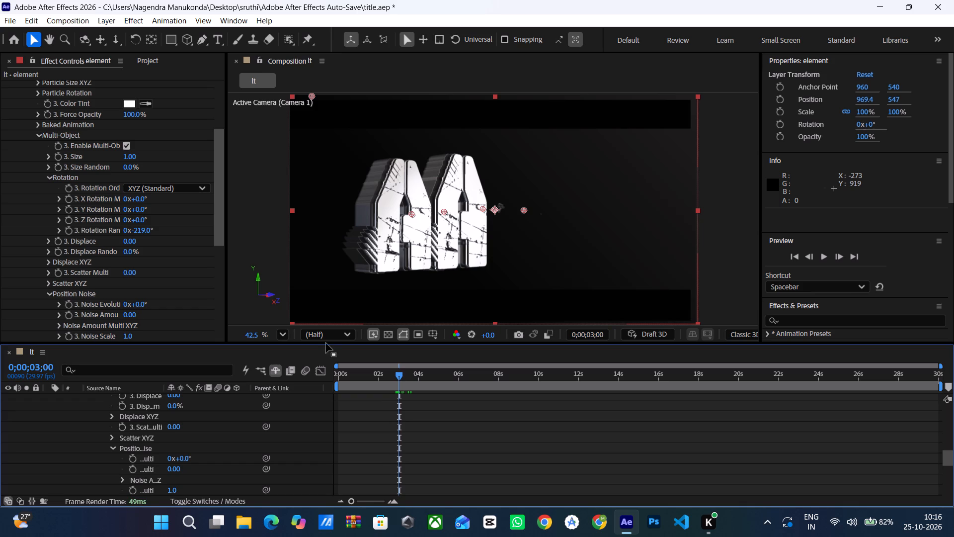
{"action": "left_click", "coordinate": [67, 231]}
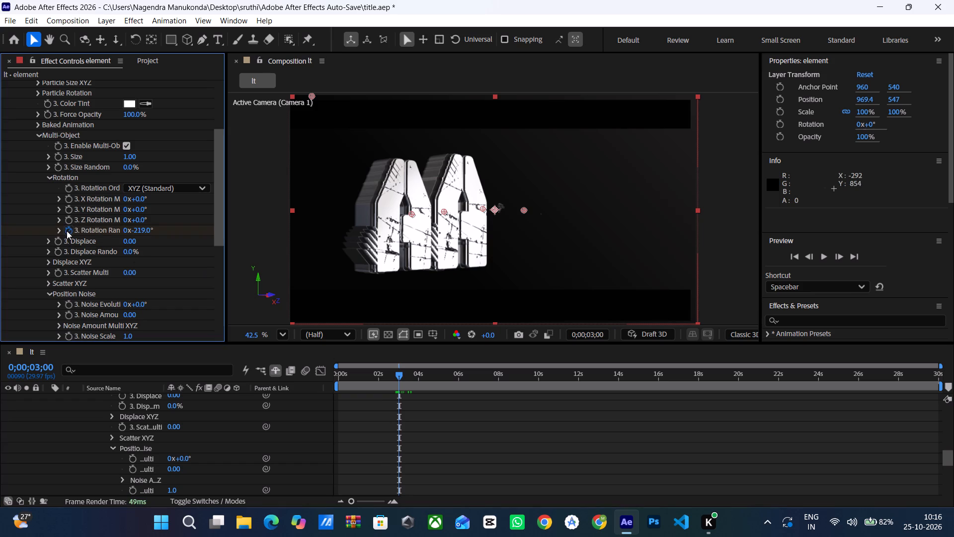
At 0;00;04;12, set Group 3's Multi-Object Rotation Random to 0x+1.0° so the third letter assembles.
{"action": "left_click_drag", "start_coordinate": [398, 373], "coordinate": [415, 377]}
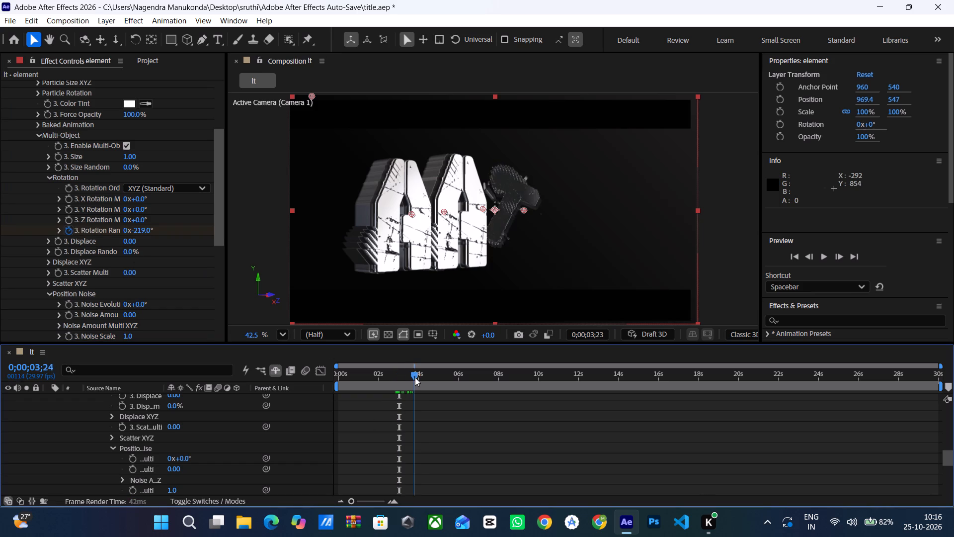
{"action": "left_click_drag", "start_coordinate": [415, 377], "coordinate": [431, 383]}
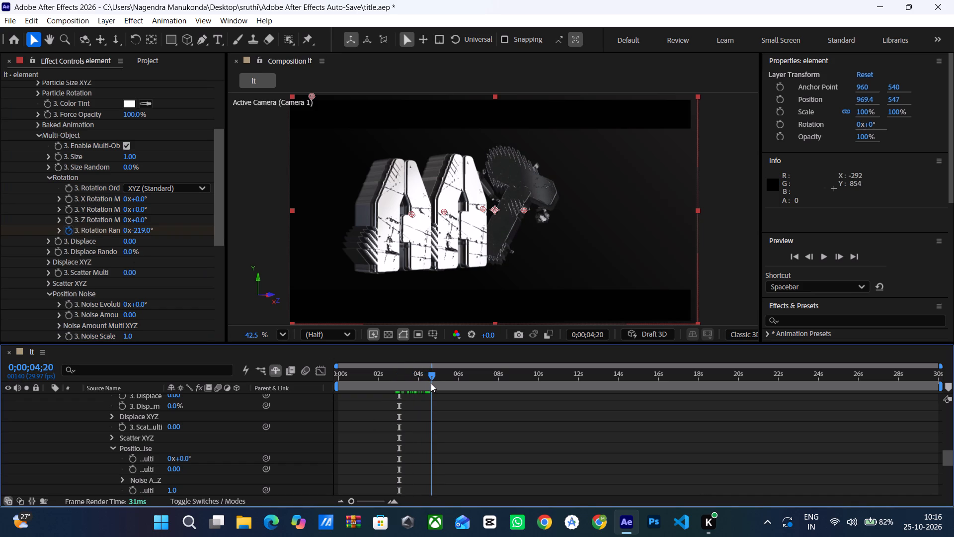
{"action": "left_click_drag", "start_coordinate": [431, 383], "coordinate": [426, 384]}
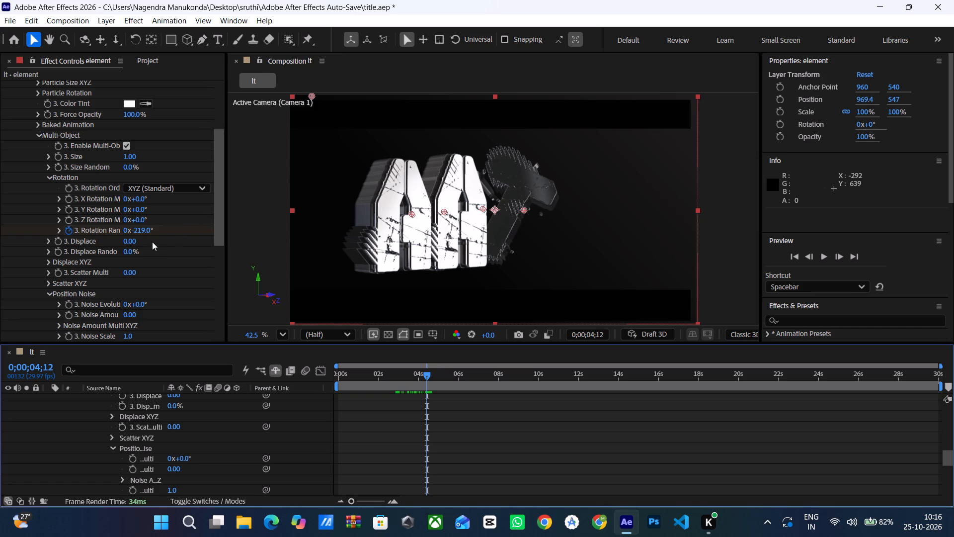
{"action": "left_click_drag", "start_coordinate": [140, 229], "coordinate": [164, 238]}
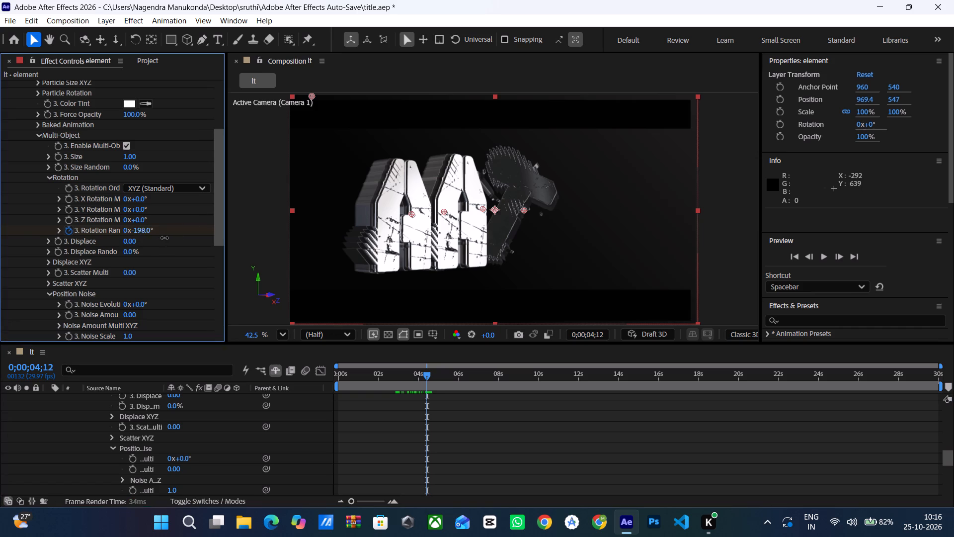
{"action": "left_click_drag", "start_coordinate": [164, 238], "coordinate": [298, 241]}
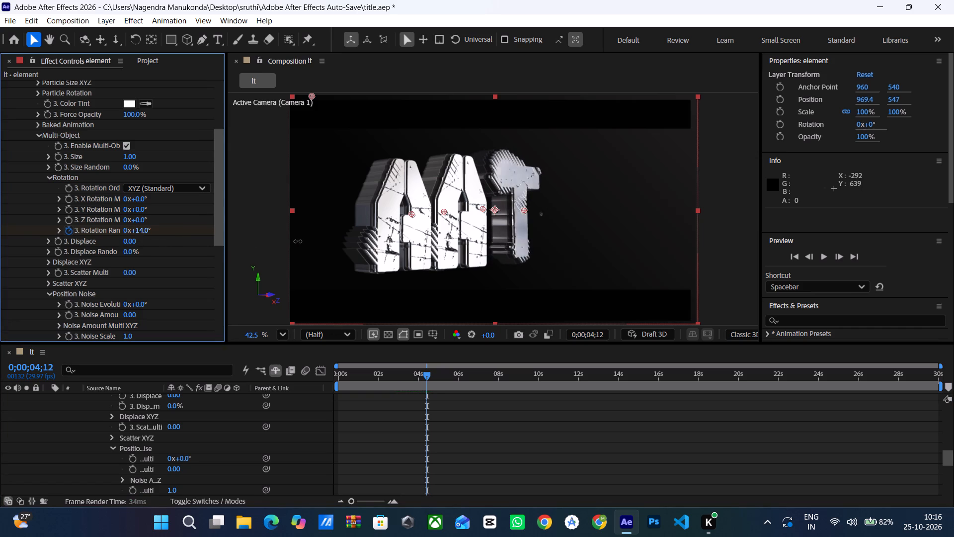
{"action": "left_click_drag", "start_coordinate": [298, 241], "coordinate": [284, 241]}
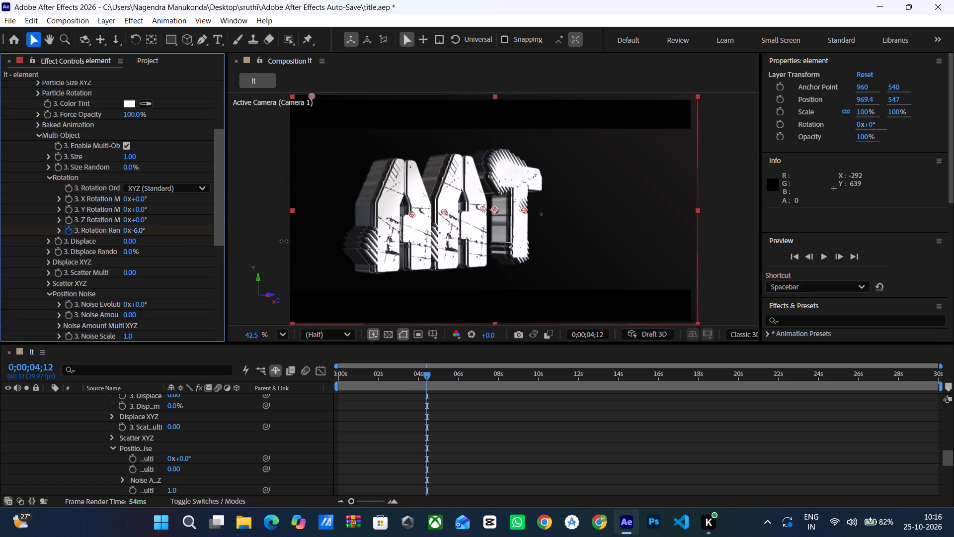
{"action": "left_click_drag", "start_coordinate": [284, 241], "coordinate": [290, 243]}
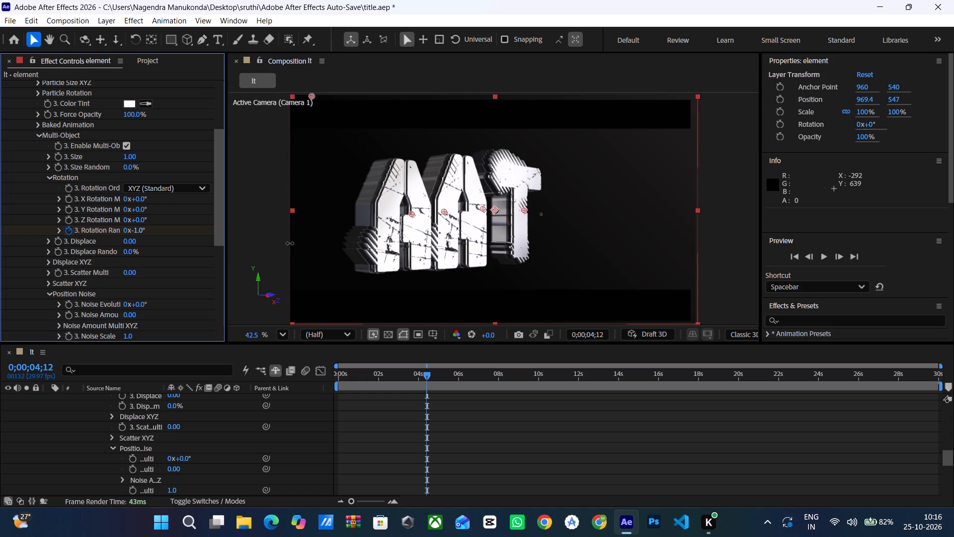
{"action": "left_click_drag", "start_coordinate": [290, 243], "coordinate": [291, 243]}
{"action": "double_click", "coordinate": [139, 229]}
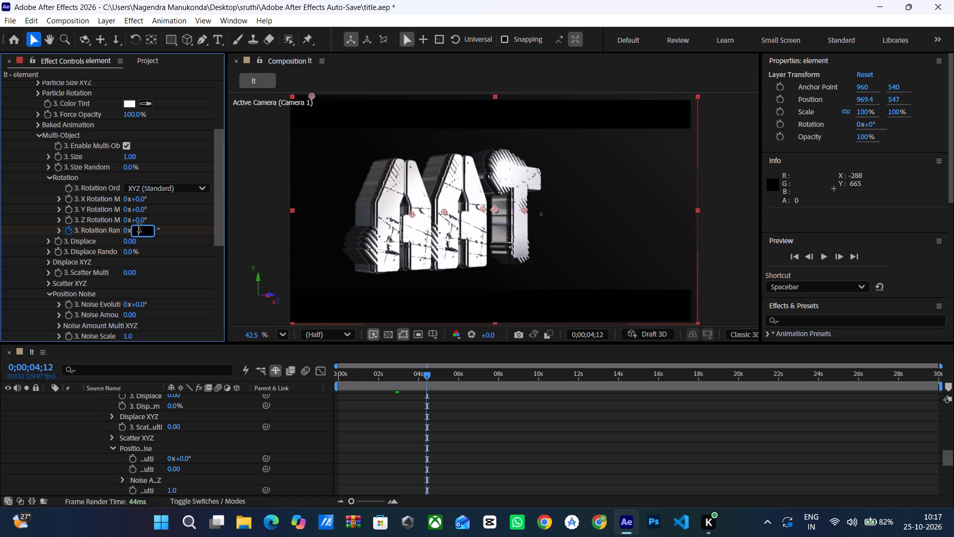
{"action": "key", "text": "0"}
{"action": "key", "text": "Return"}
Preview the title animation twice from the start to check the third letter's rotating entrance, then return to 0;00;00;00.
{"action": "left_click_drag", "start_coordinate": [426, 374], "coordinate": [378, 377]}
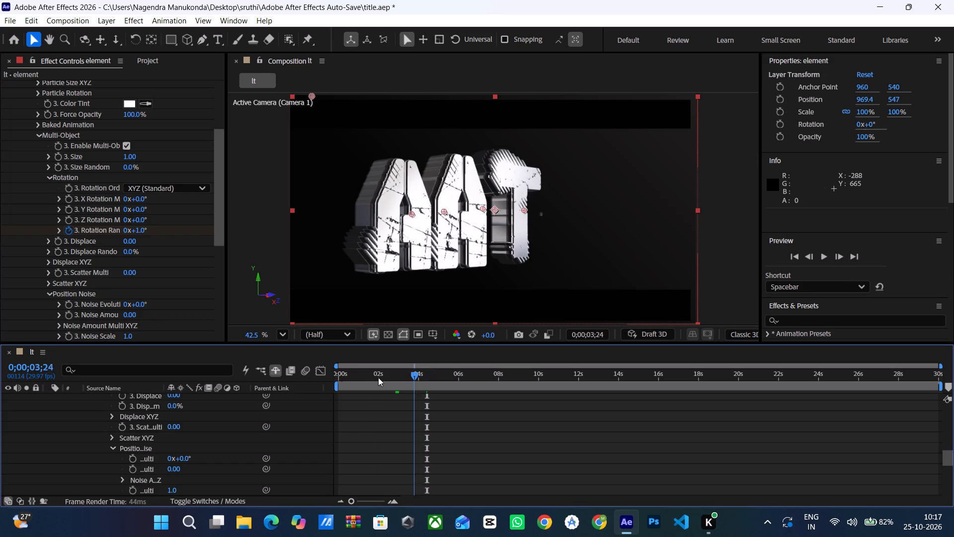
{"action": "left_click_drag", "start_coordinate": [378, 377], "coordinate": [313, 387]}
{"action": "key", "text": "space"}
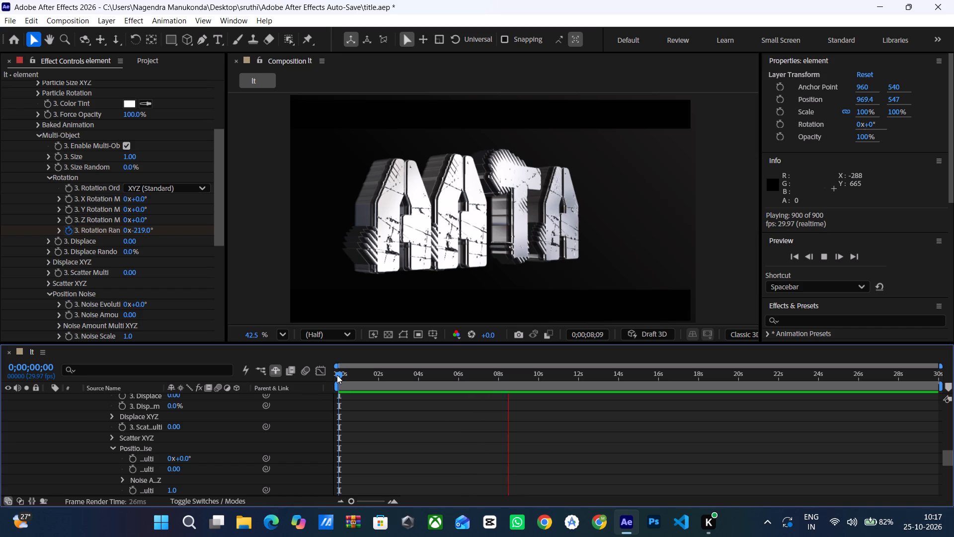
{"action": "key", "text": "space"}
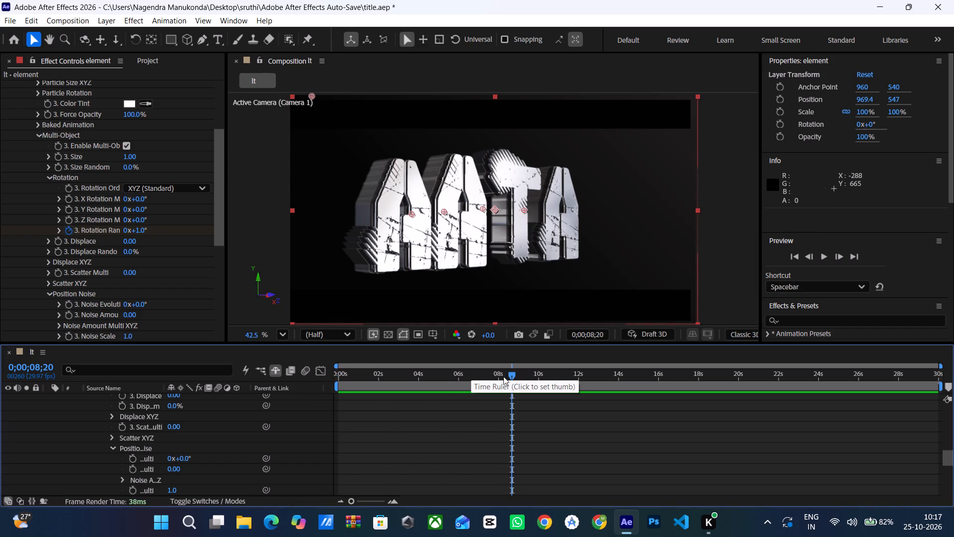
{"action": "left_click_drag", "start_coordinate": [508, 375], "coordinate": [323, 387]}
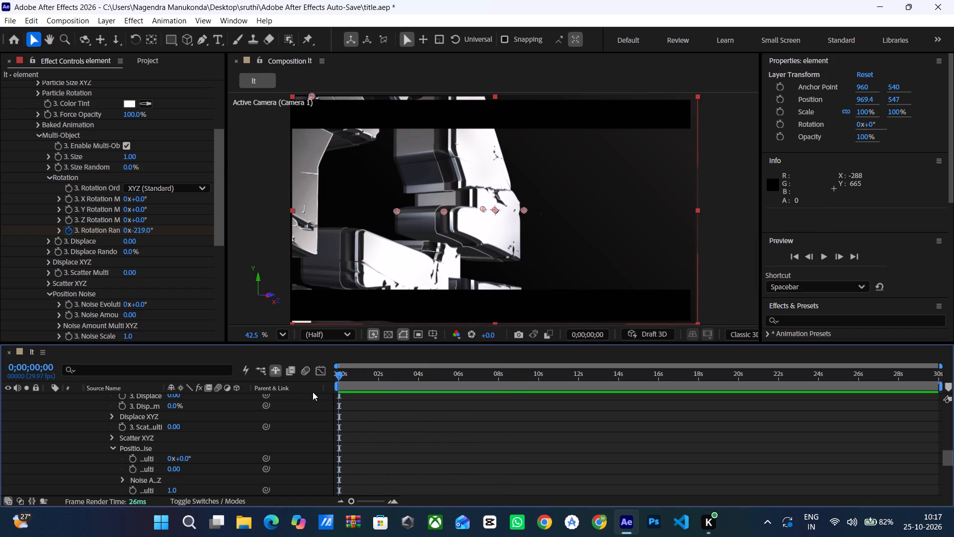
{"action": "key", "text": "space"}
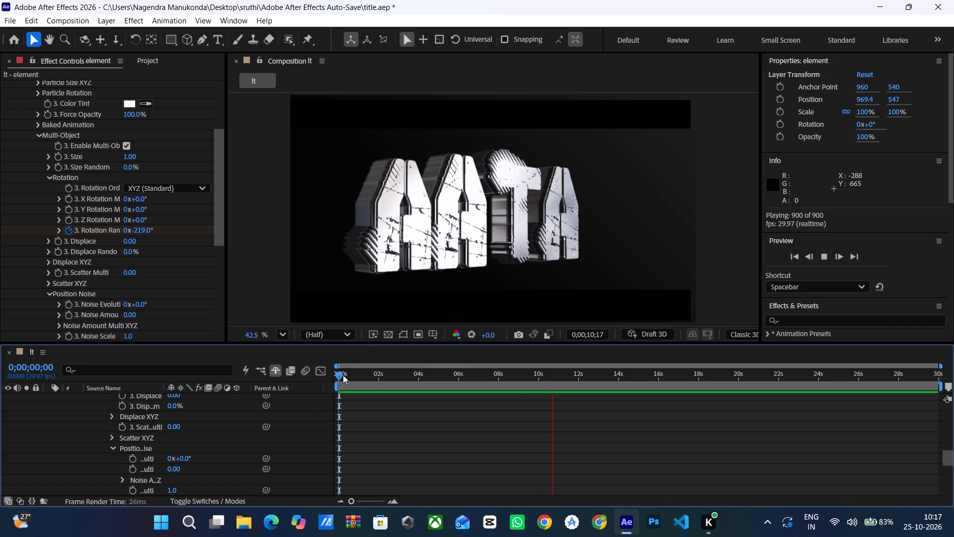
{"action": "left_click_drag", "start_coordinate": [338, 374], "coordinate": [340, 383]}
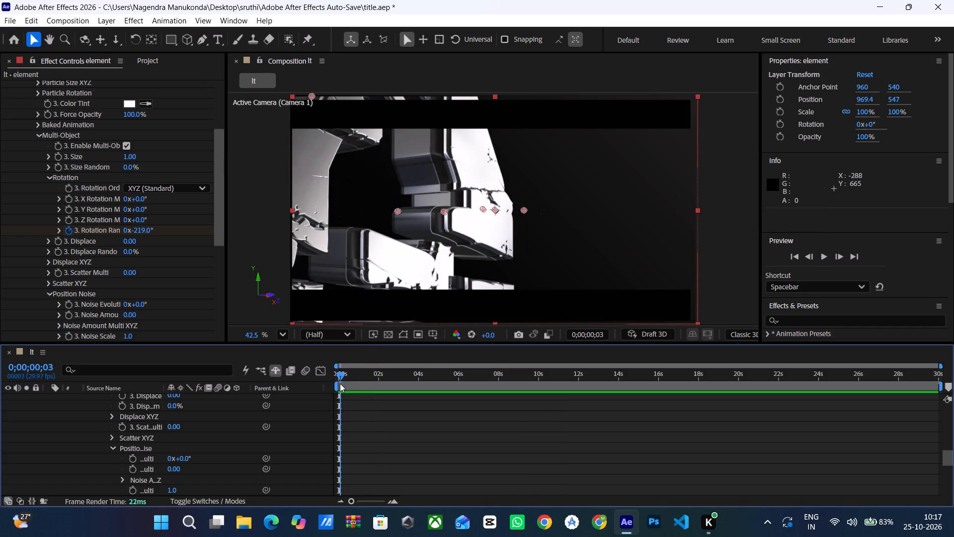
{"action": "left_click_drag", "start_coordinate": [340, 383], "coordinate": [326, 381]}
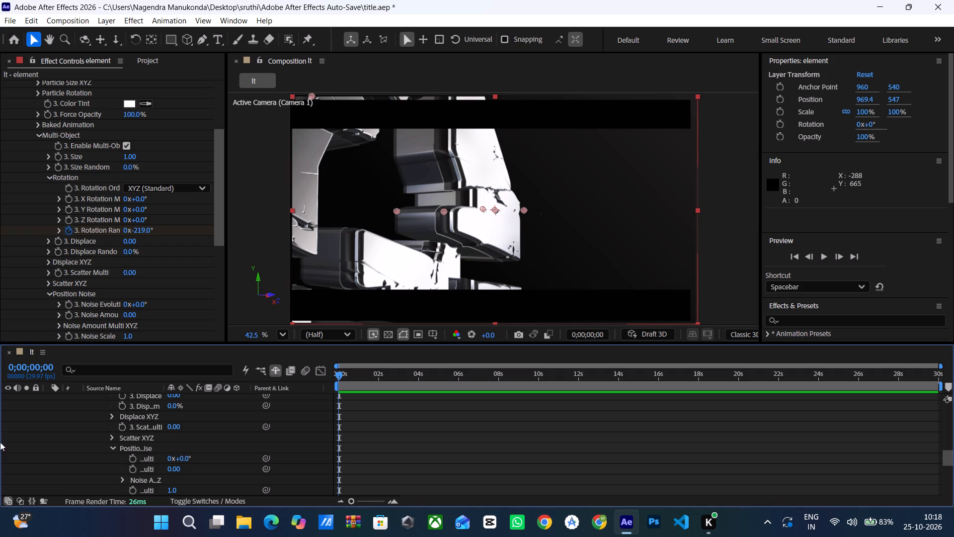
Collapse the Element effect's property list in the timeline so all its keyframes show on one row.
{"action": "scroll", "coordinate": [50, 445], "scroll_direction": "up", "scroll_amount": 4}
{"action": "scroll", "coordinate": [93, 438], "scroll_direction": "up", "scroll_amount": 14}
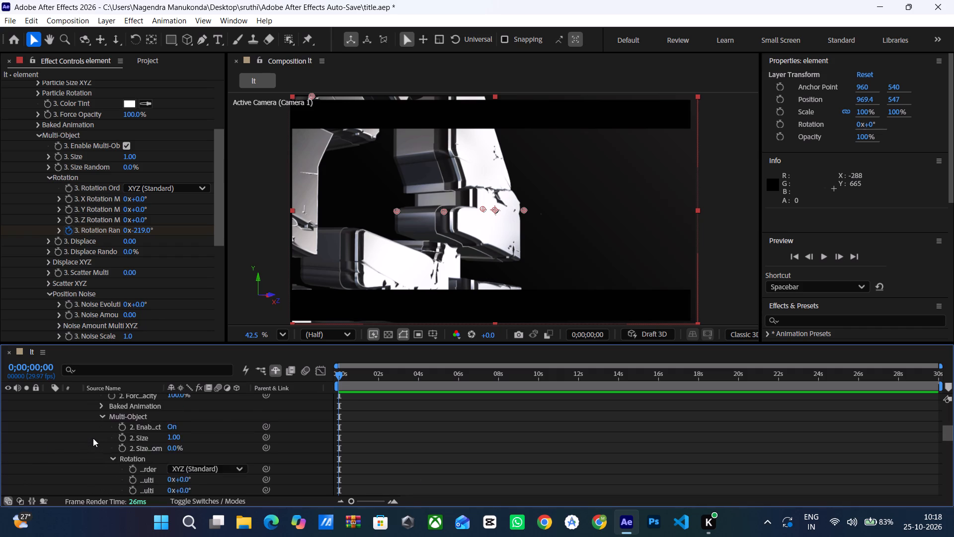
{"action": "scroll", "coordinate": [93, 438], "scroll_direction": "up", "scroll_amount": 15}
{"action": "left_click", "coordinate": [70, 442]}
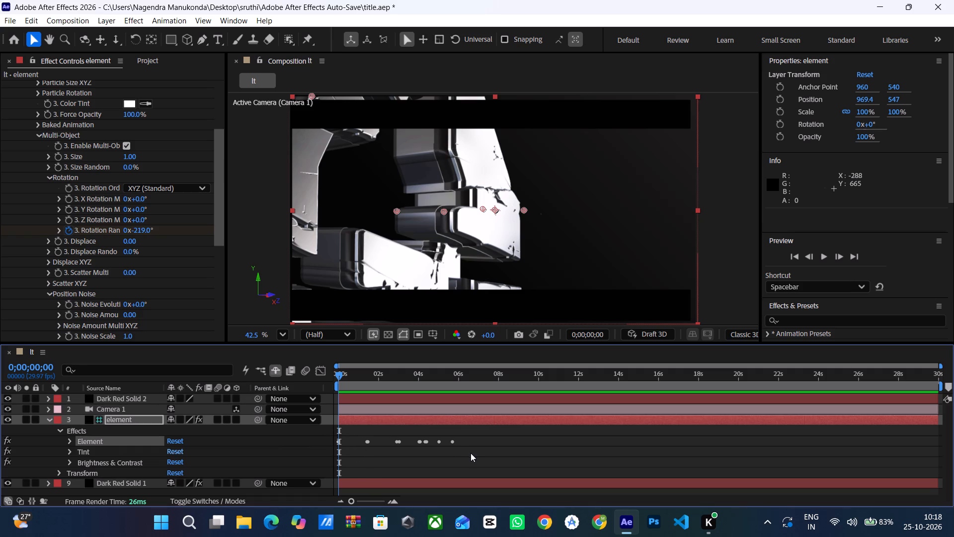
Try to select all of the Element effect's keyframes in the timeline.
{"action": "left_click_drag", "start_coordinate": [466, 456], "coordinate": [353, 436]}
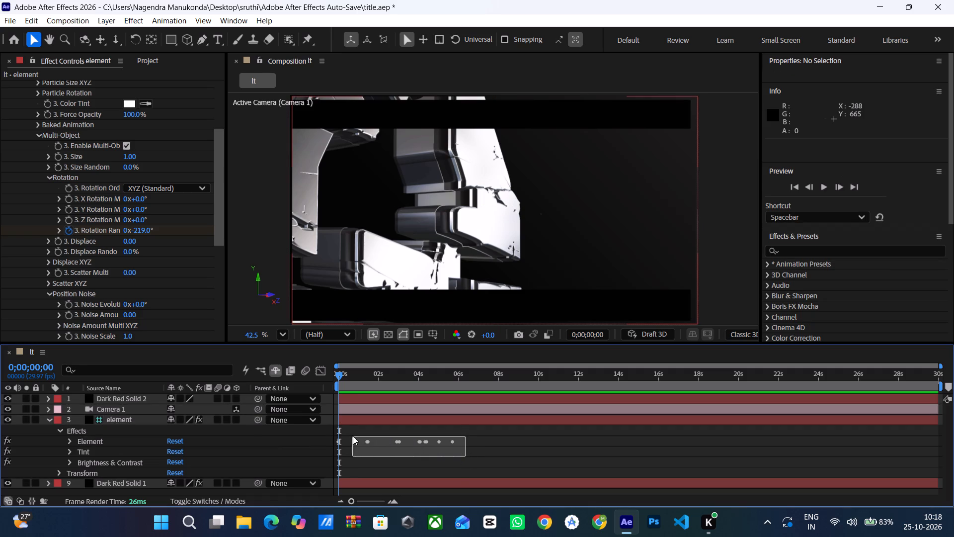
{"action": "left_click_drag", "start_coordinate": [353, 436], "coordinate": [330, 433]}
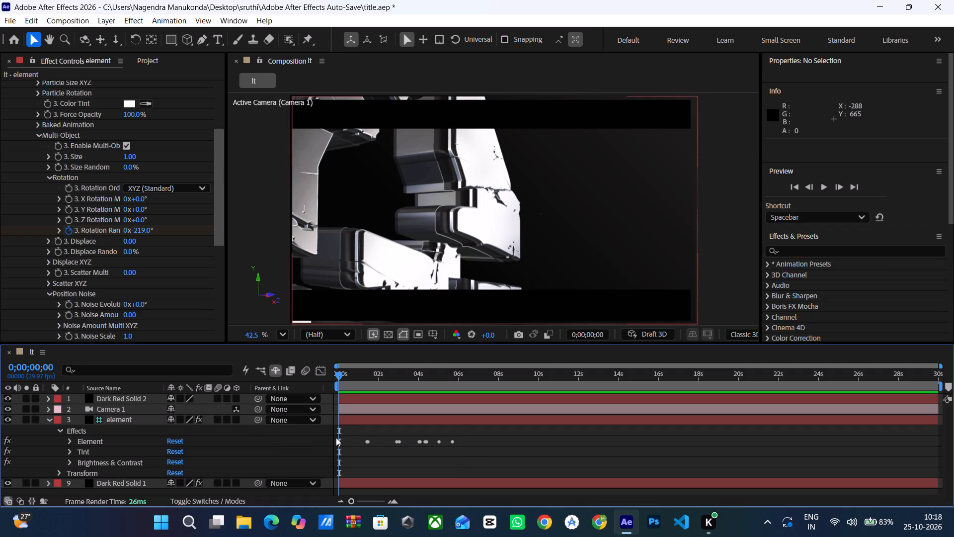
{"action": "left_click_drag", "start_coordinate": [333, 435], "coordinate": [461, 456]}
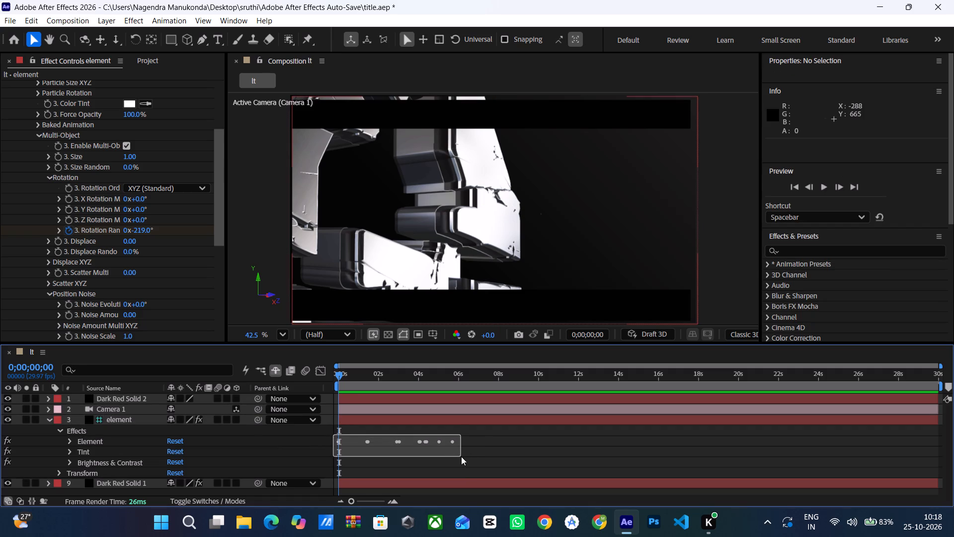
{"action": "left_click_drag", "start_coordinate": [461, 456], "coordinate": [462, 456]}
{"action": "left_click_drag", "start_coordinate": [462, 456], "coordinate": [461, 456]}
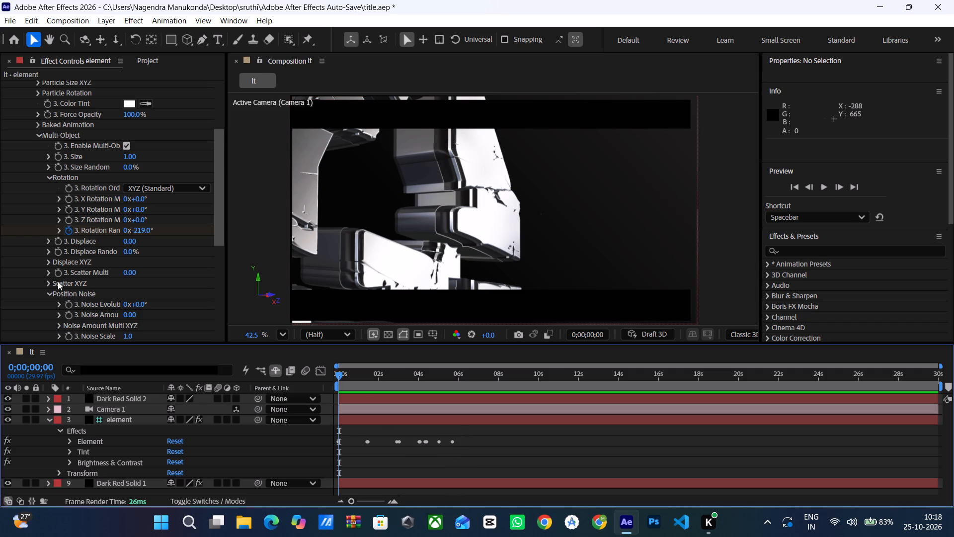
Collapse the open Group 3 settings in the effect controls and fold the element layer's properties away in the timeline.
{"action": "scroll", "coordinate": [58, 281], "scroll_direction": "up", "scroll_amount": 9}
{"action": "left_click", "coordinate": [15, 125]}
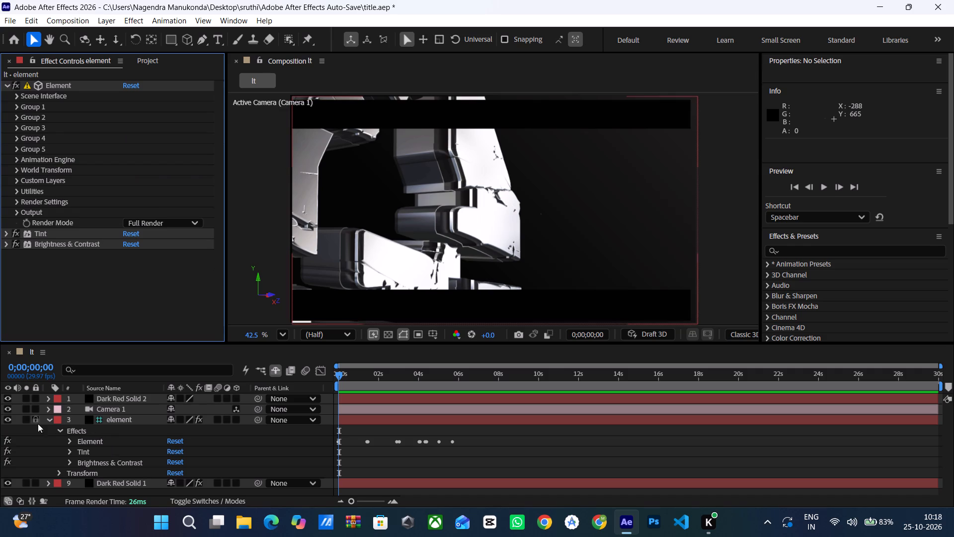
{"action": "left_click", "coordinate": [62, 426]}
{"action": "left_click", "coordinate": [62, 429]}
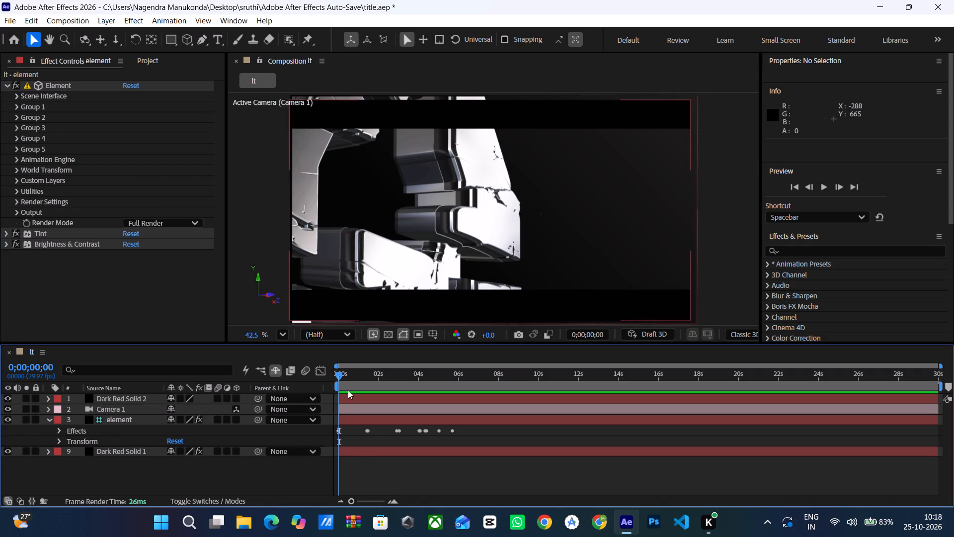
{"action": "left_click_drag", "start_coordinate": [336, 373], "coordinate": [320, 390]}
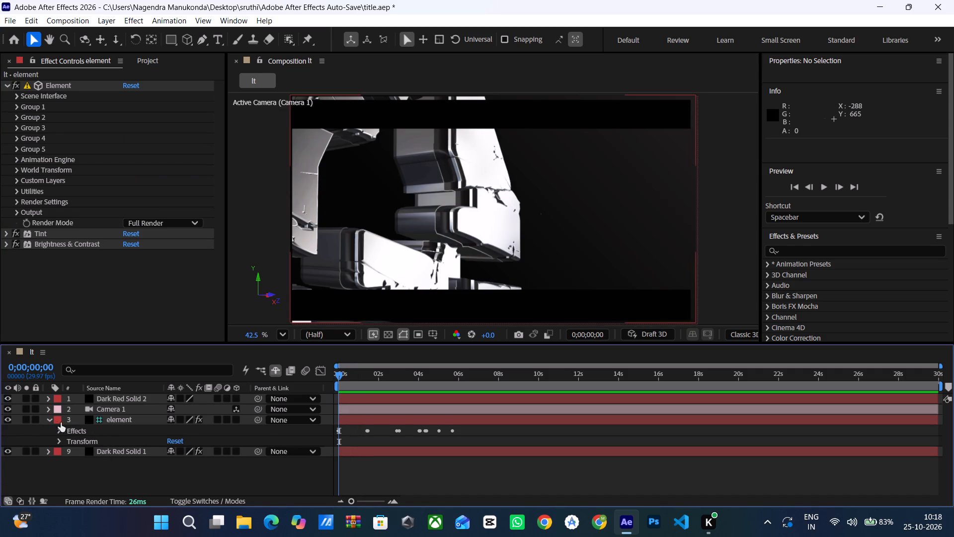
{"action": "left_click", "coordinate": [54, 420]}
{"action": "left_click", "coordinate": [50, 420]}
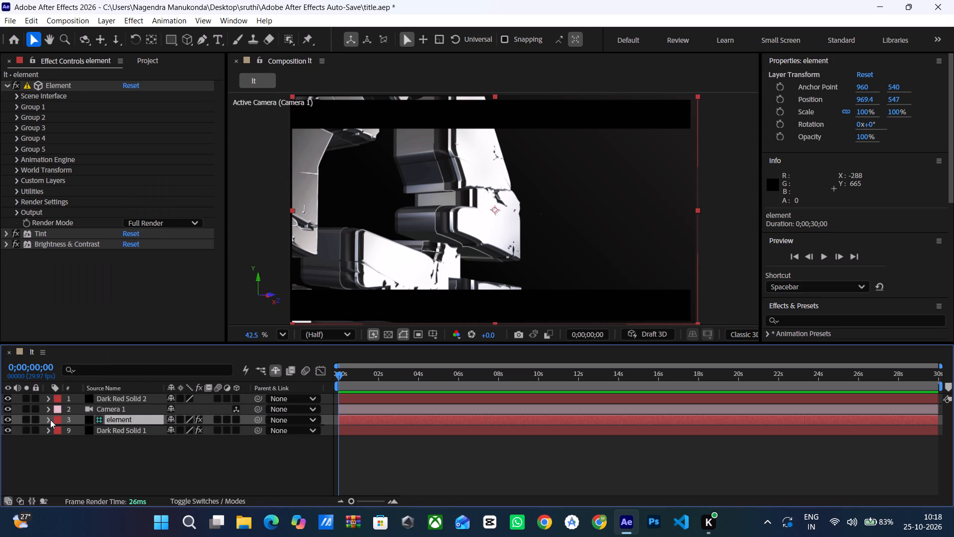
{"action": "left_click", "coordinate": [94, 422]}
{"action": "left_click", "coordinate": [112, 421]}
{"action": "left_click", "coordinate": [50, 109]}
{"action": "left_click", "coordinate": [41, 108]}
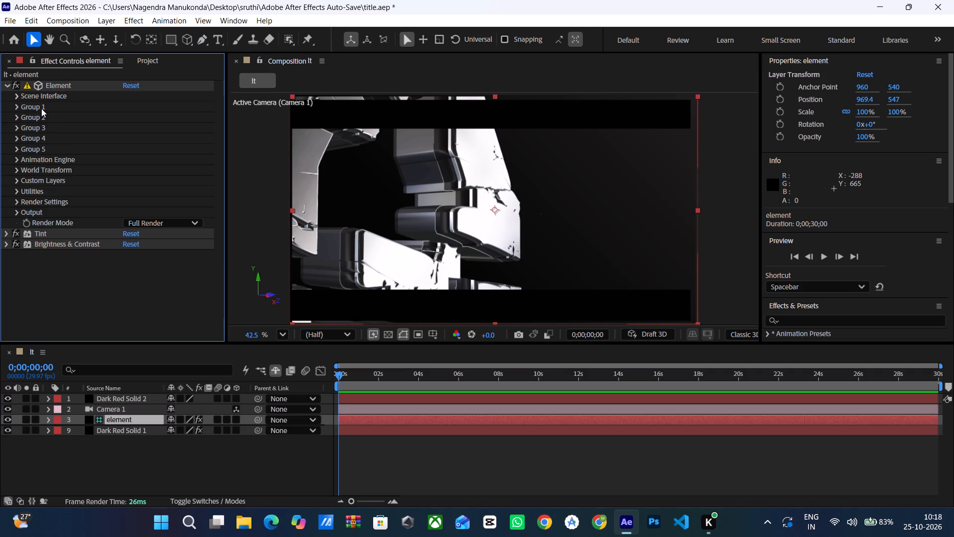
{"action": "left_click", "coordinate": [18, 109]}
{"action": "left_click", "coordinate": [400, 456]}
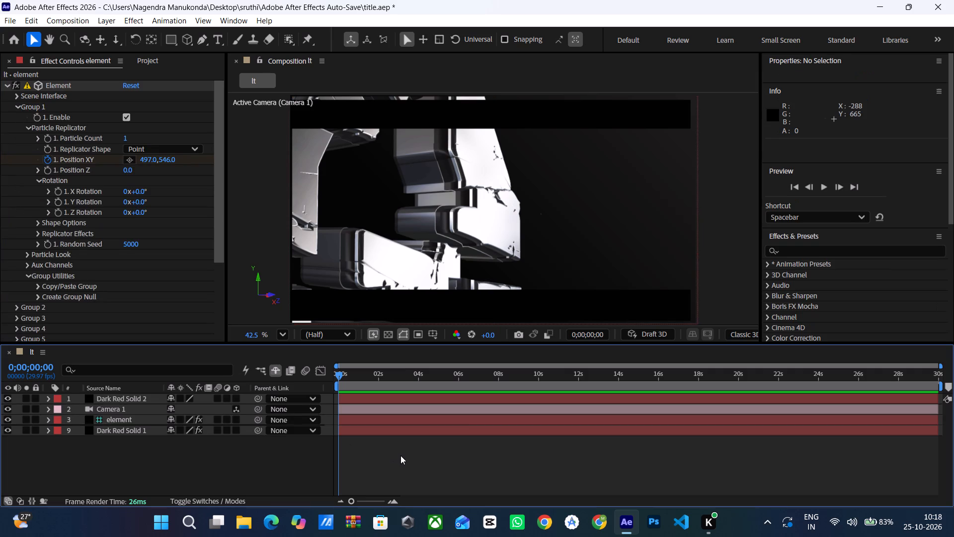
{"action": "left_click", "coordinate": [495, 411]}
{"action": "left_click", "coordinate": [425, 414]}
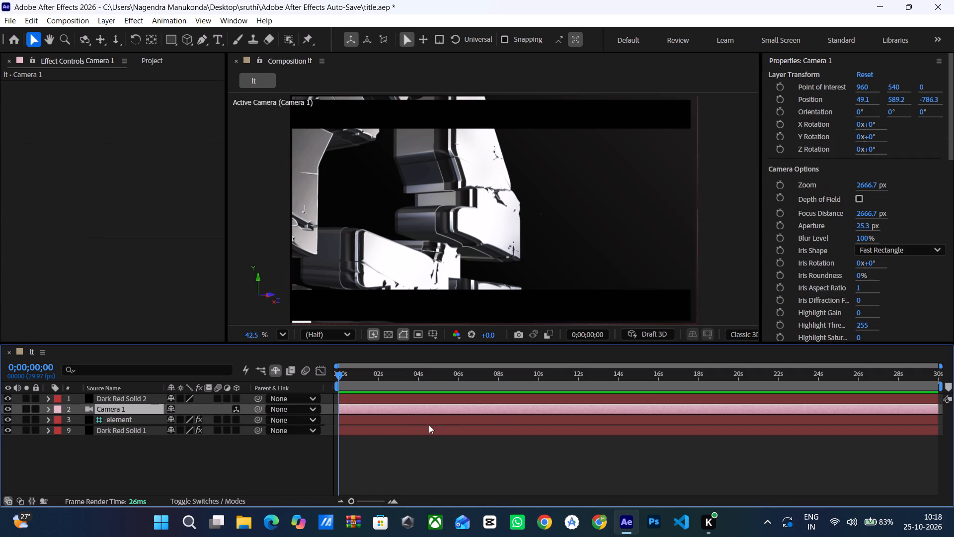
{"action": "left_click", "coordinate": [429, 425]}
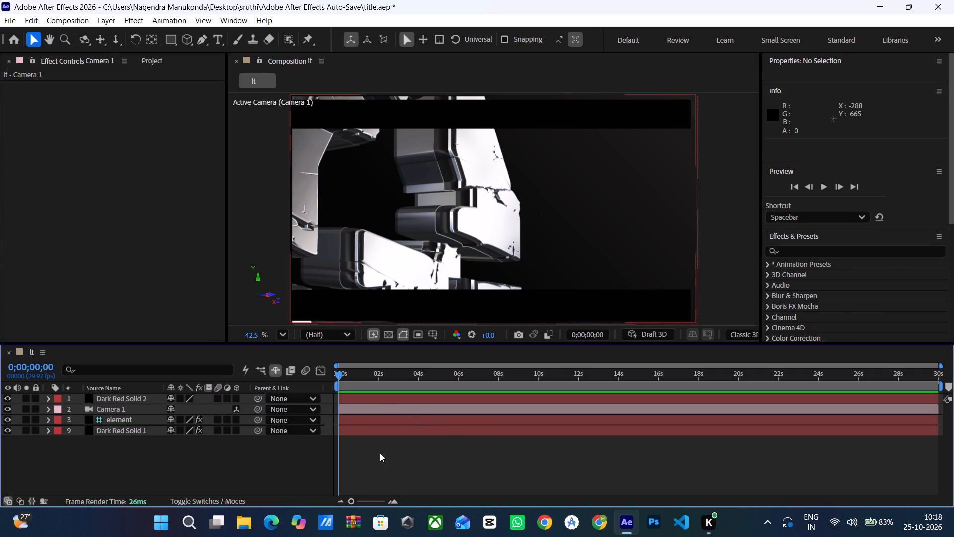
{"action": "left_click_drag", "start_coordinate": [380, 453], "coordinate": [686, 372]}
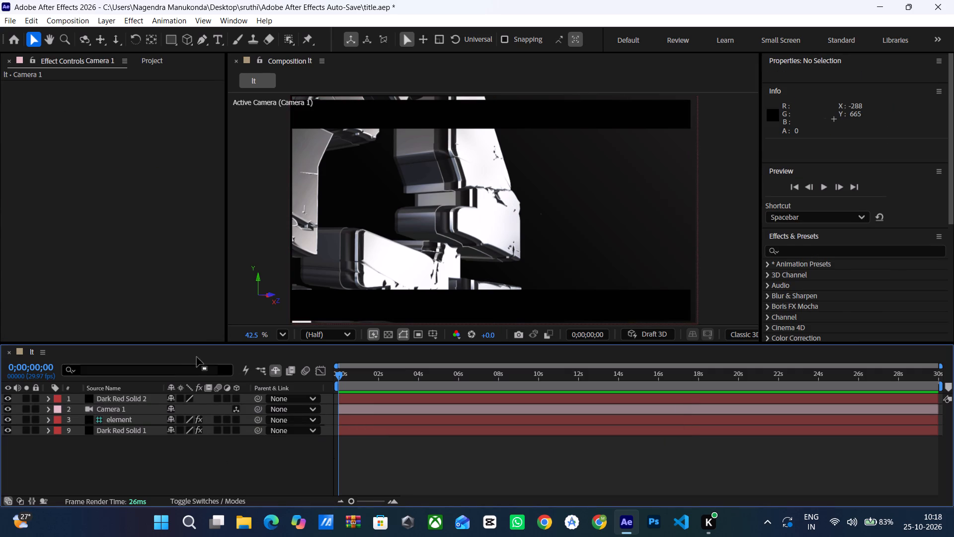
Preview the title animation twice from 0;00;00;00 to check the letters' rotating entrances.
{"action": "key", "text": "space"}
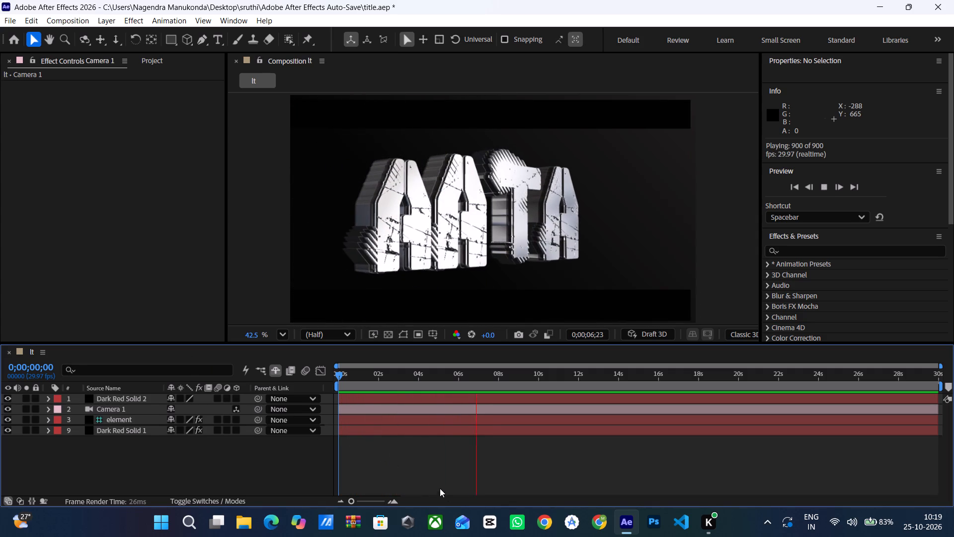
{"action": "left_click_drag", "start_coordinate": [517, 474], "coordinate": [490, 475]}
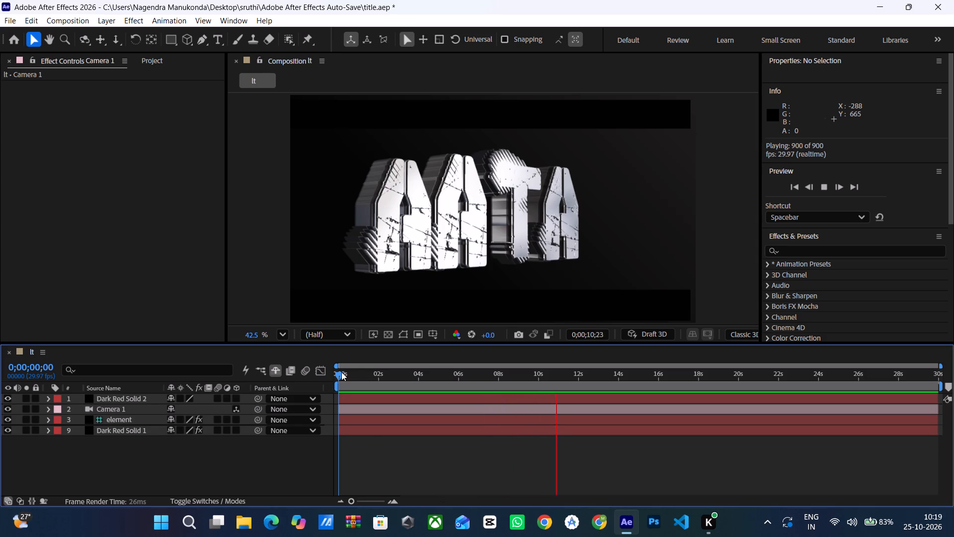
{"action": "left_click_drag", "start_coordinate": [341, 372], "coordinate": [332, 386]}
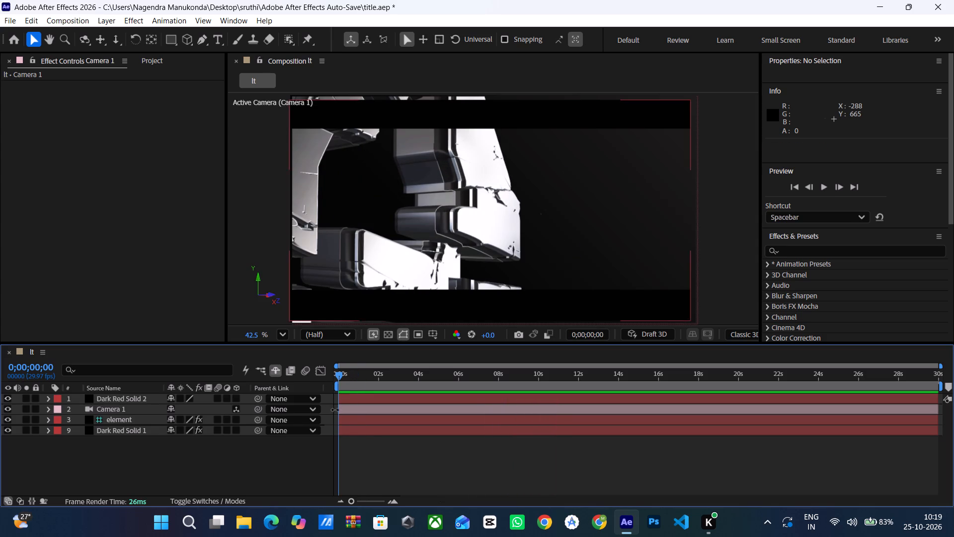
{"action": "key", "text": "space"}
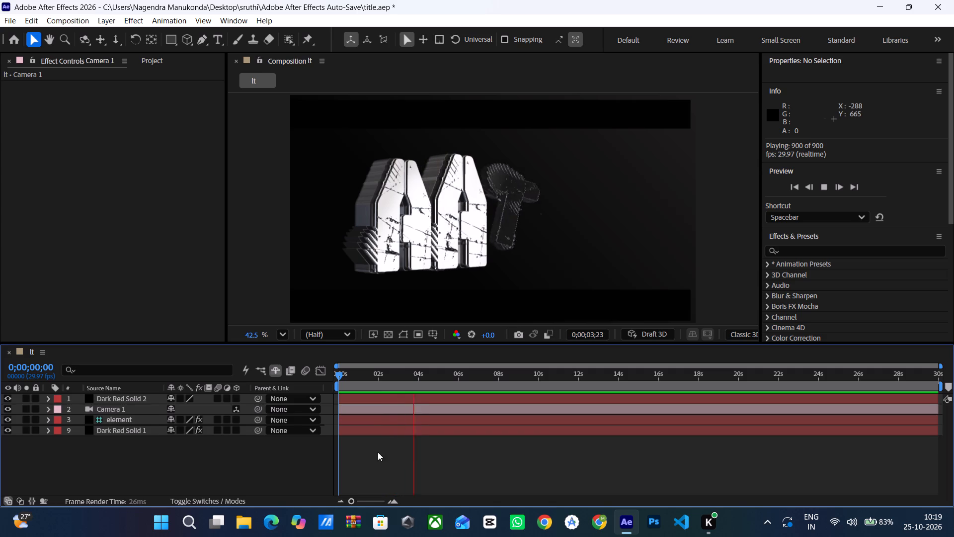
Examine Group 2's Multi-Object Rotation Random on the element layer at the start and at 0;00;01;21.
{"action": "left_click", "coordinate": [114, 422]}
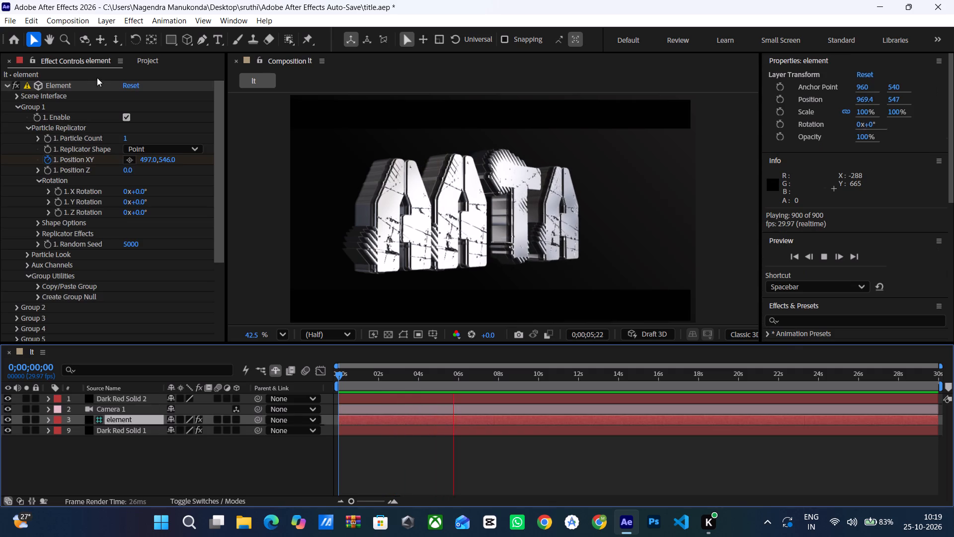
{"action": "left_click", "coordinate": [15, 103]}
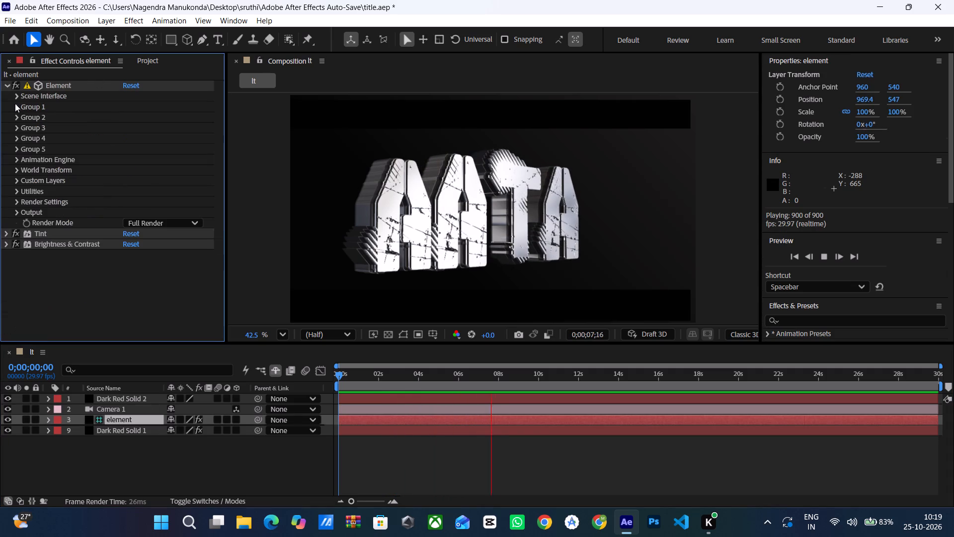
{"action": "left_click", "coordinate": [15, 117]}
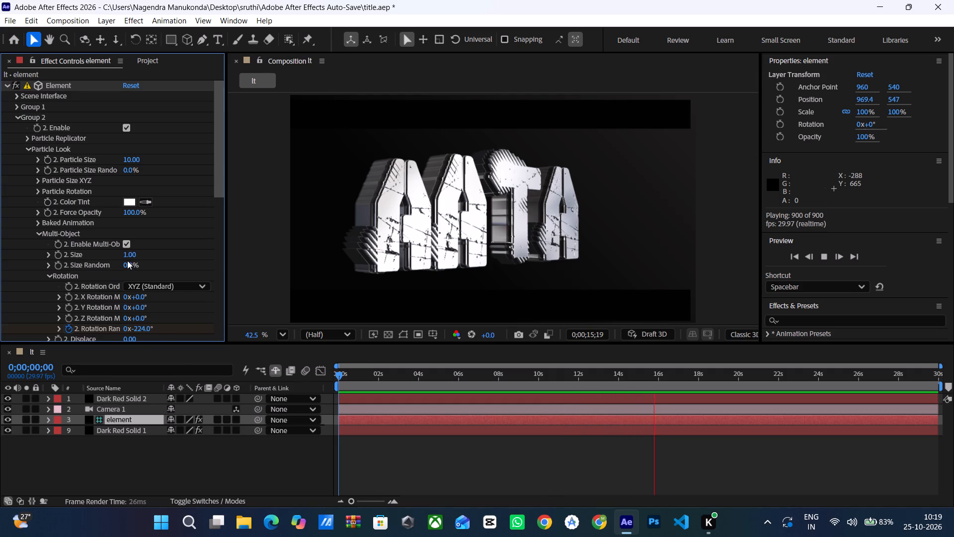
{"action": "scroll", "coordinate": [107, 281], "scroll_direction": "down", "scroll_amount": 1}
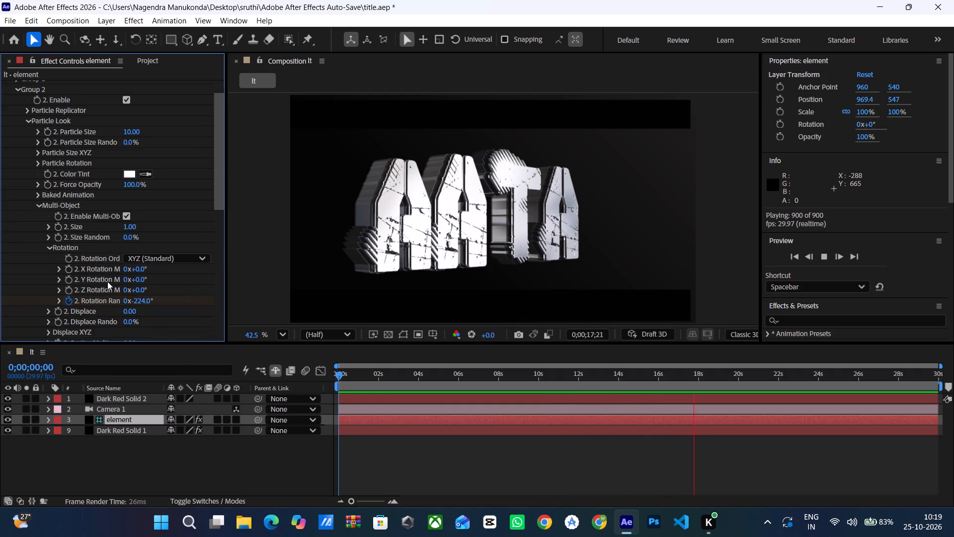
{"action": "left_click", "coordinate": [136, 302]}
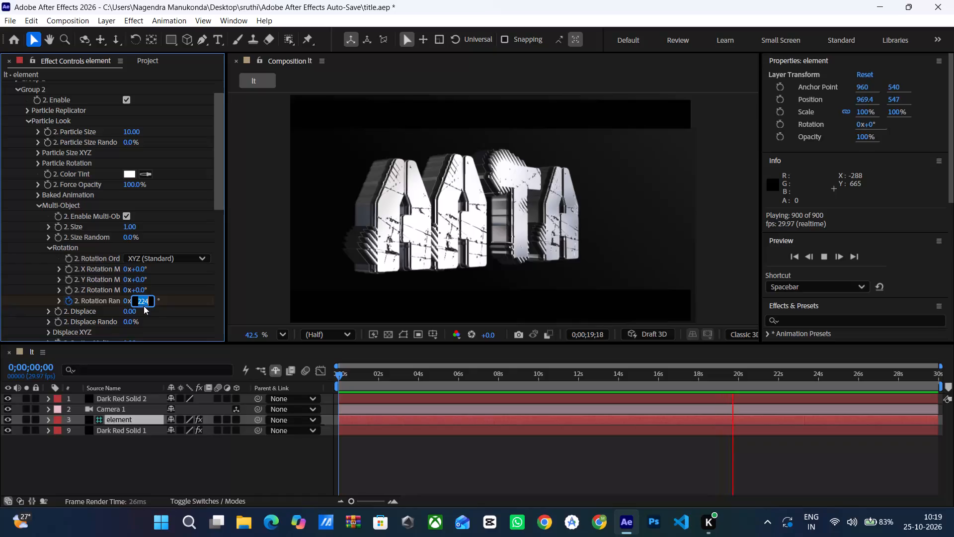
{"action": "left_click", "coordinate": [141, 303]}
{"action": "left_click", "coordinate": [153, 316]}
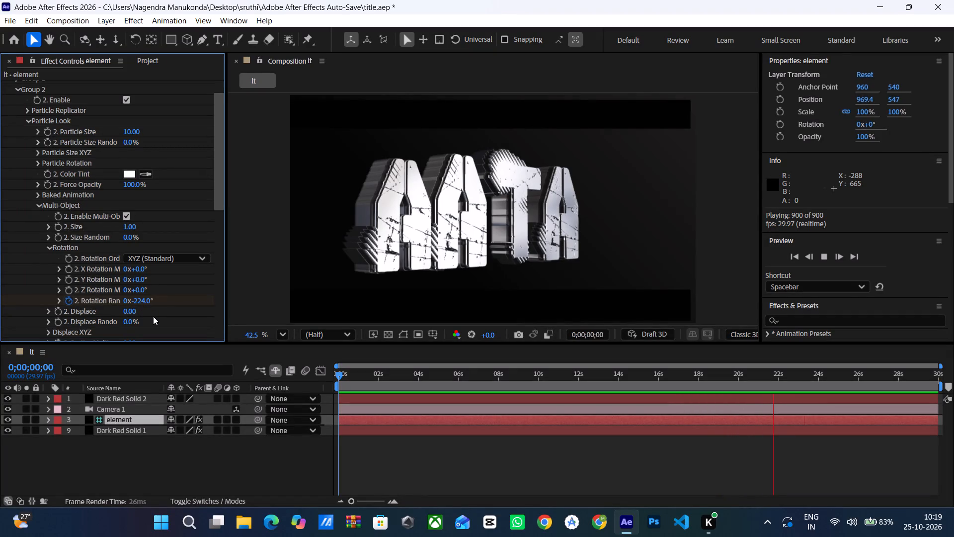
{"action": "left_click_drag", "start_coordinate": [338, 376], "coordinate": [373, 388]}
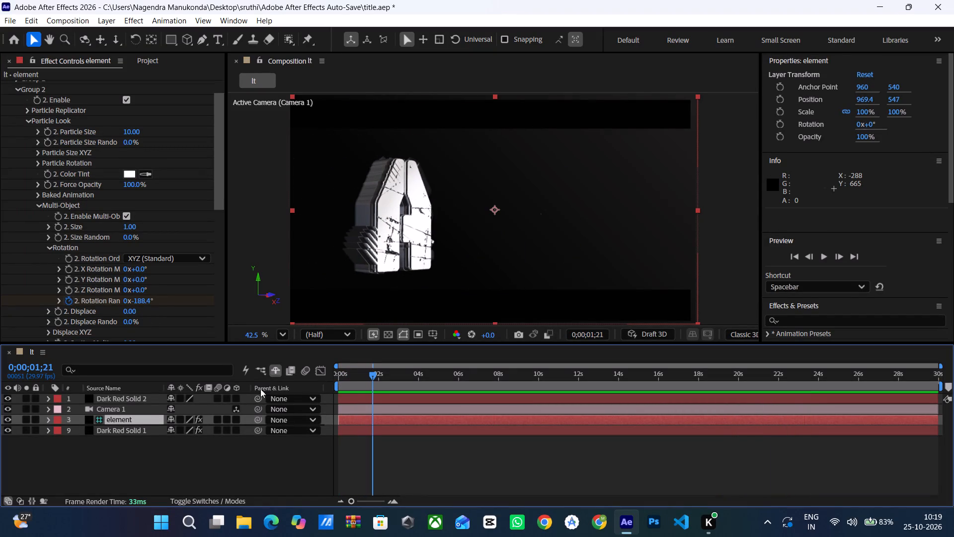
Open the element layer in its own layer viewer and play it from the start, then return to 0;00;00;00.
{"action": "triple_click", "coordinate": [149, 419]}
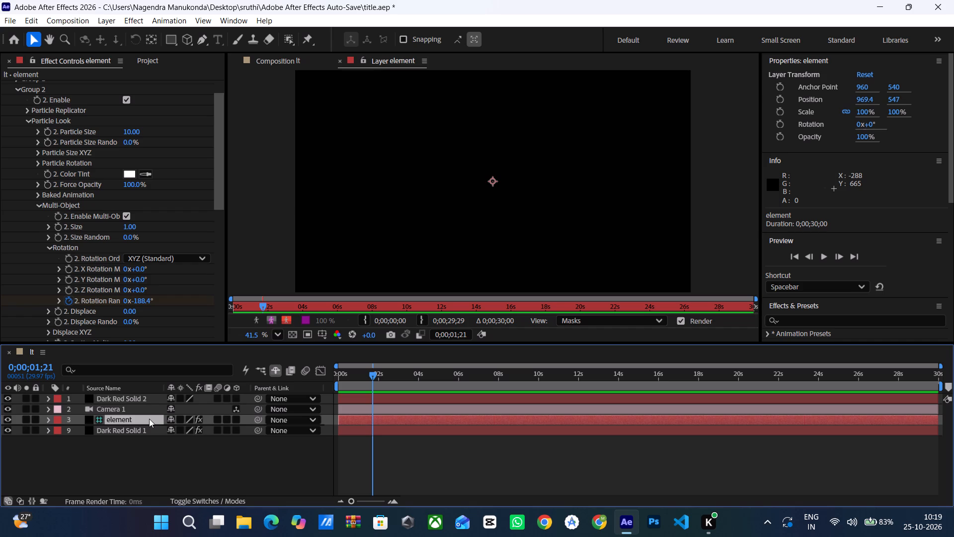
{"action": "left_click_drag", "start_coordinate": [372, 372], "coordinate": [295, 369]}
{"action": "key", "text": "space"}
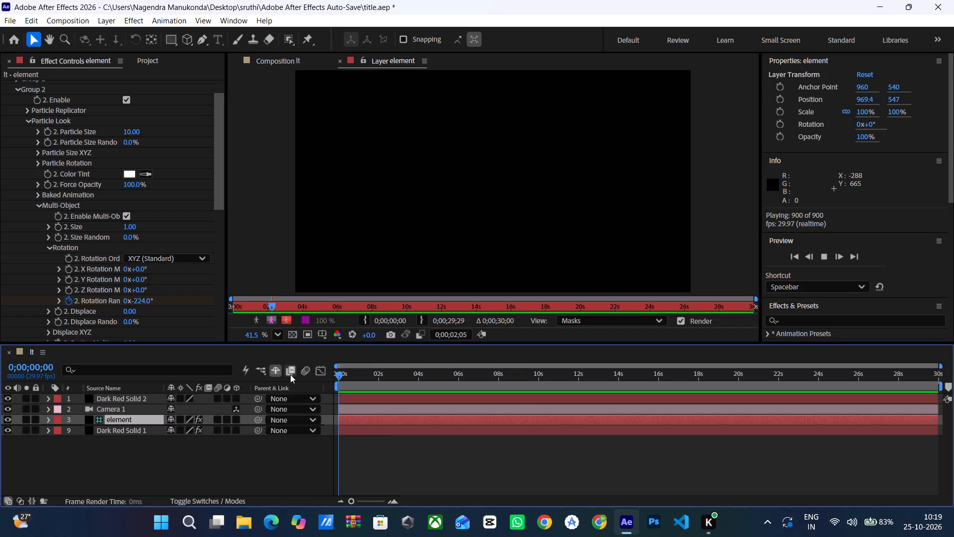
{"action": "left_click", "coordinate": [122, 416]}
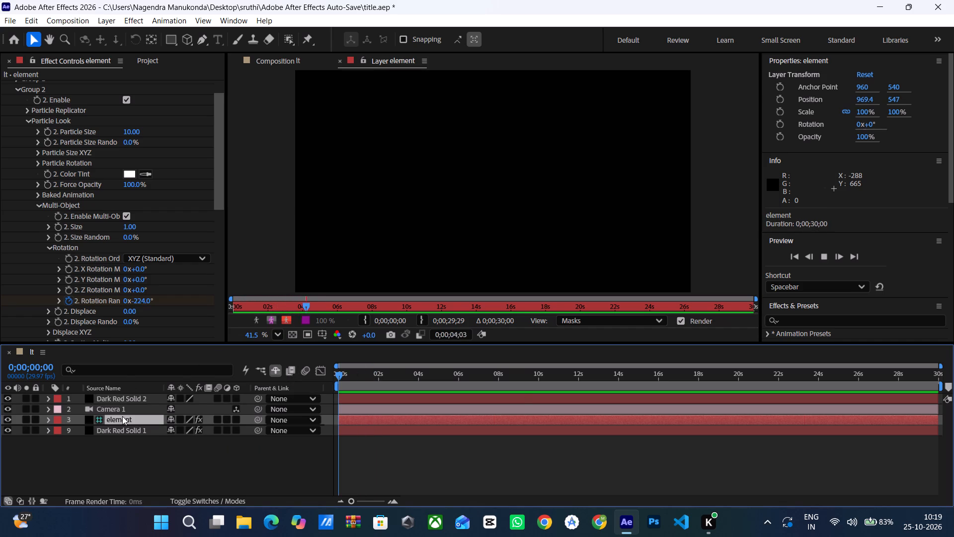
{"action": "left_click", "coordinate": [100, 448]}
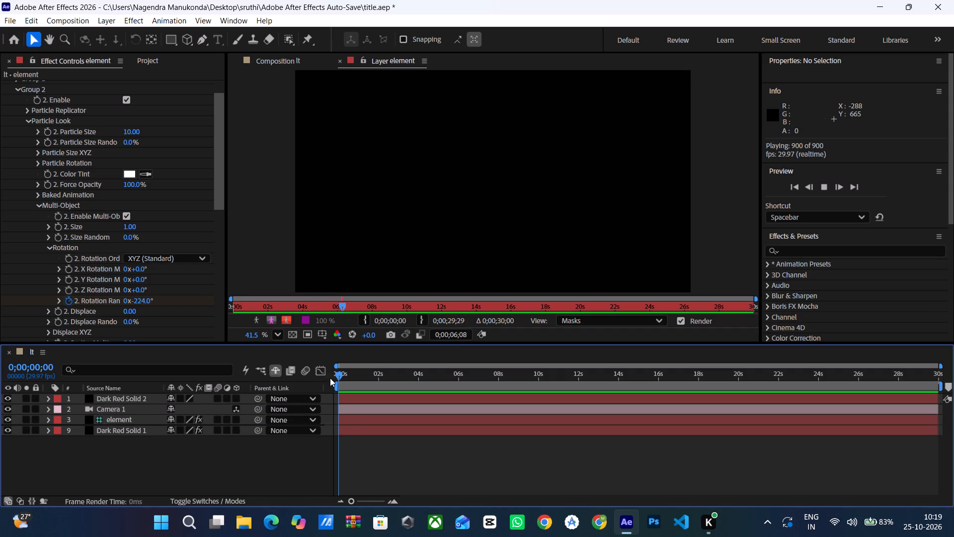
{"action": "left_click_drag", "start_coordinate": [334, 376], "coordinate": [309, 376]}
{"action": "left_click", "coordinate": [48, 449]}
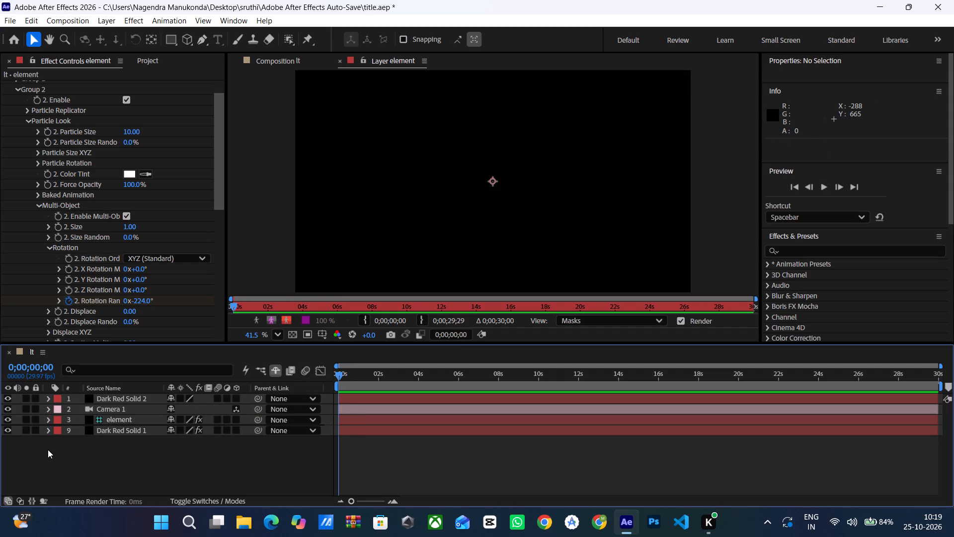
Collapse the Element effect completely in the element layer's effect controls.
{"action": "left_click", "coordinate": [18, 87]}
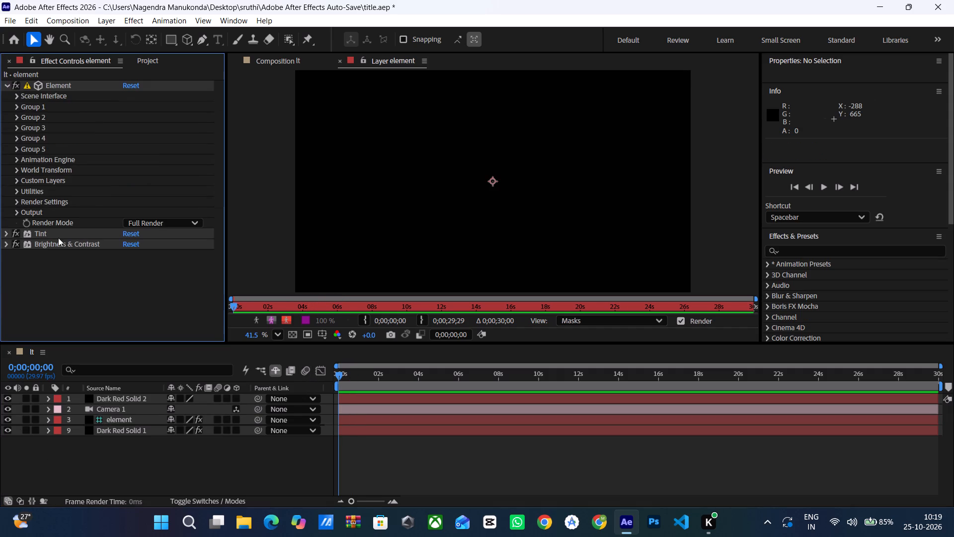
{"action": "left_click", "coordinate": [8, 84]}
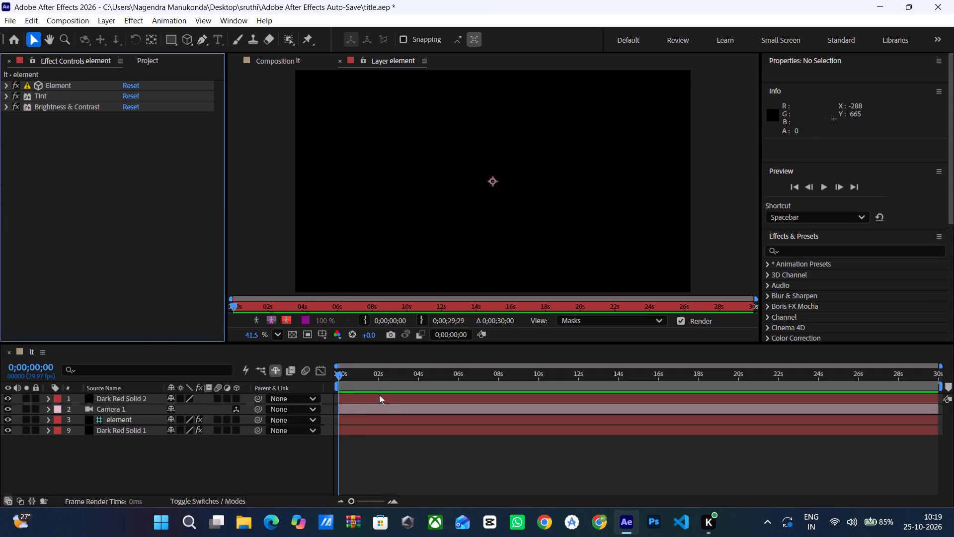
Play the element layer's view again from 0;00;00;00.
{"action": "key", "text": "space"}
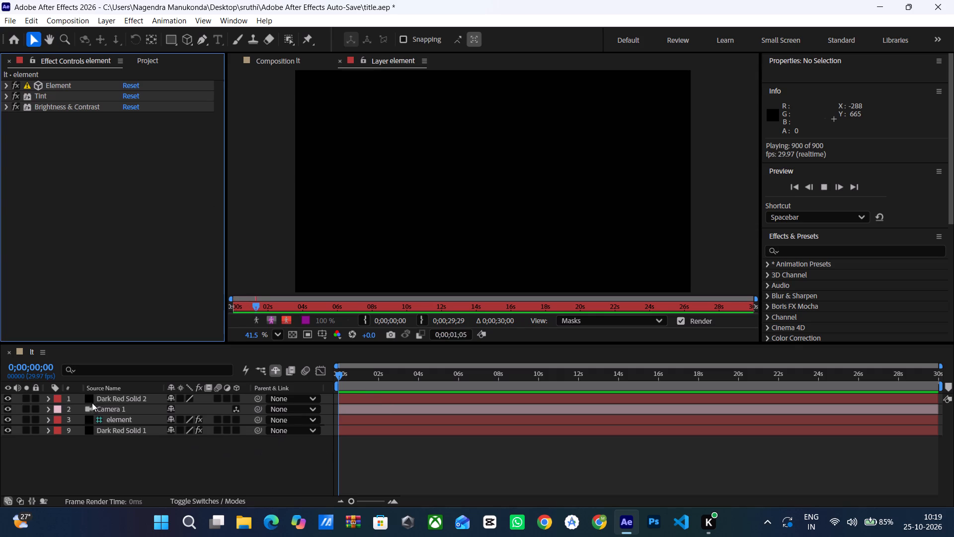
{"action": "left_click", "coordinate": [94, 395]}
{"action": "left_click", "coordinate": [93, 462]}
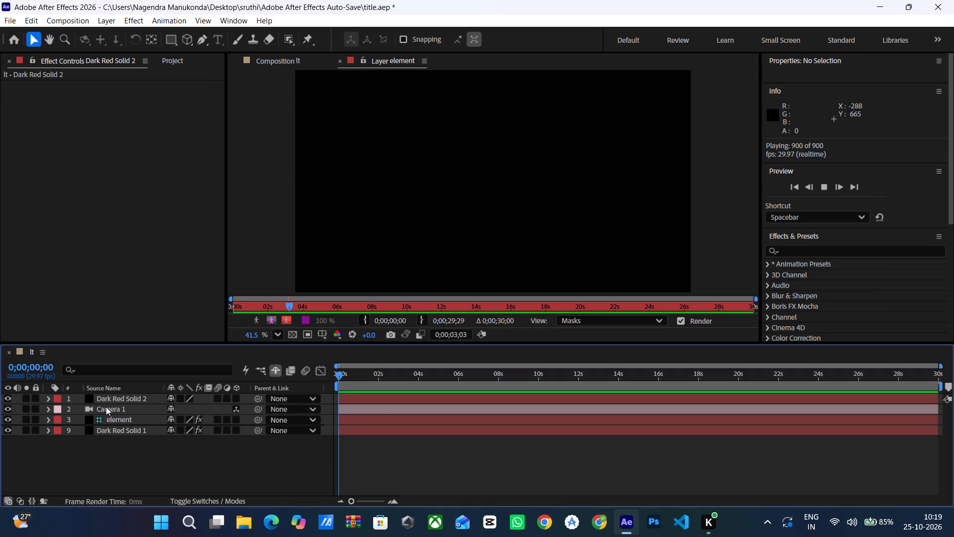
Move the element layer's view to 0;00;00;11 and open Dark Red Solid 1 in its own layer viewer.
{"action": "left_click", "coordinate": [107, 421]}
{"action": "left_click", "coordinate": [107, 421]}
{"action": "left_click", "coordinate": [115, 456]}
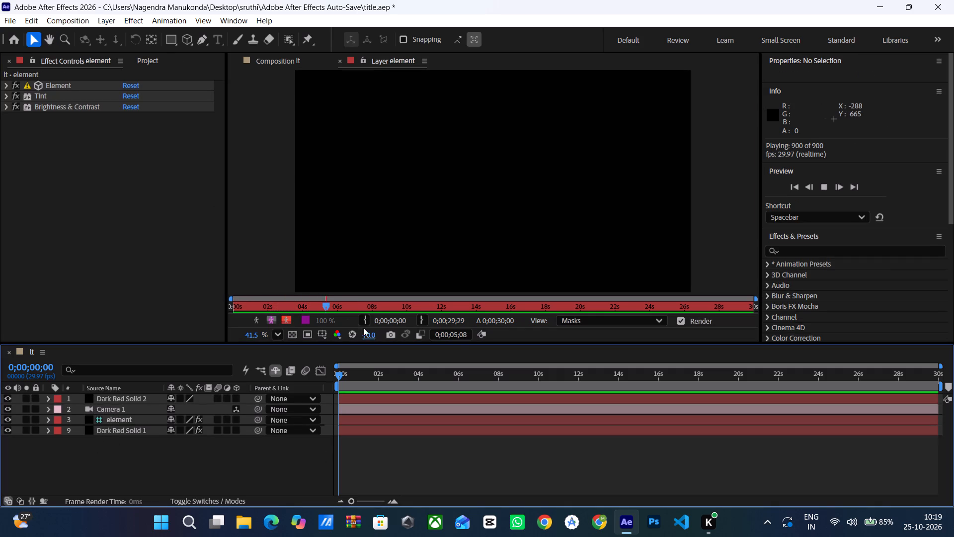
{"action": "left_click_drag", "start_coordinate": [335, 304], "coordinate": [239, 310]}
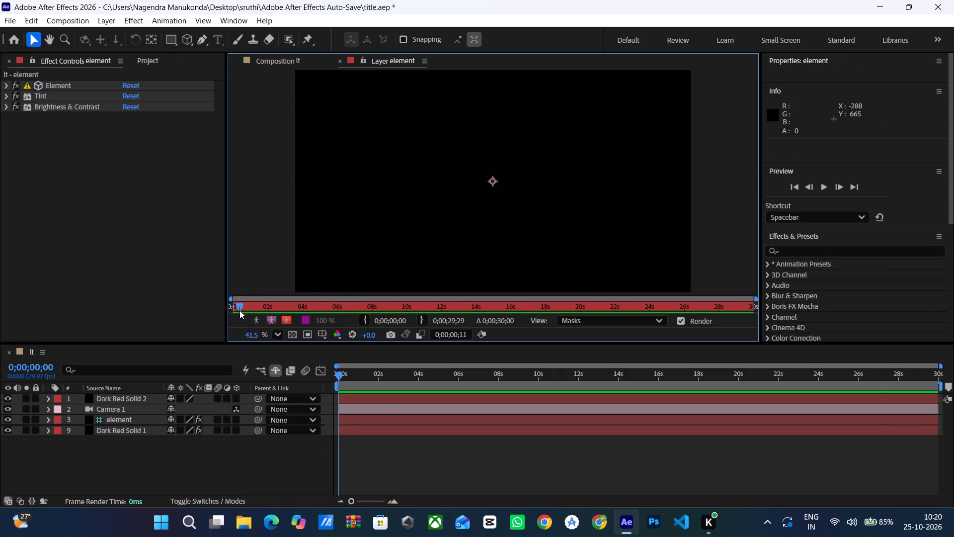
{"action": "left_click", "coordinate": [129, 454]}
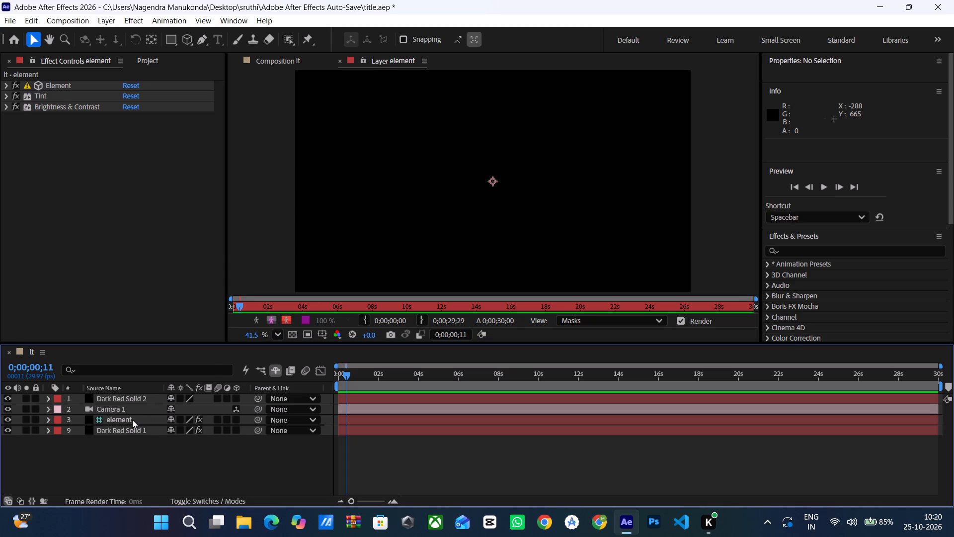
{"action": "double_click", "coordinate": [132, 419]}
{"action": "double_click", "coordinate": [134, 432]}
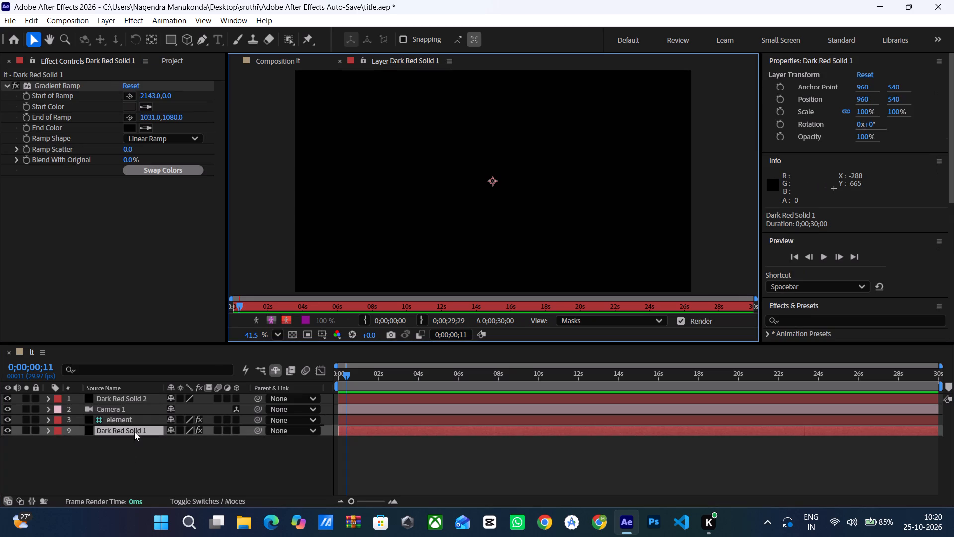
{"action": "left_click", "coordinate": [140, 455]}
Play the preview with the element layer selected and return to 0;00;00;00.
{"action": "left_click", "coordinate": [119, 416]}
{"action": "key", "text": "space"}
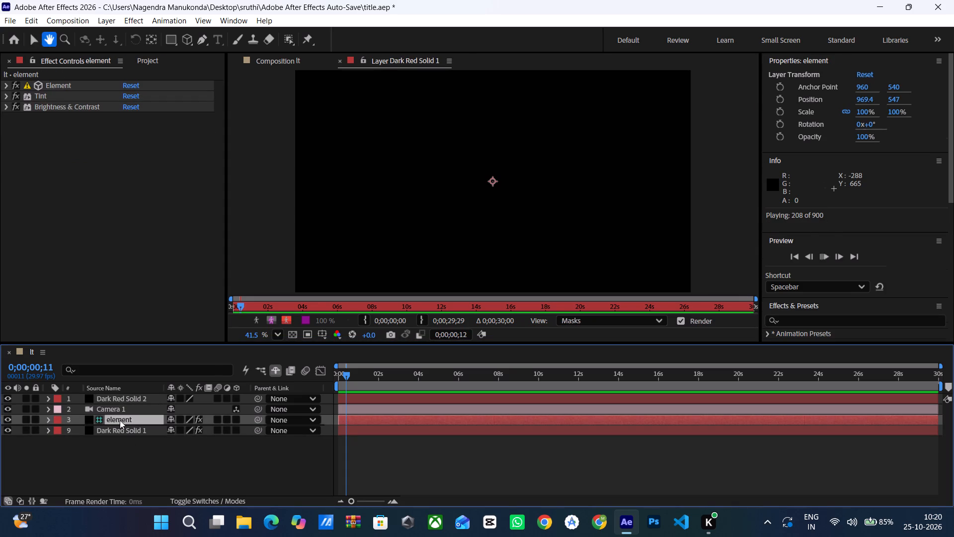
{"action": "left_click_drag", "start_coordinate": [344, 378], "coordinate": [326, 370]}
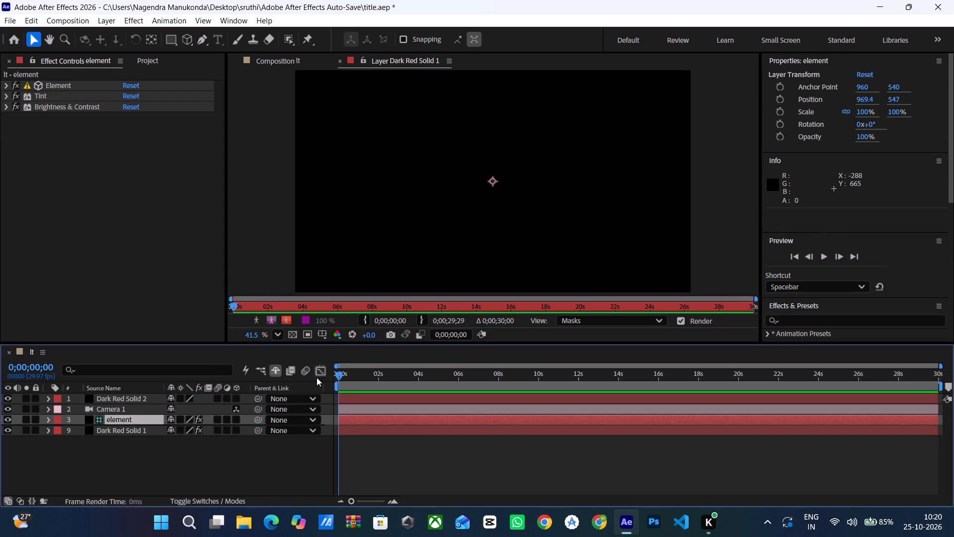
{"action": "left_click", "coordinate": [70, 82]}
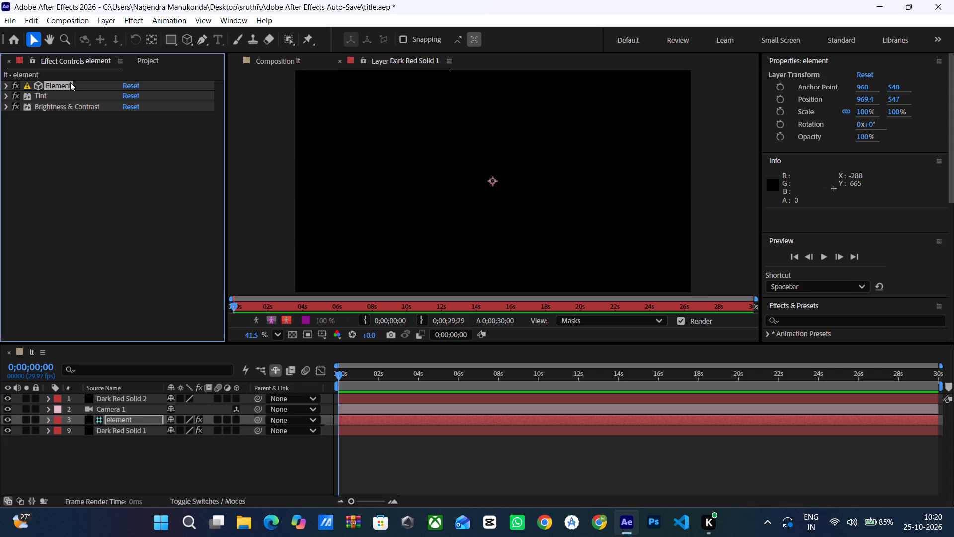
{"action": "double_click", "coordinate": [252, 476]}
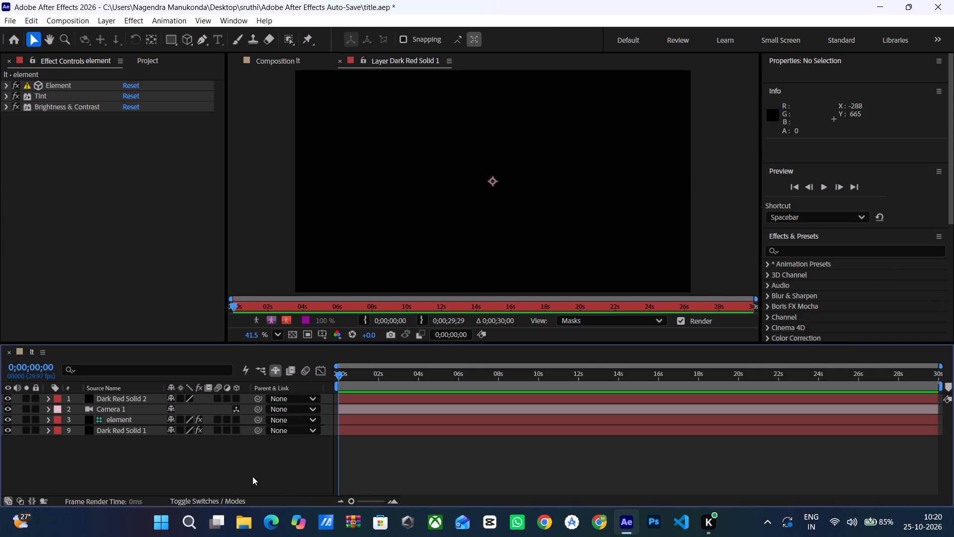
Undo the last two changes, including enabling the stopwatch on the element layer.
{"action": "key", "text": "ctrl+z"}
{"action": "key", "text": "ctrl+z"}
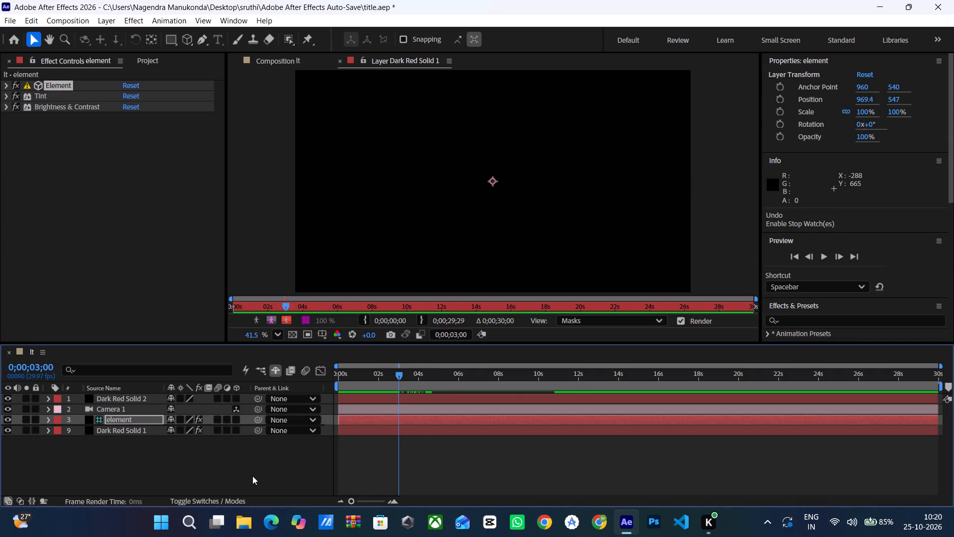
Switch back to the lt composition view and play the title animation from 0;00;00;00.
{"action": "left_click_drag", "start_coordinate": [397, 371], "coordinate": [320, 371]}
{"action": "key", "text": "space"}
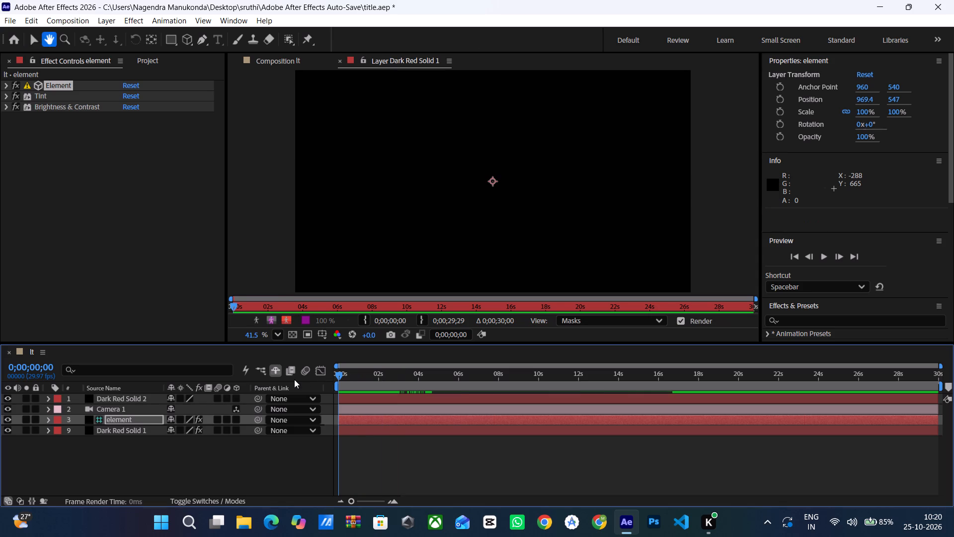
{"action": "left_click", "coordinate": [281, 64]}
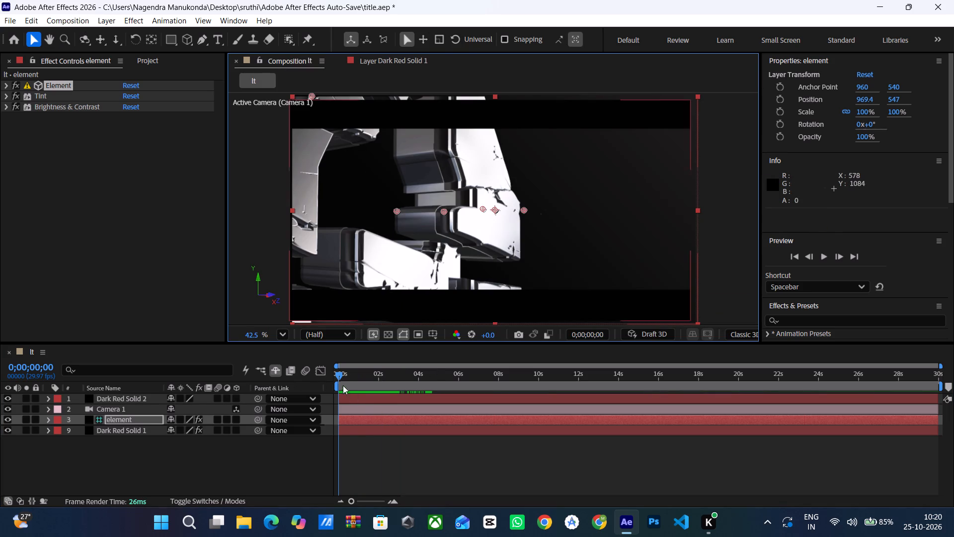
{"action": "left_click_drag", "start_coordinate": [337, 376], "coordinate": [319, 372]}
{"action": "key", "text": "space"}
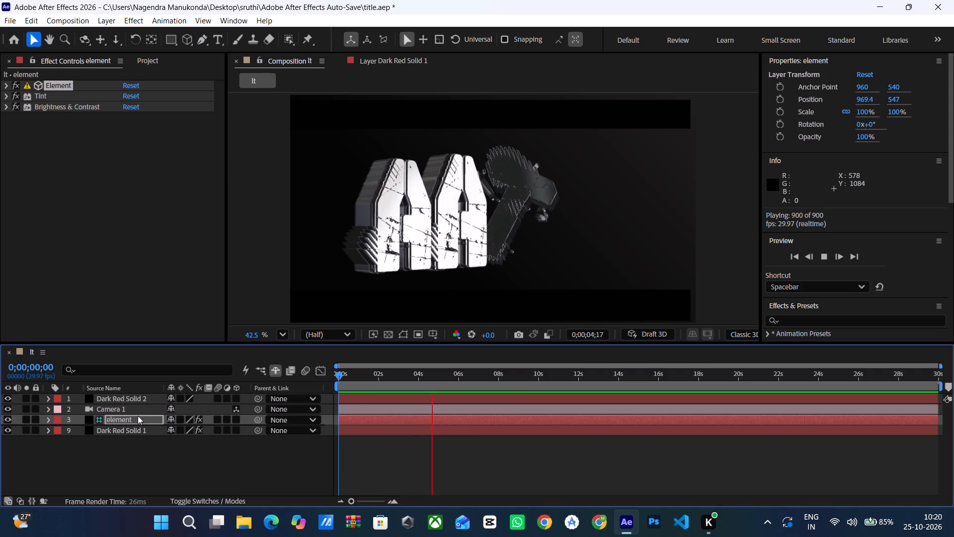
Enable keyframing for Group 2's Particle Size in the Element effect at 0;00;00;00, with a value of 10.00.
{"action": "left_click", "coordinate": [6, 85]}
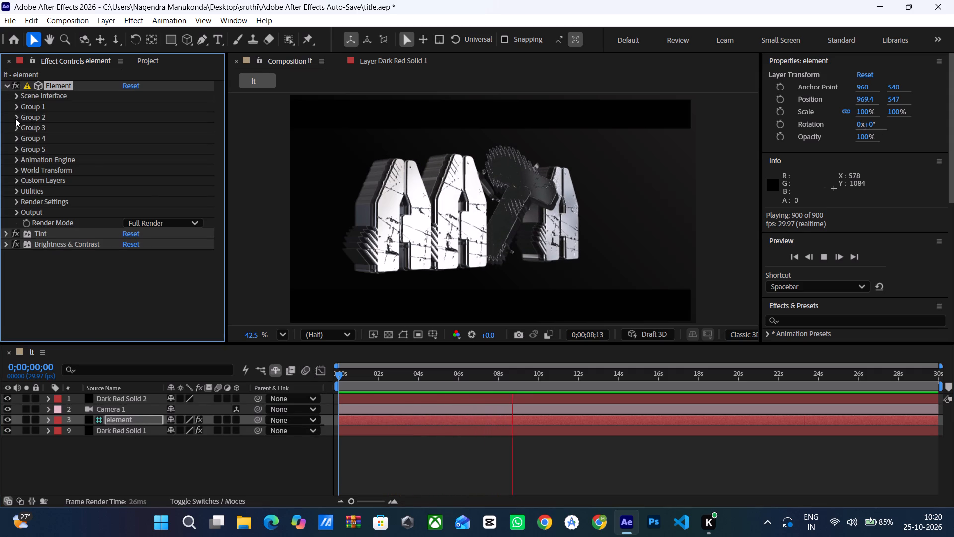
{"action": "left_click", "coordinate": [15, 118]}
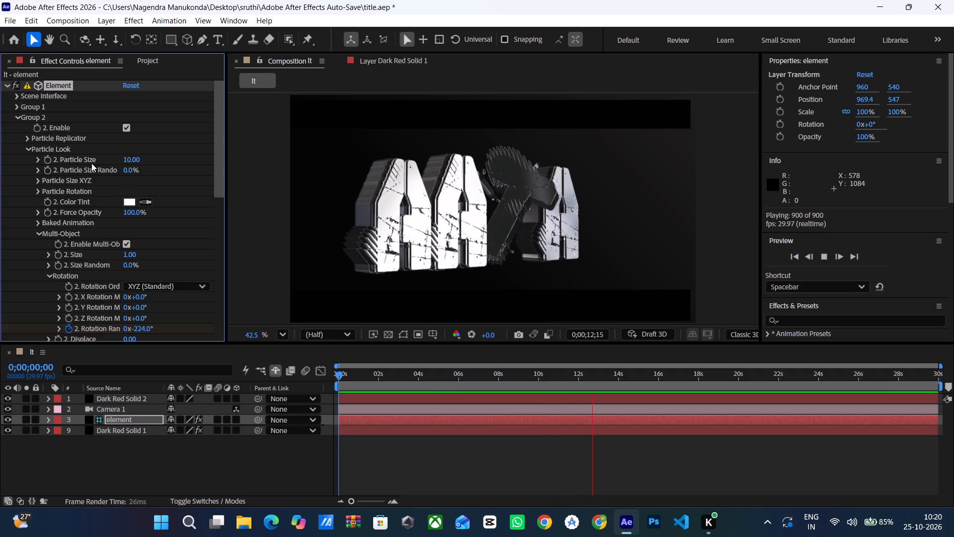
{"action": "left_click", "coordinate": [37, 157]}
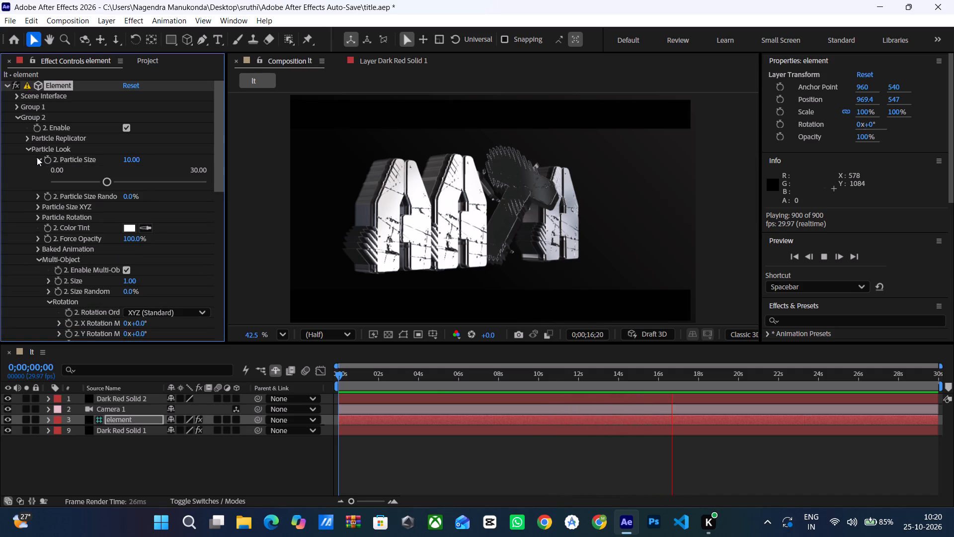
{"action": "left_click", "coordinate": [37, 157]}
{"action": "left_click", "coordinate": [48, 159]}
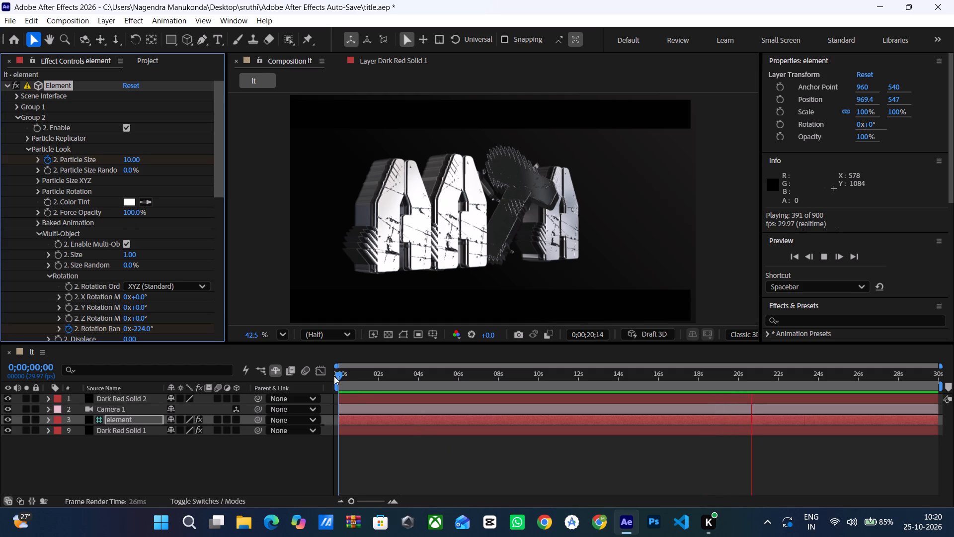
Scrub through the first three seconds of letter entrances and replay the composition from 0;00;00;00.
{"action": "left_click_drag", "start_coordinate": [338, 377], "coordinate": [368, 391]}
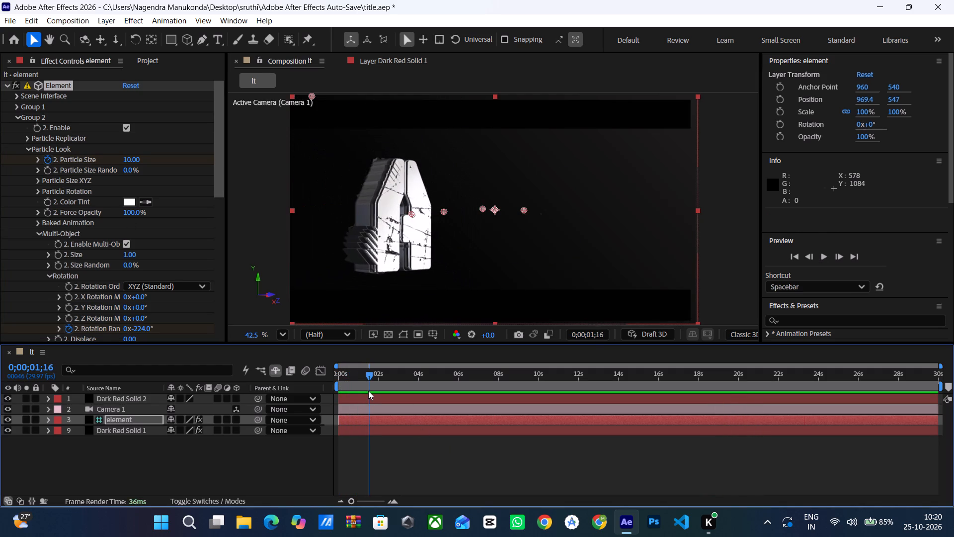
{"action": "left_click_drag", "start_coordinate": [368, 391], "coordinate": [356, 384]}
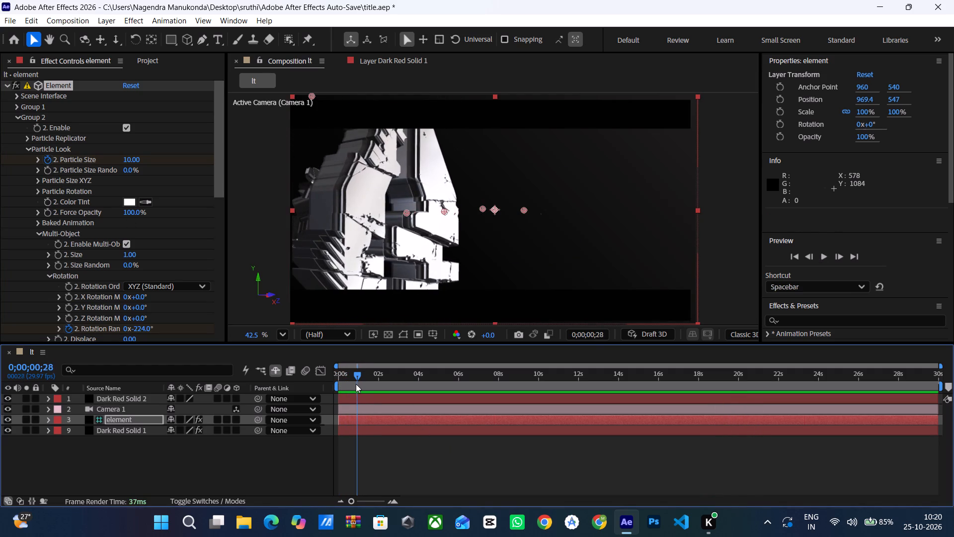
{"action": "left_click_drag", "start_coordinate": [356, 384], "coordinate": [369, 392]}
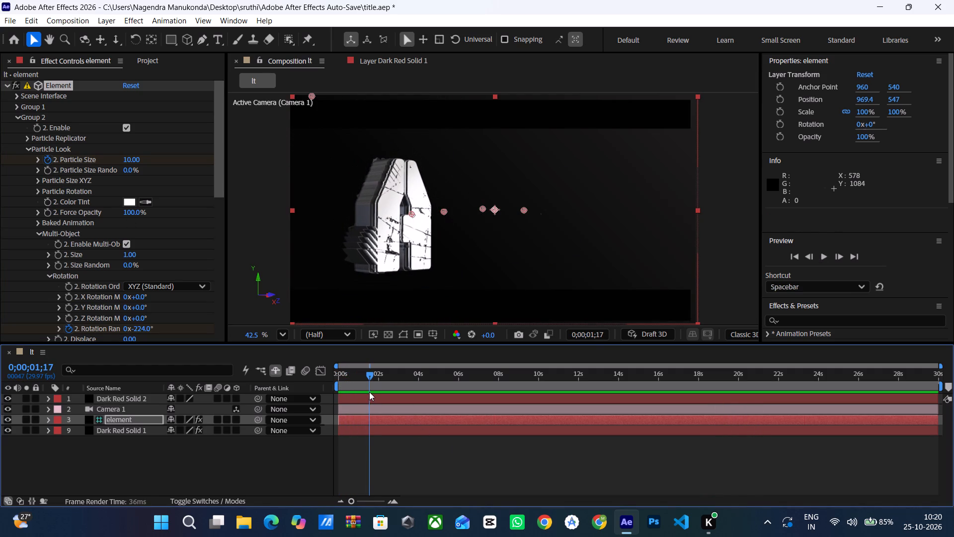
{"action": "left_click_drag", "start_coordinate": [369, 392], "coordinate": [400, 397]}
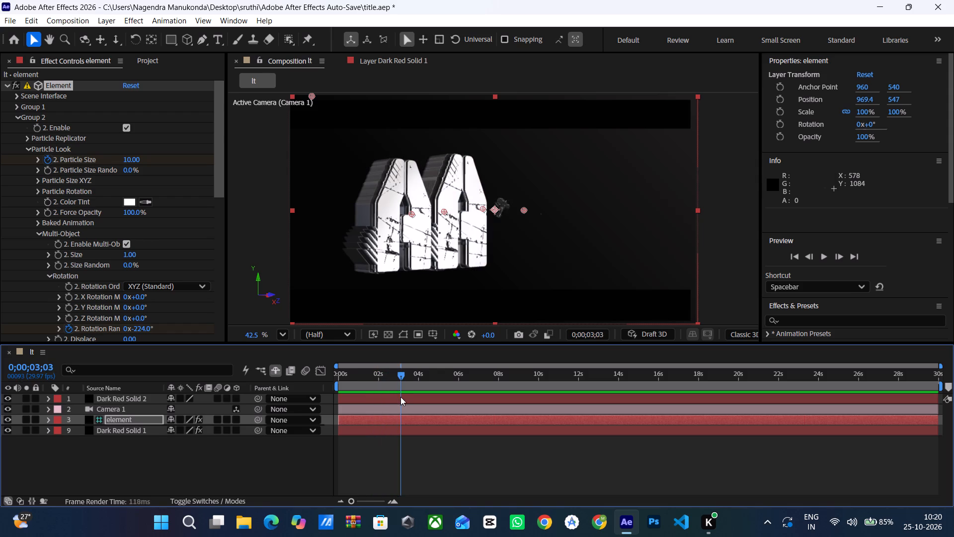
{"action": "left_click_drag", "start_coordinate": [400, 397], "coordinate": [382, 396]}
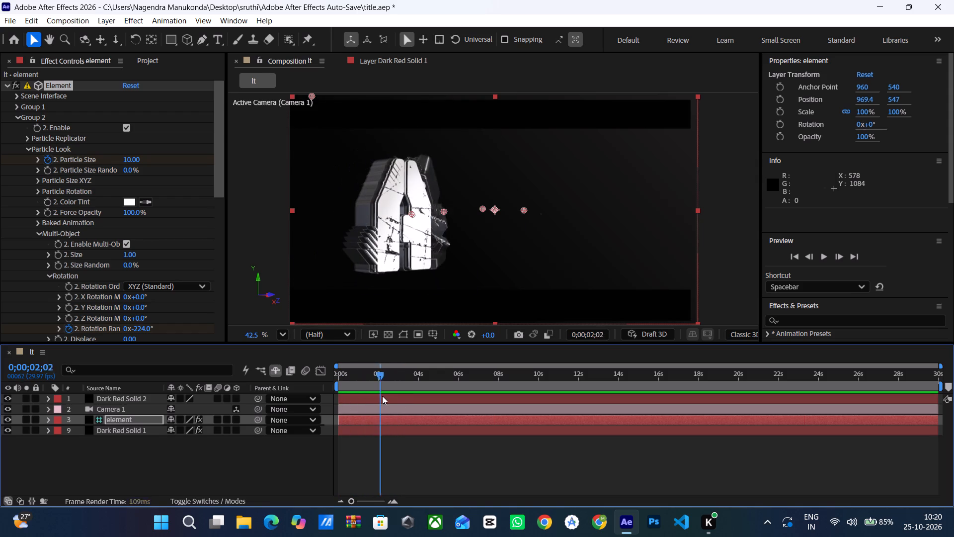
{"action": "left_click_drag", "start_coordinate": [382, 396], "coordinate": [330, 408]}
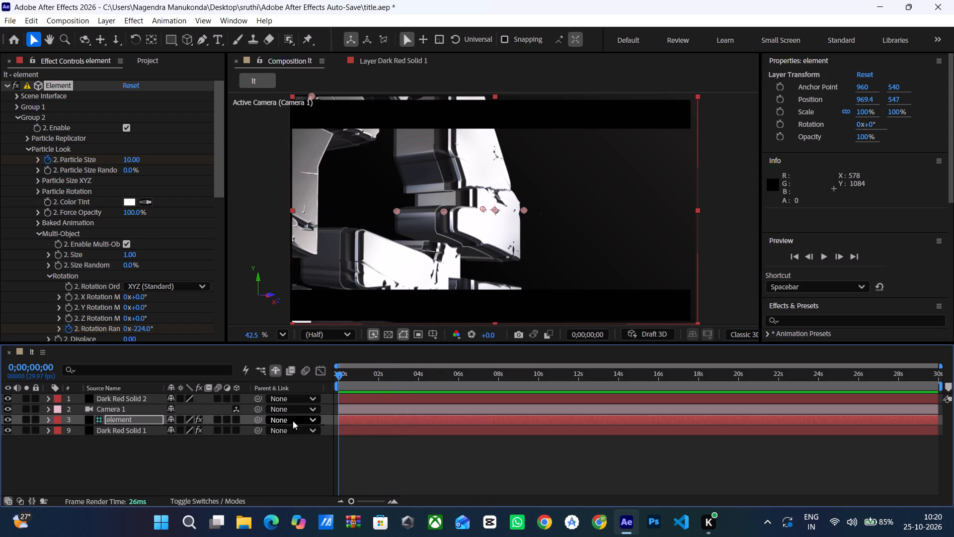
{"action": "key", "text": "space"}
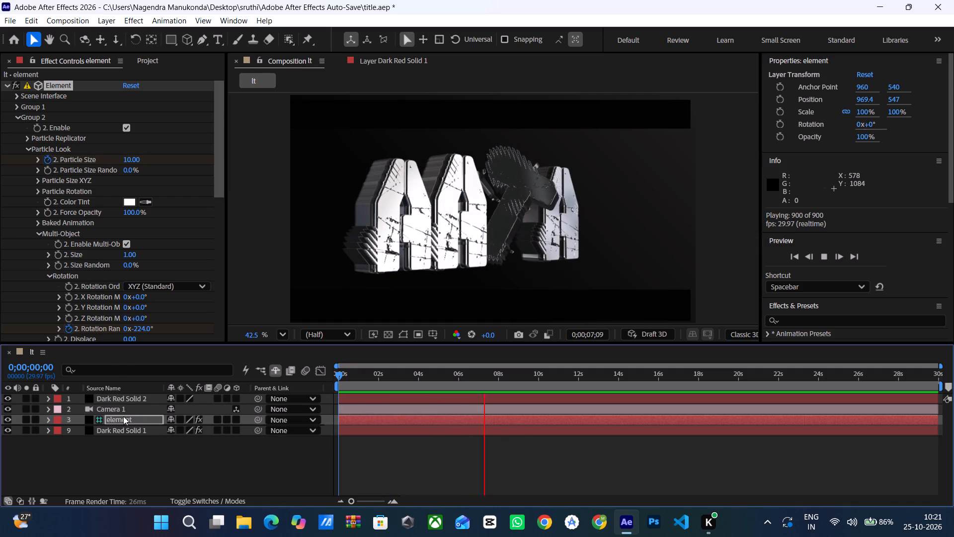
Collapse Group 2 in the Element effect and expand the element layer's Effects in the timeline.
{"action": "left_click", "coordinate": [17, 115]}
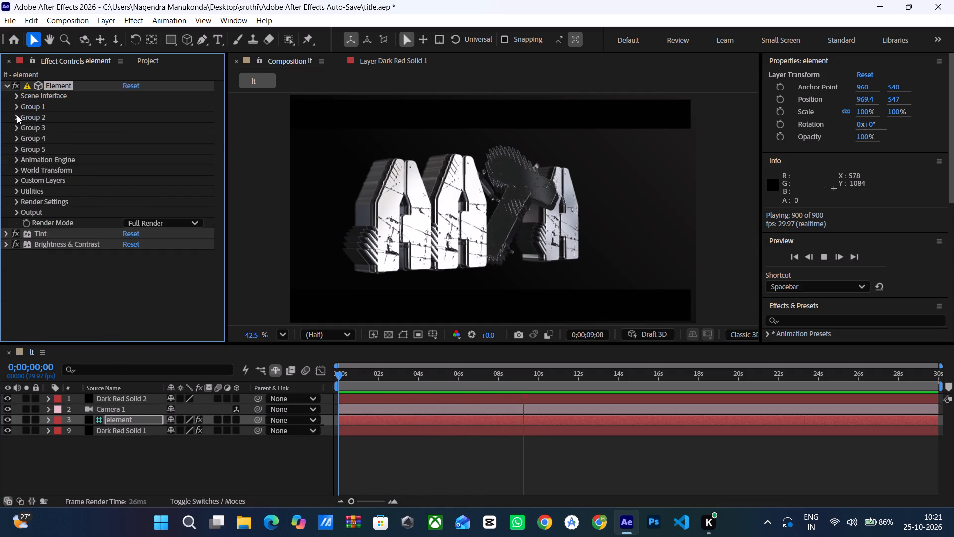
{"action": "left_click", "coordinate": [52, 417]}
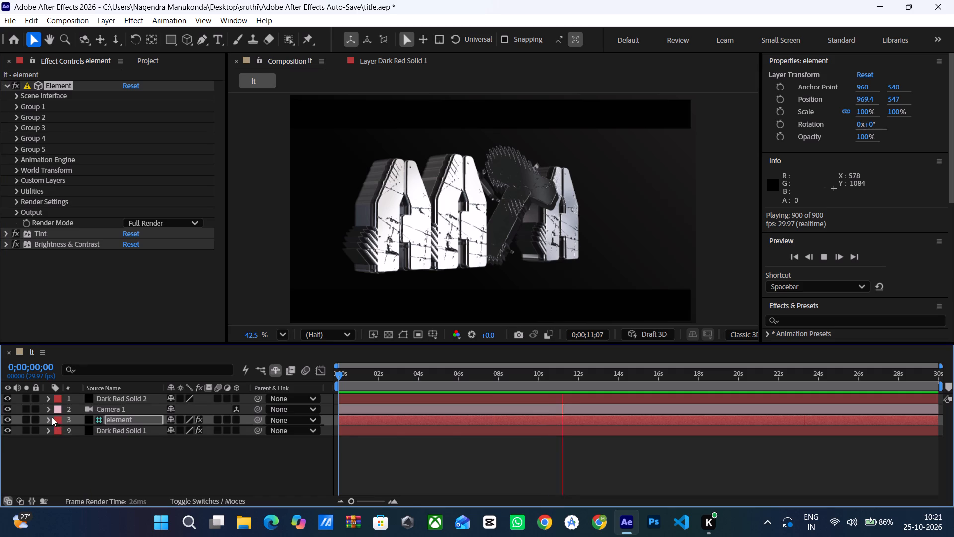
{"action": "left_click", "coordinate": [68, 427]}
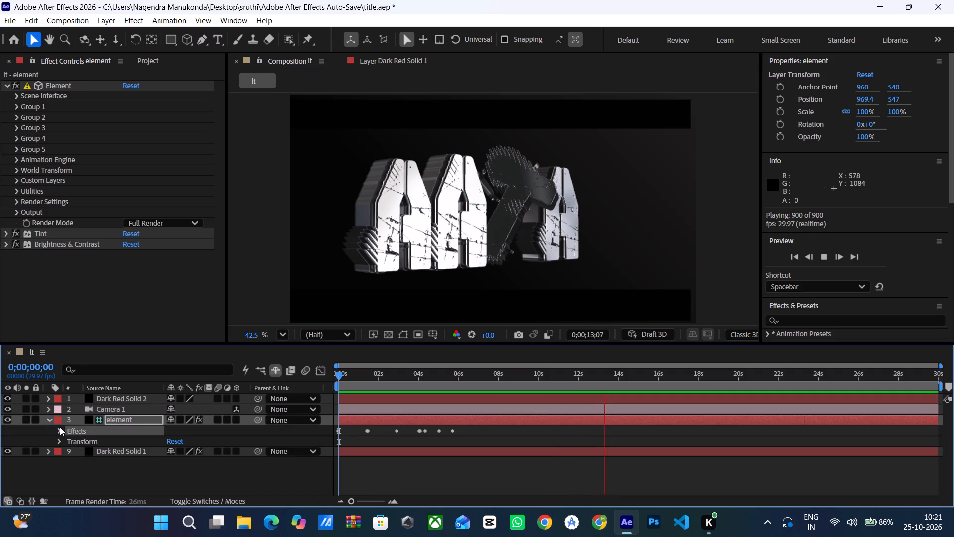
{"action": "left_click", "coordinate": [58, 431]}
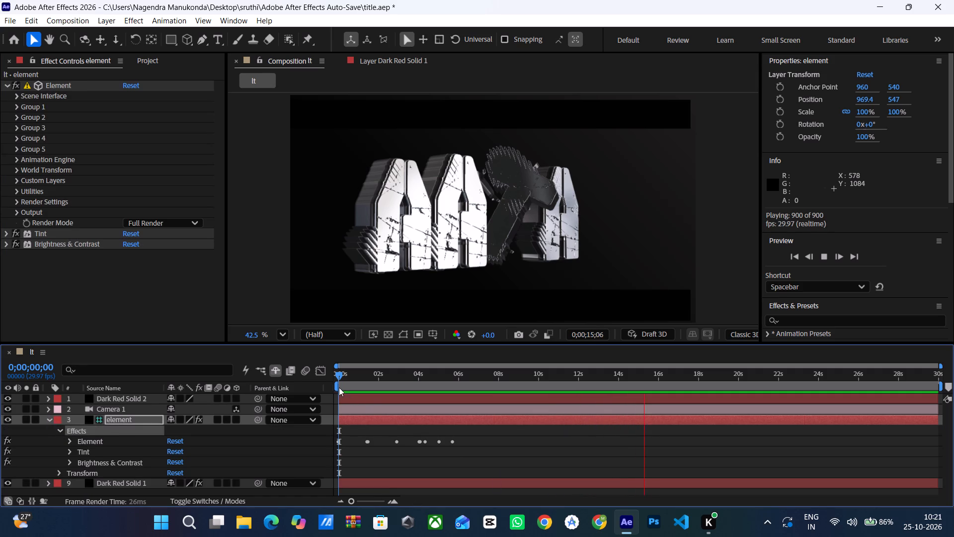
Scrub to 0;00;04;01 and examine Group 3's Particle Look and Multi-Object settings in the Element effect.
{"action": "left_click_drag", "start_coordinate": [338, 372], "coordinate": [400, 398]}
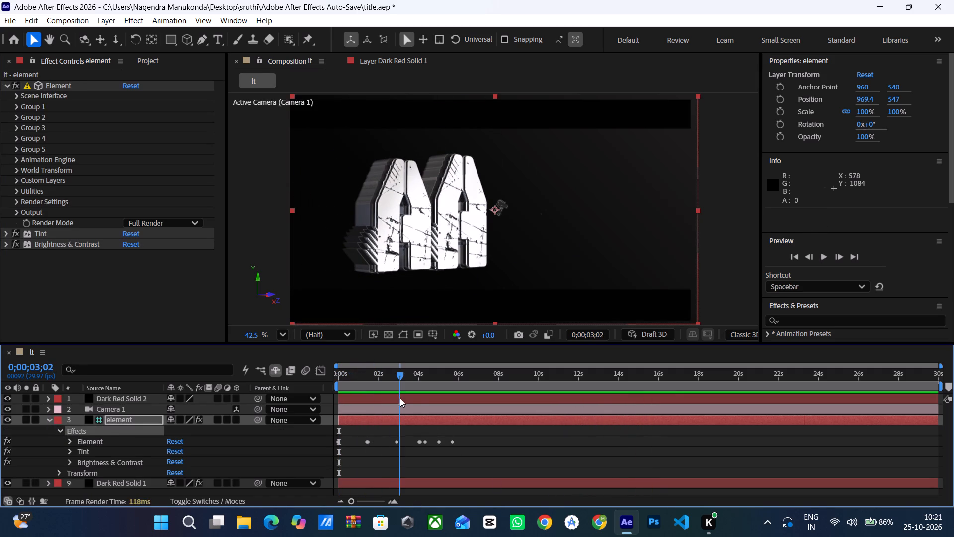
{"action": "left_click_drag", "start_coordinate": [400, 398], "coordinate": [402, 395]}
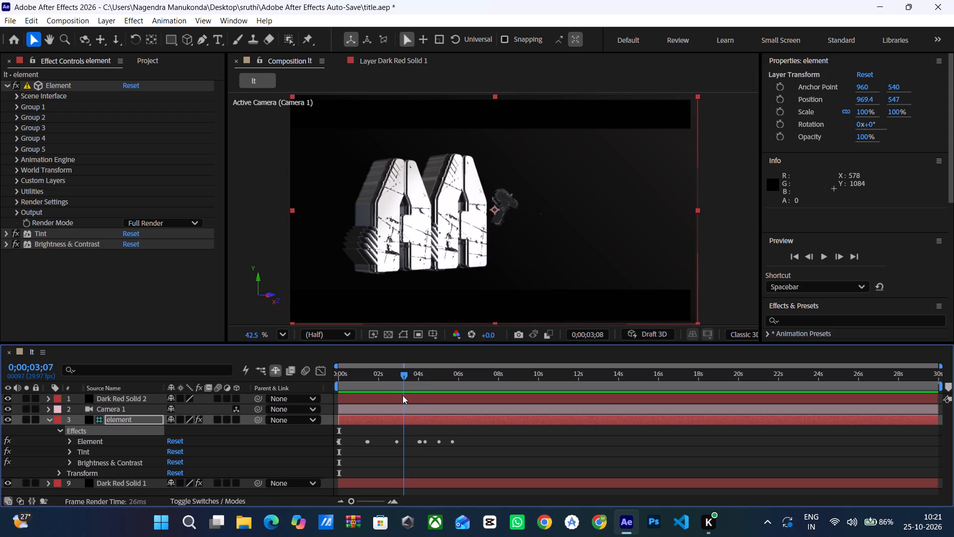
{"action": "left_click_drag", "start_coordinate": [402, 395], "coordinate": [419, 406]}
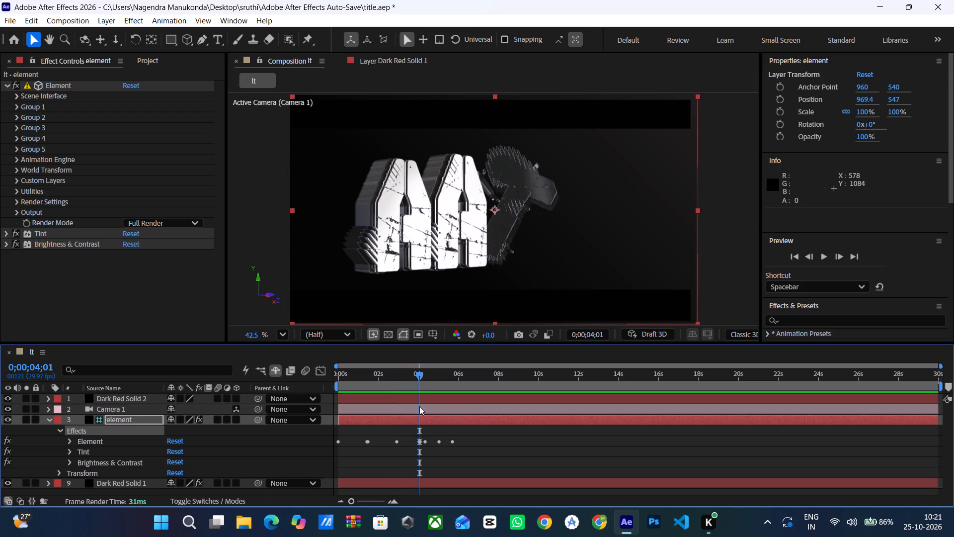
{"action": "left_click", "coordinate": [15, 127]}
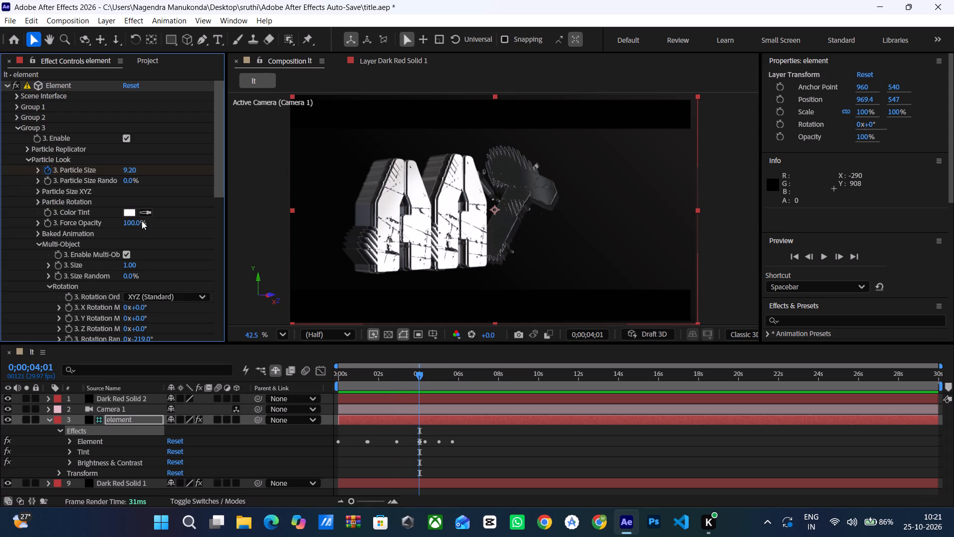
{"action": "scroll", "coordinate": [110, 268], "scroll_direction": "down", "scroll_amount": 2}
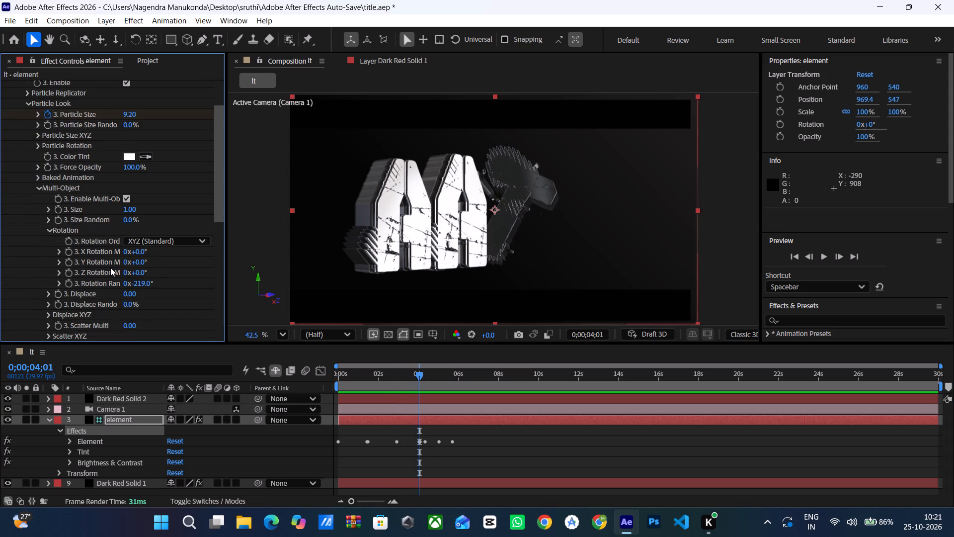
{"action": "scroll", "coordinate": [110, 268], "scroll_direction": "down", "scroll_amount": 3}
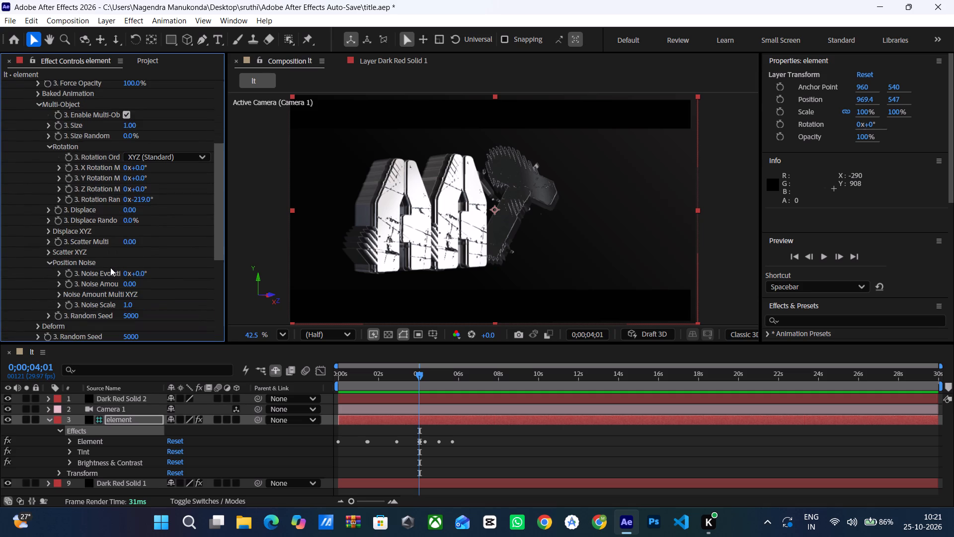
{"action": "scroll", "coordinate": [110, 268], "scroll_direction": "up", "scroll_amount": 3}
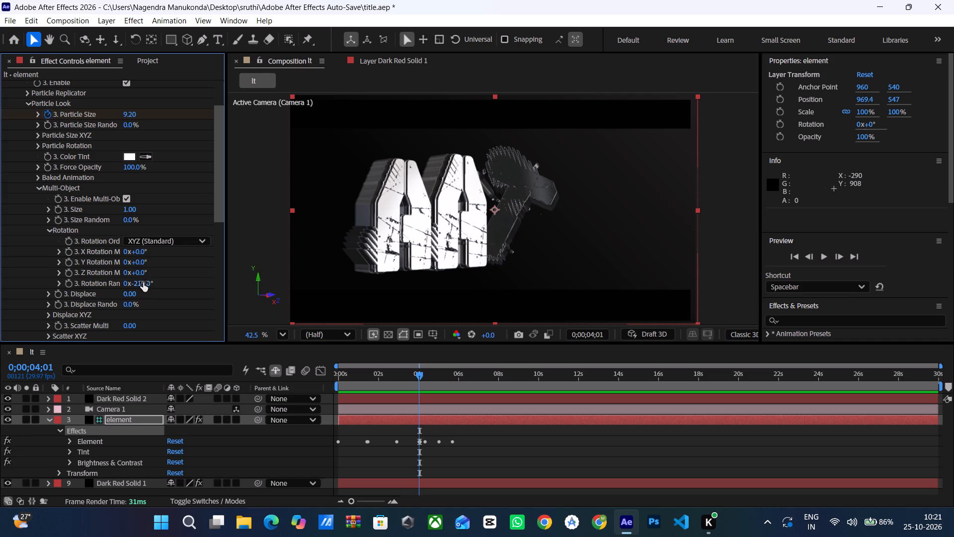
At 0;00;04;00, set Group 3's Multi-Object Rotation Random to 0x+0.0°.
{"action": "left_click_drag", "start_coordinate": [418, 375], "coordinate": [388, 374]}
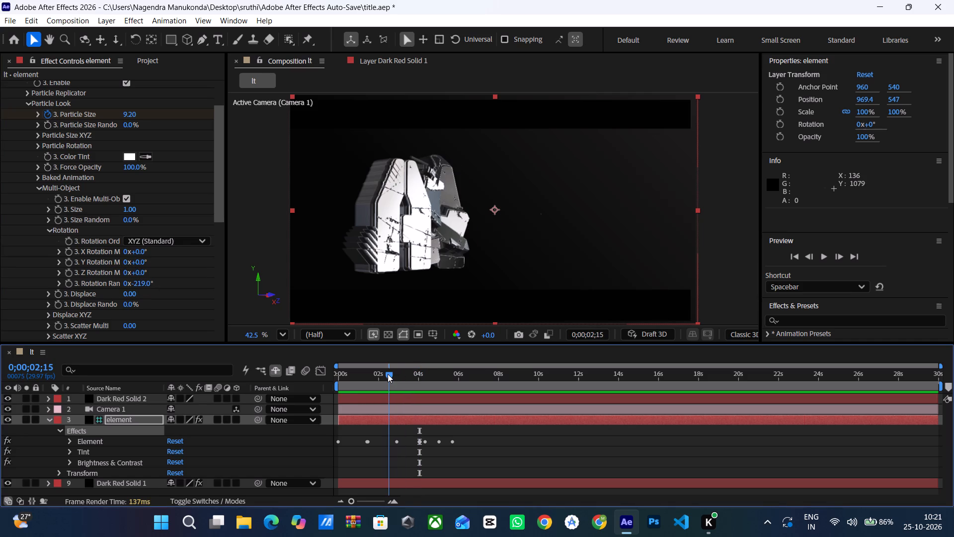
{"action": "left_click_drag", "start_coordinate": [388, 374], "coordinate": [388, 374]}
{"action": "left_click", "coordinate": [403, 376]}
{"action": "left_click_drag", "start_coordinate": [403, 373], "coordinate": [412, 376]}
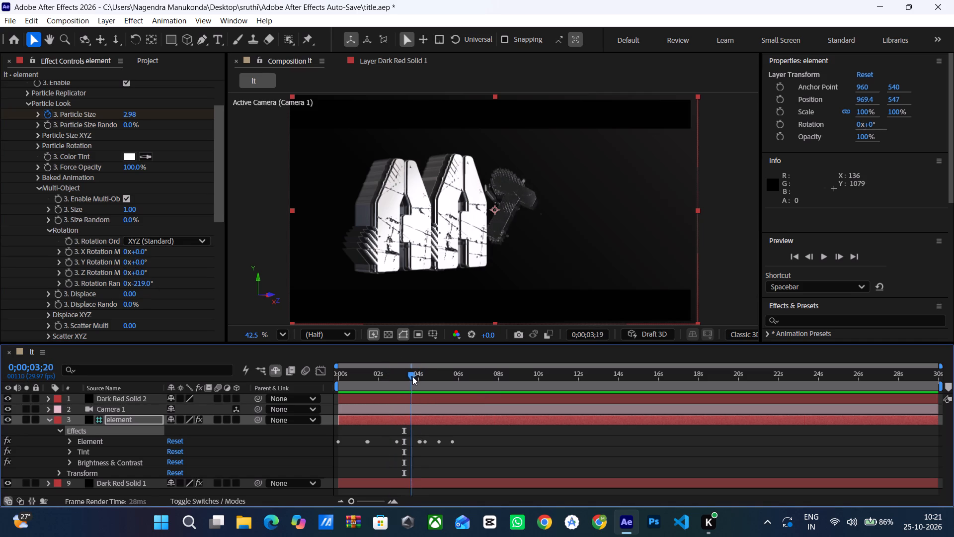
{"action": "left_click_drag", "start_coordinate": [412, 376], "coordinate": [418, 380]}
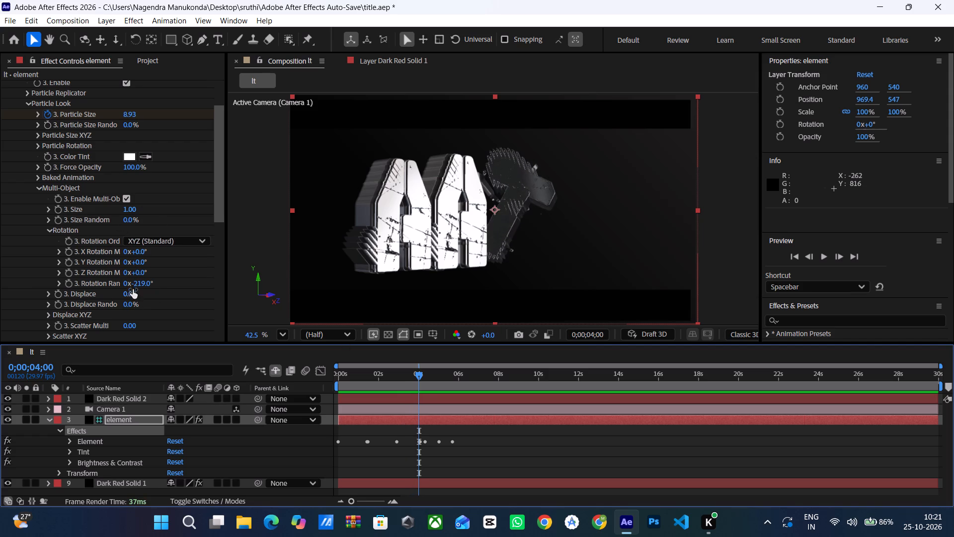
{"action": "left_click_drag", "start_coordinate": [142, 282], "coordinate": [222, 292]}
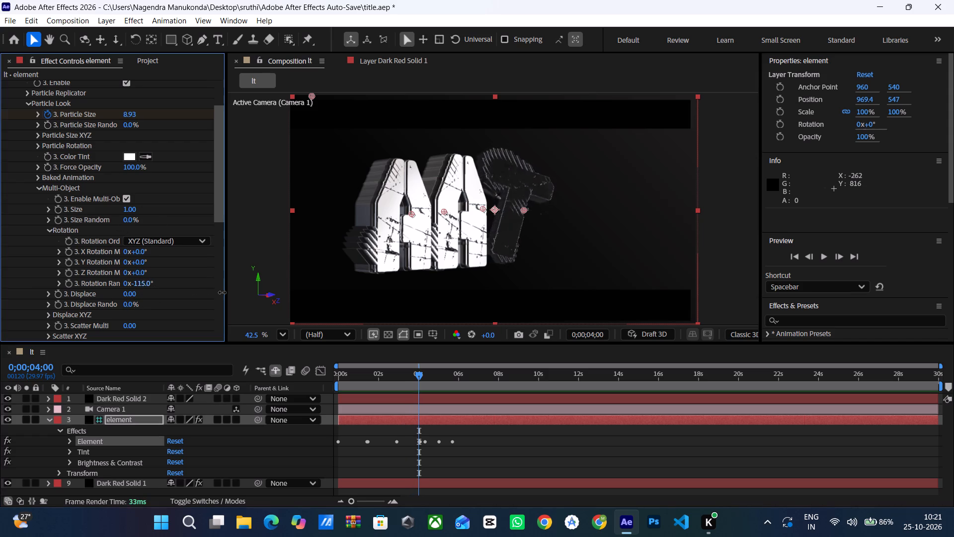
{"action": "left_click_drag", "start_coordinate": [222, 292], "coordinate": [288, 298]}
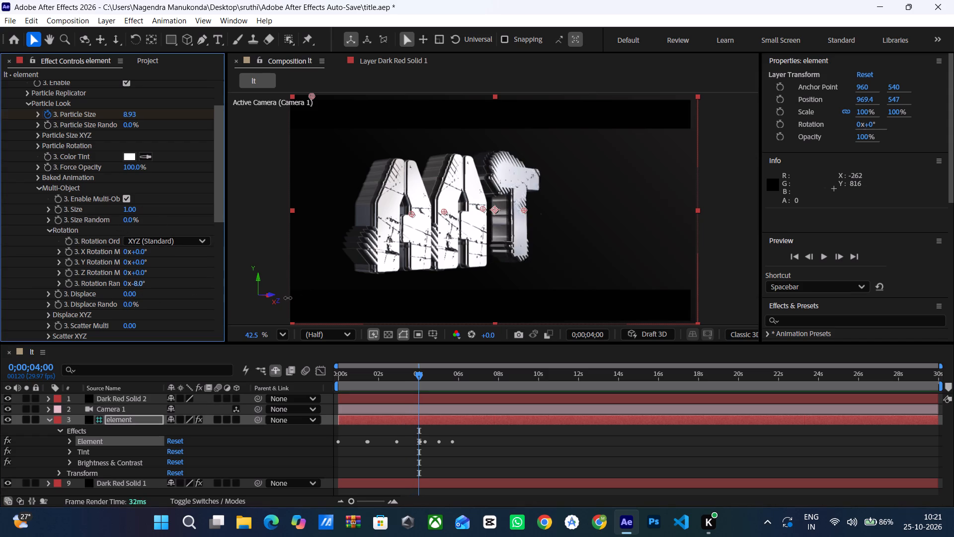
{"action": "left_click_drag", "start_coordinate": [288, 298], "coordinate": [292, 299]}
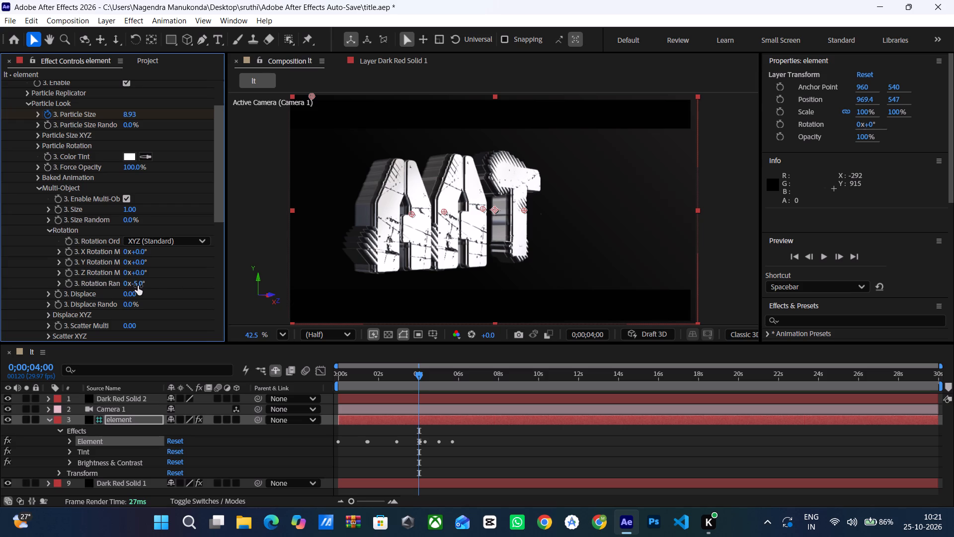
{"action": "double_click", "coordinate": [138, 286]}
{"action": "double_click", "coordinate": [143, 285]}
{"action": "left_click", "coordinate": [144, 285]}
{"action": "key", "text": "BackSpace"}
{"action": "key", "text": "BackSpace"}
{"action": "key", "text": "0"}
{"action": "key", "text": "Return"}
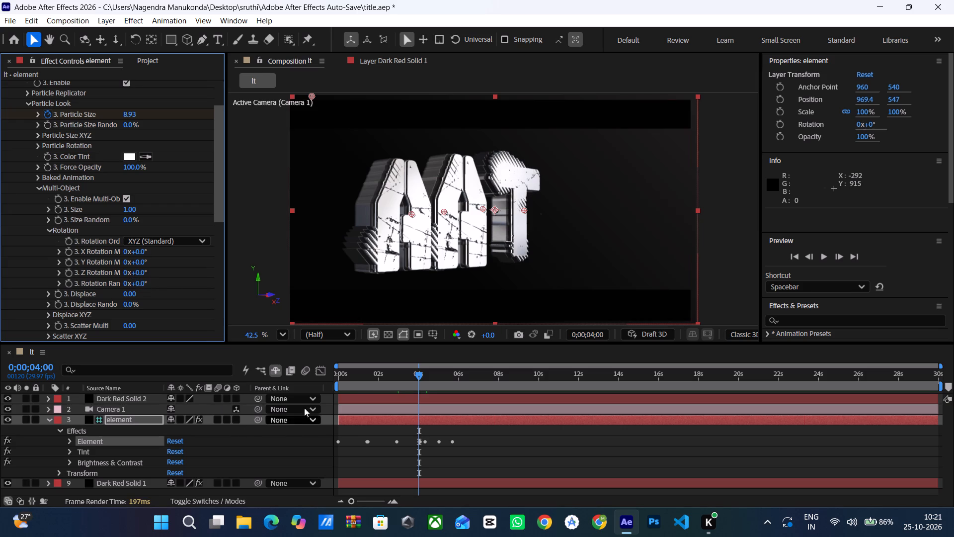
Scrub across the letter entrances, play the composition from 0;00;00;00, and return to the first frame.
{"action": "left_click_drag", "start_coordinate": [417, 374], "coordinate": [421, 375]}
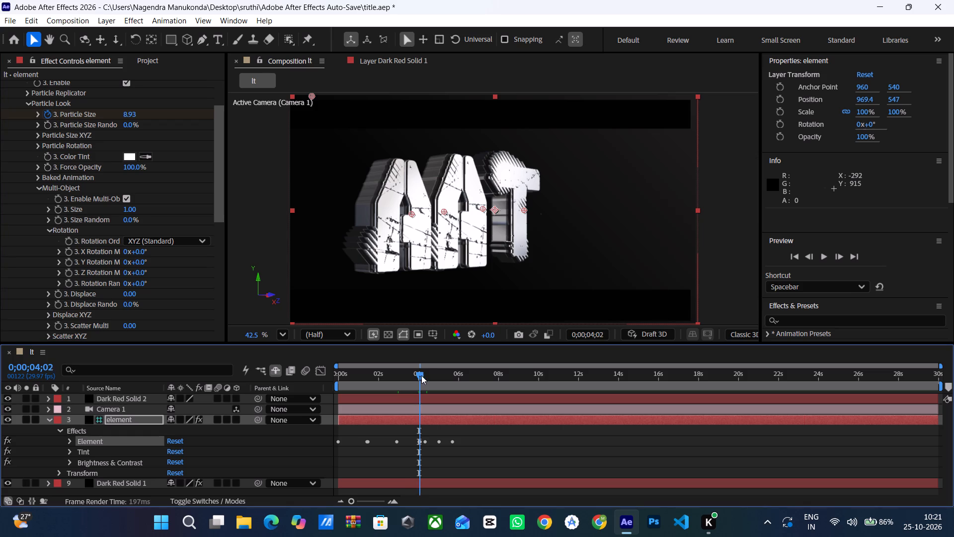
{"action": "left_click_drag", "start_coordinate": [421, 375], "coordinate": [438, 384]}
{"action": "left_click", "coordinate": [442, 384]}
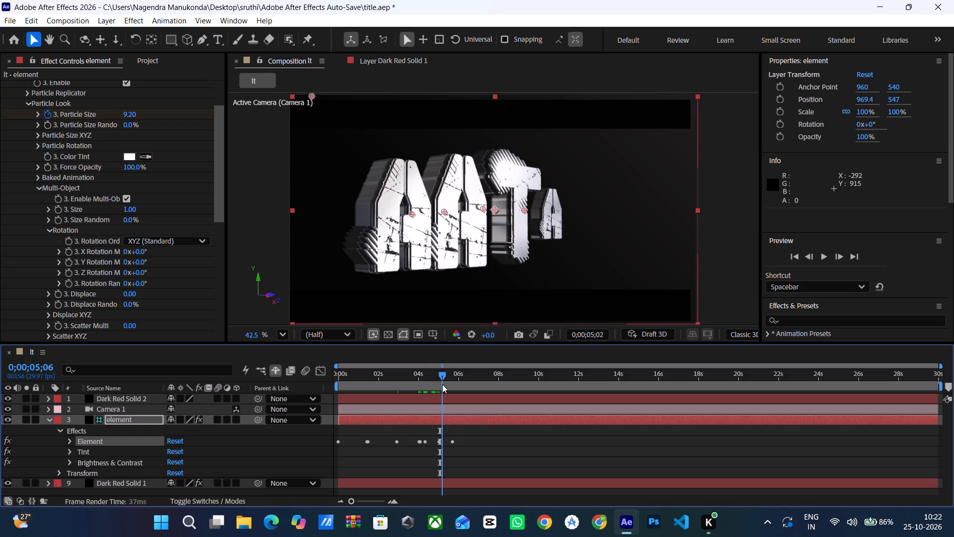
{"action": "left_click_drag", "start_coordinate": [440, 377], "coordinate": [350, 389]}
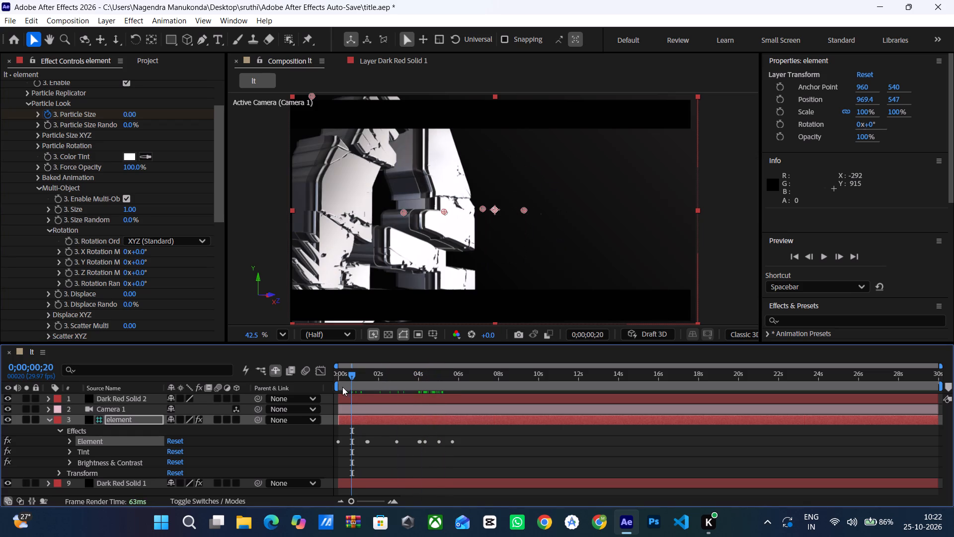
{"action": "left_click_drag", "start_coordinate": [354, 377], "coordinate": [324, 375]}
{"action": "key", "text": "space"}
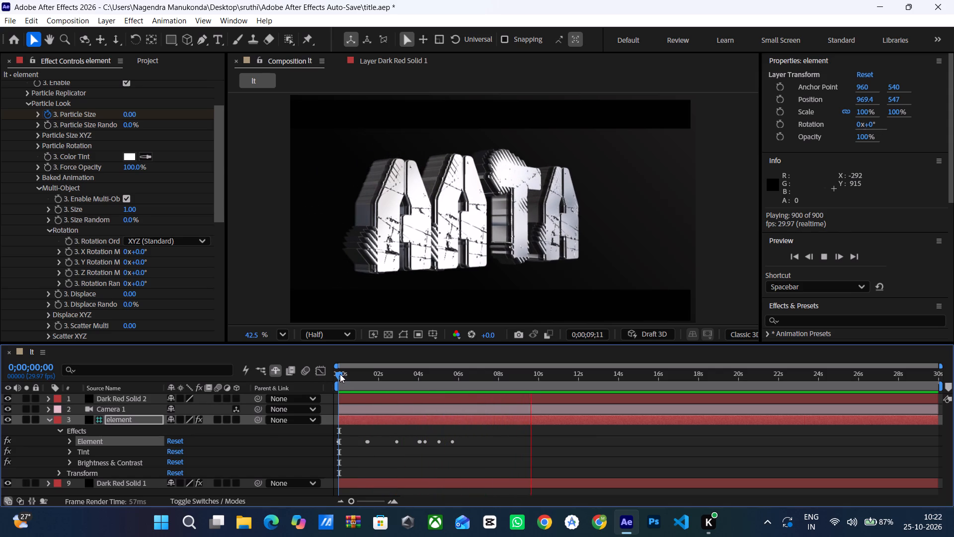
{"action": "left_click_drag", "start_coordinate": [340, 373], "coordinate": [916, 362]}
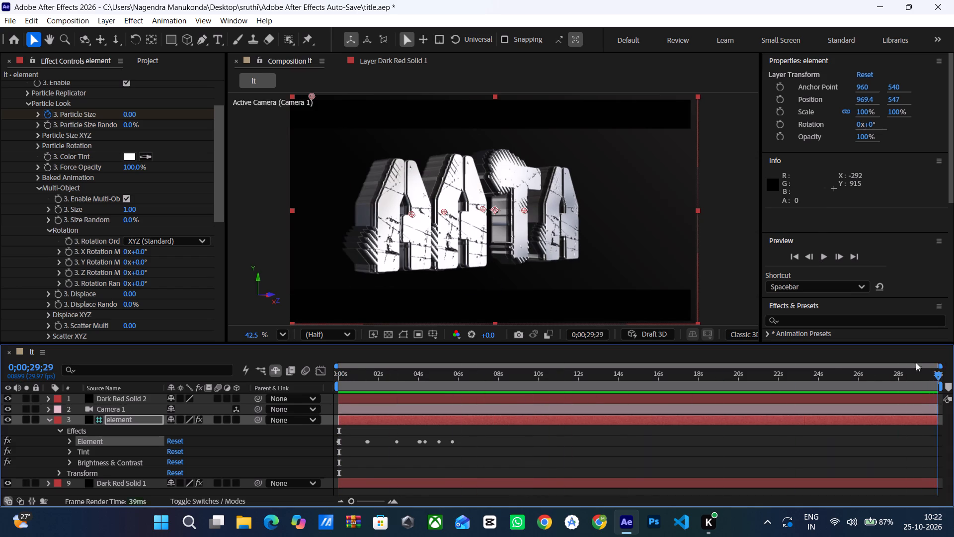
{"action": "left_click_drag", "start_coordinate": [916, 362], "coordinate": [225, 422]}
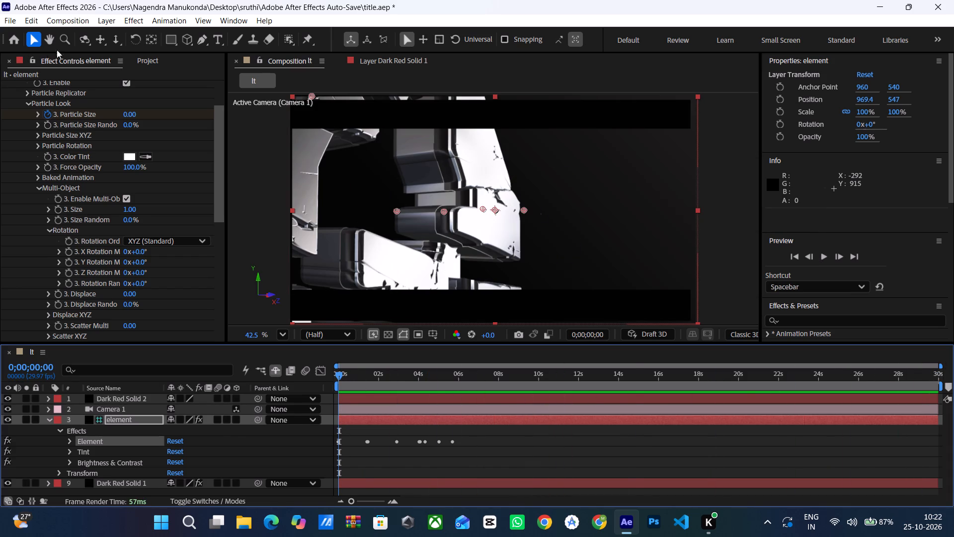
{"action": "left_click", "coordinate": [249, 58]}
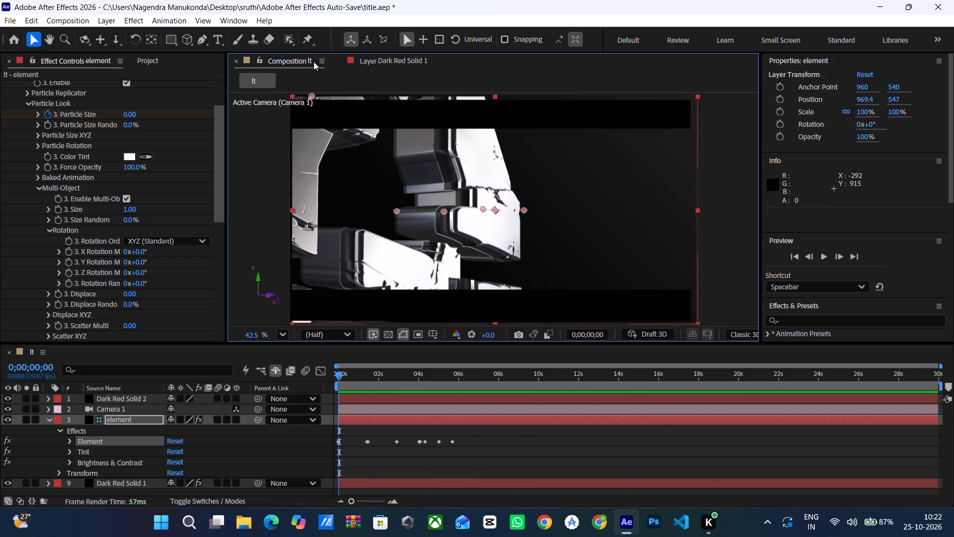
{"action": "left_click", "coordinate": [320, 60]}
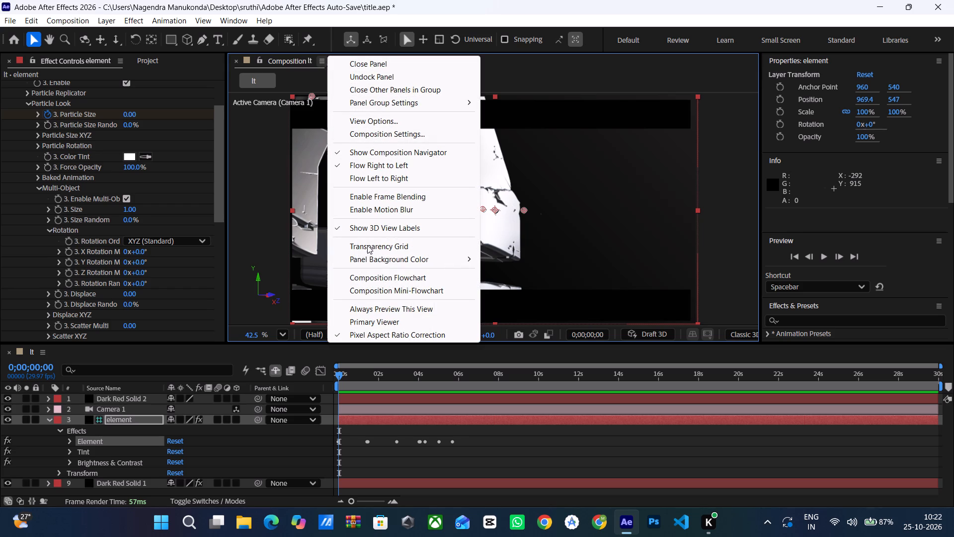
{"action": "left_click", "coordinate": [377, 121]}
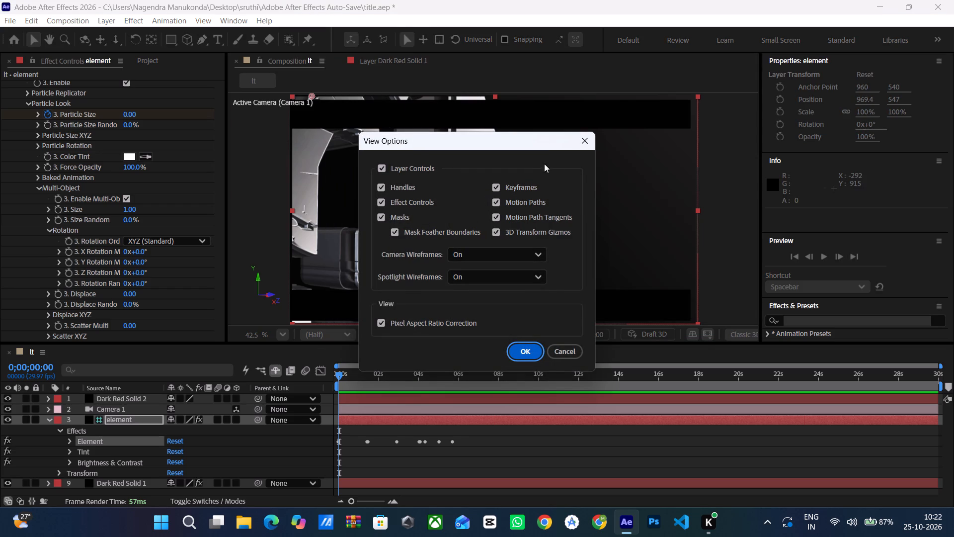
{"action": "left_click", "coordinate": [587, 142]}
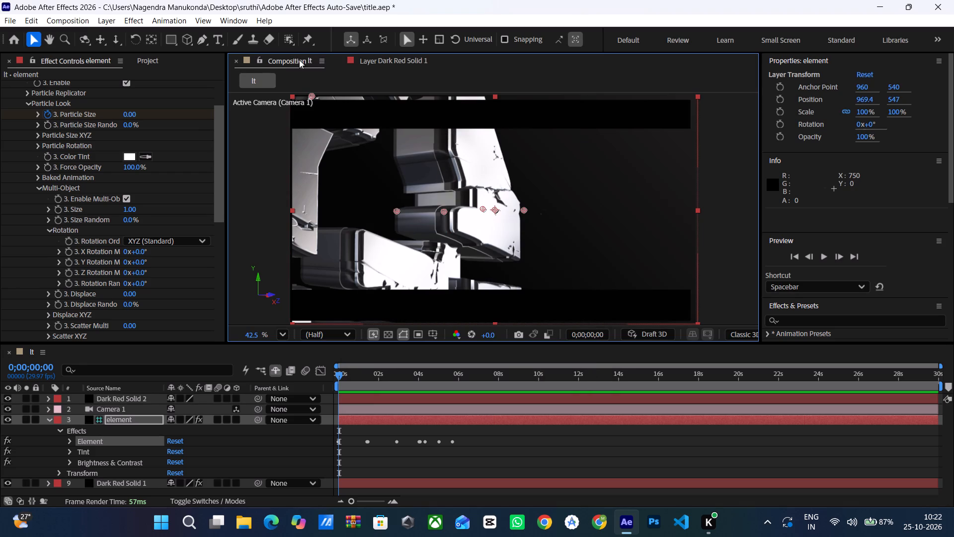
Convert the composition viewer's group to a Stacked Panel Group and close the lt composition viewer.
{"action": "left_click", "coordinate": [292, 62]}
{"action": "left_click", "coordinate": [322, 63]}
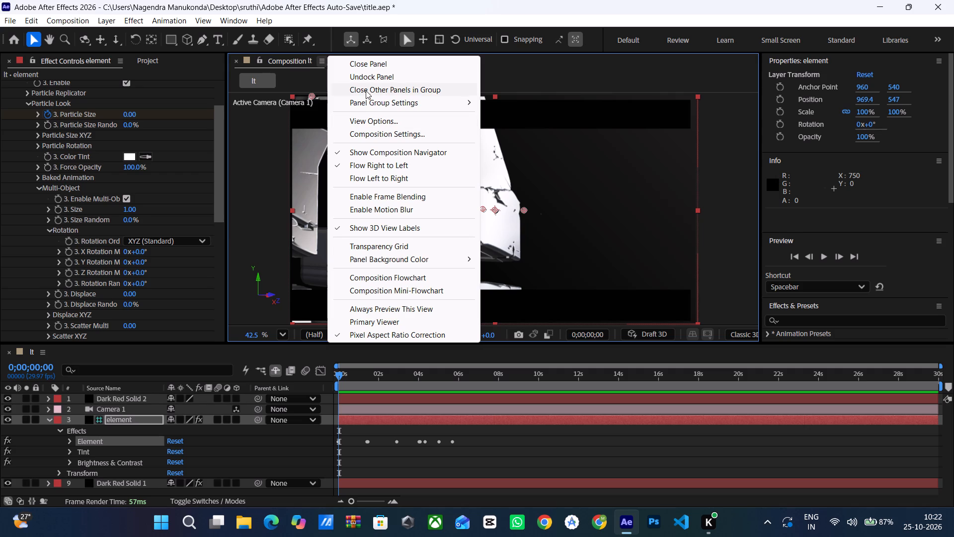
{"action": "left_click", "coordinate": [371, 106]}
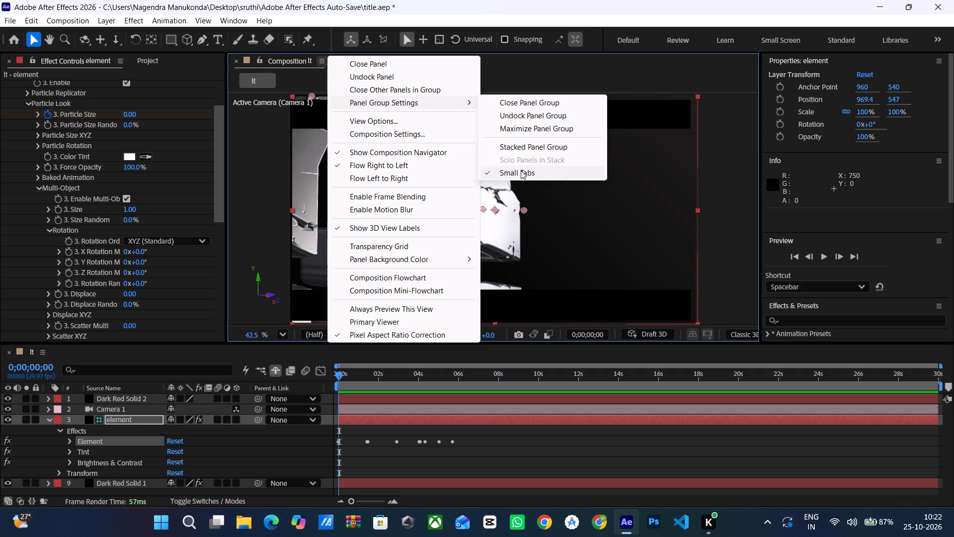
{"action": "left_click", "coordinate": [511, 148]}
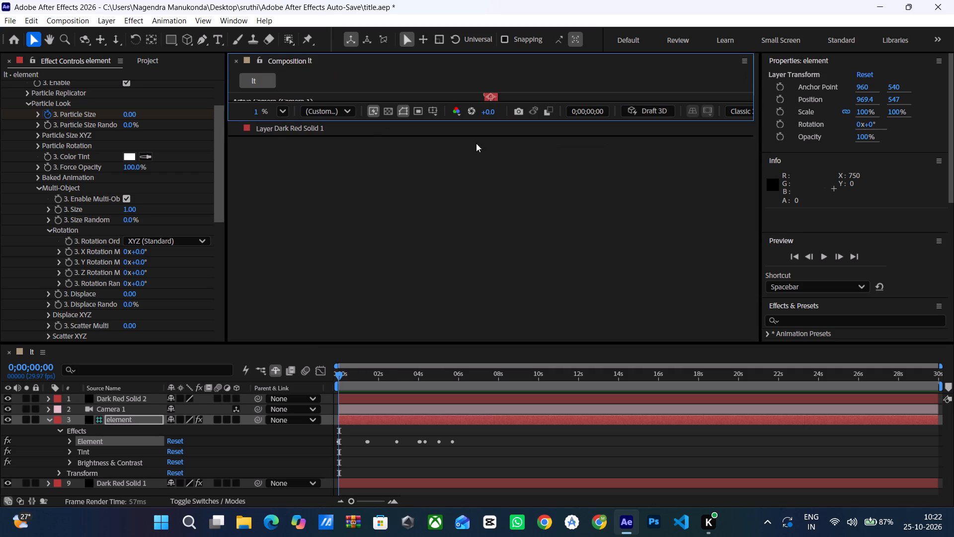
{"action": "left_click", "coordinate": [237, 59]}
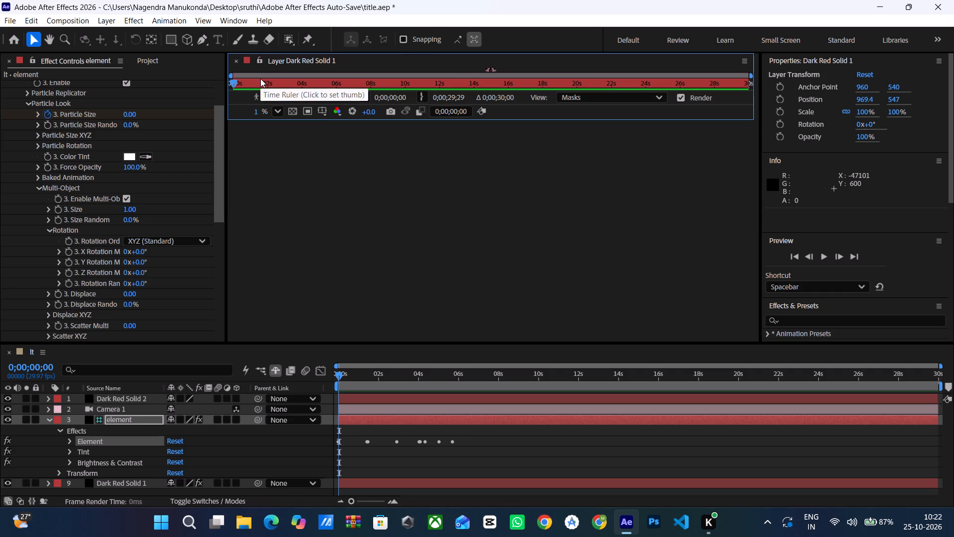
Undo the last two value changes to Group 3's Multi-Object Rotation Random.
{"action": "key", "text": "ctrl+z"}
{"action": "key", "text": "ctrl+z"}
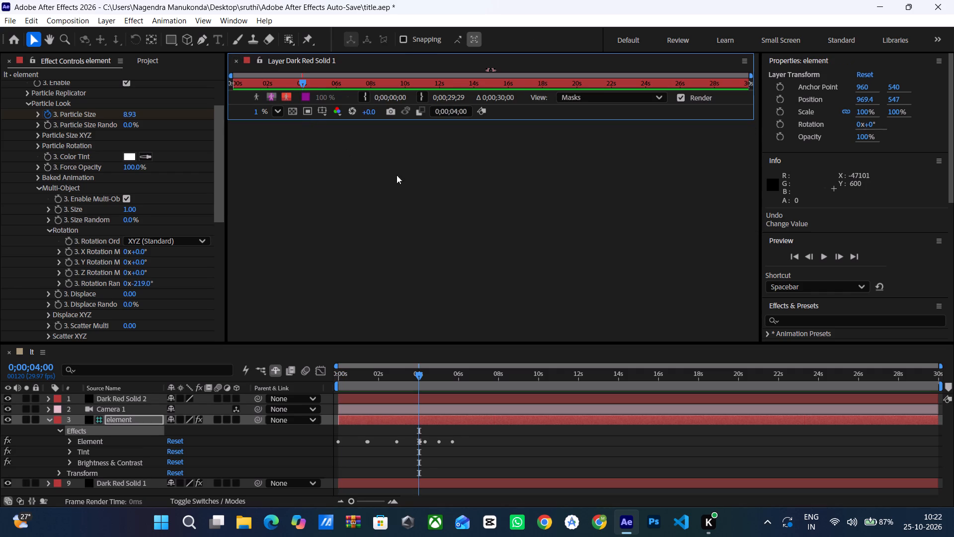
Switch the workspace layout to All Panels.
{"action": "left_click", "coordinate": [237, 17]}
{"action": "left_click", "coordinate": [287, 30]}
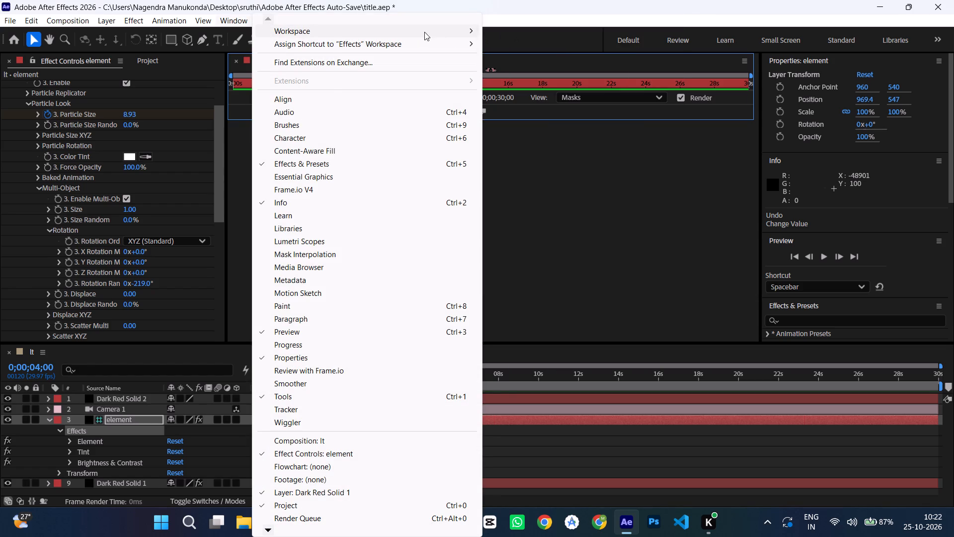
{"action": "left_click", "coordinate": [424, 32]}
{"action": "left_click", "coordinate": [511, 28]}
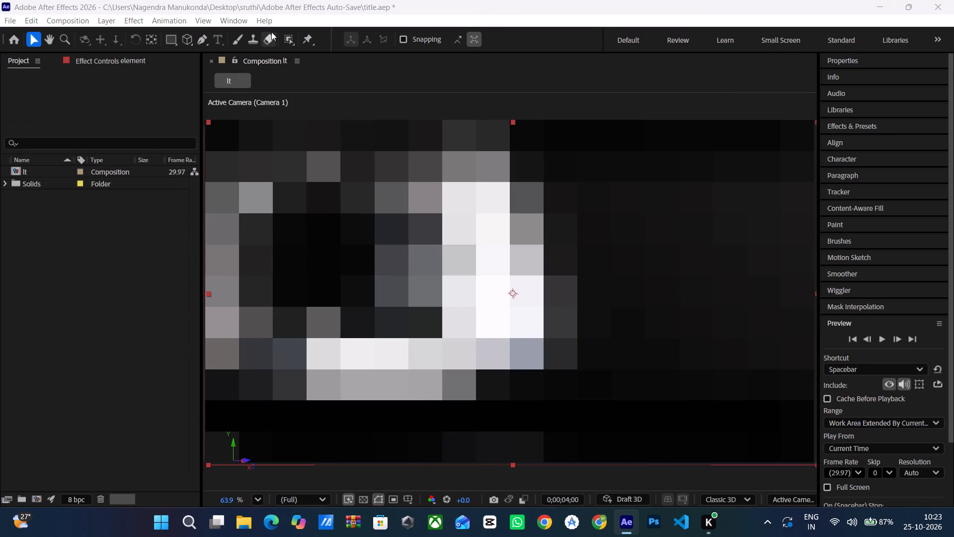
{"action": "key", "text": "space"}
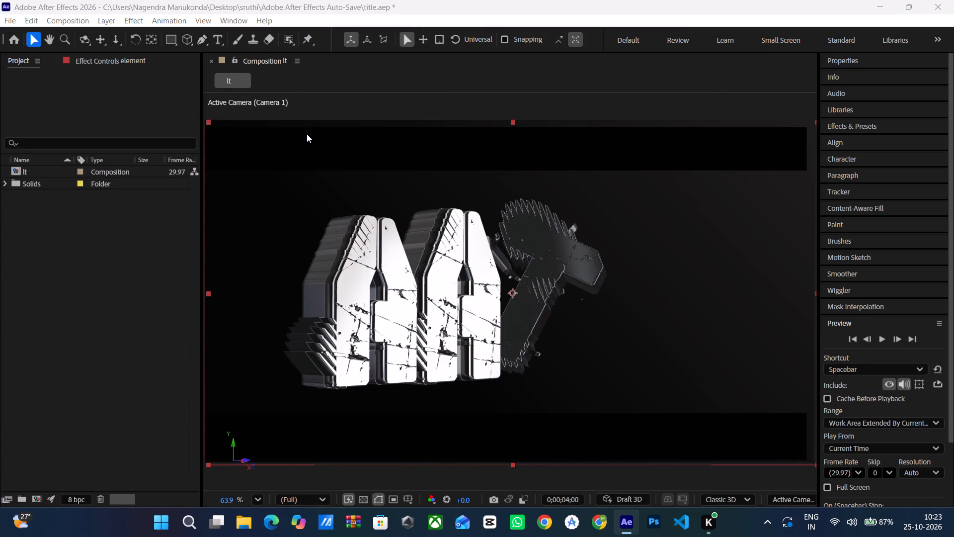
{"action": "left_click", "coordinate": [327, 229]}
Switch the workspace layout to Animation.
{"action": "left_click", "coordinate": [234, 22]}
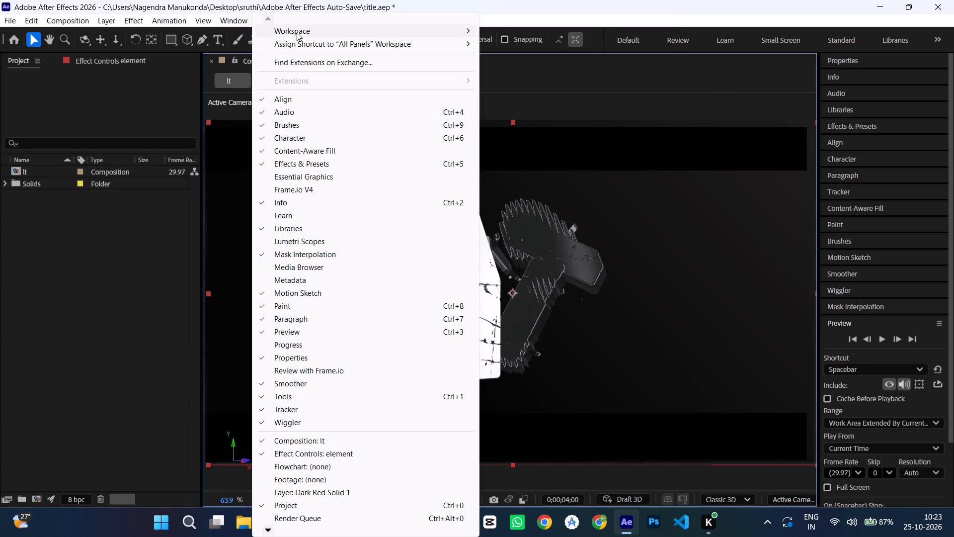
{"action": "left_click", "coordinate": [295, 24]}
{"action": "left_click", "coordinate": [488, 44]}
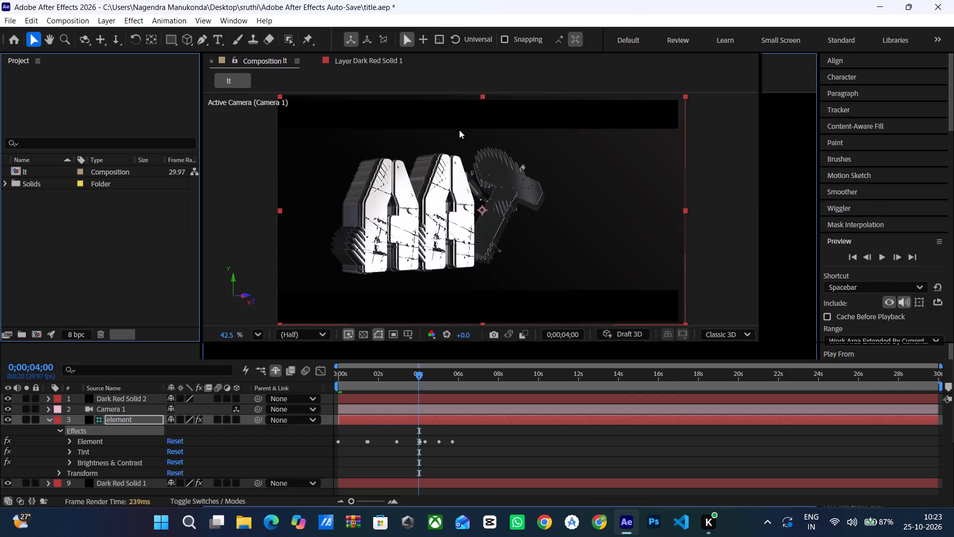
Go to 0;00;04;01 and expand the Element effect's properties on the element layer in the timeline.
{"action": "left_click", "coordinate": [416, 375]}
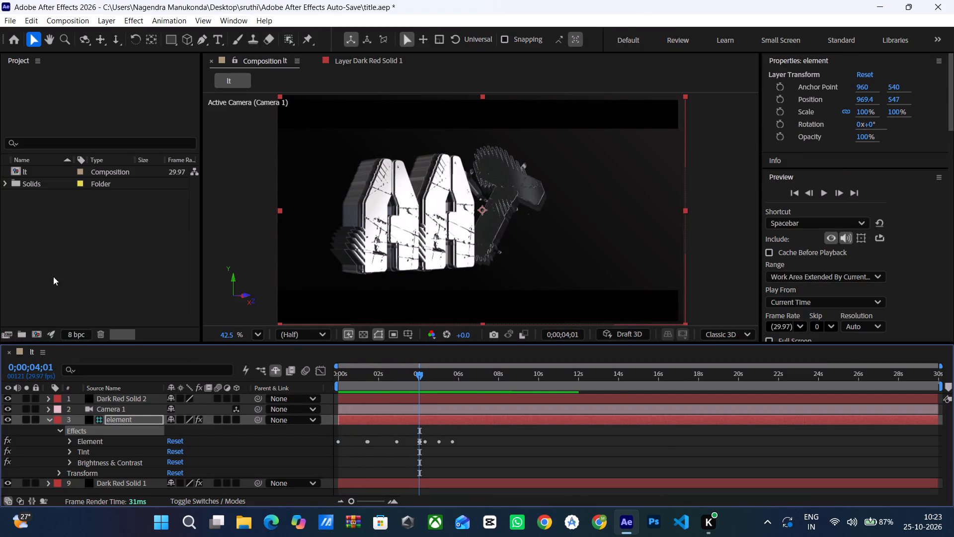
{"action": "left_click", "coordinate": [67, 441]}
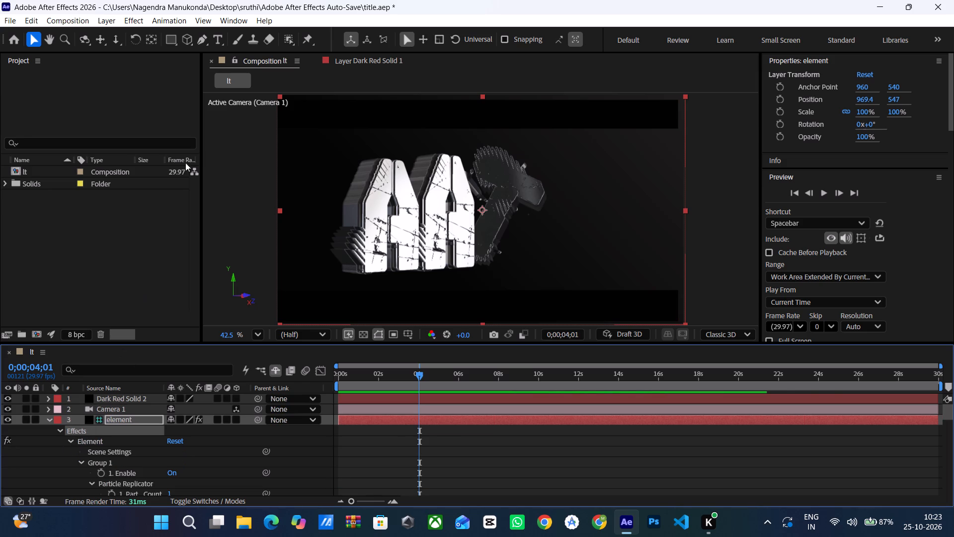
Switch the workspace layout to Effects.
{"action": "left_click", "coordinate": [214, 25]}
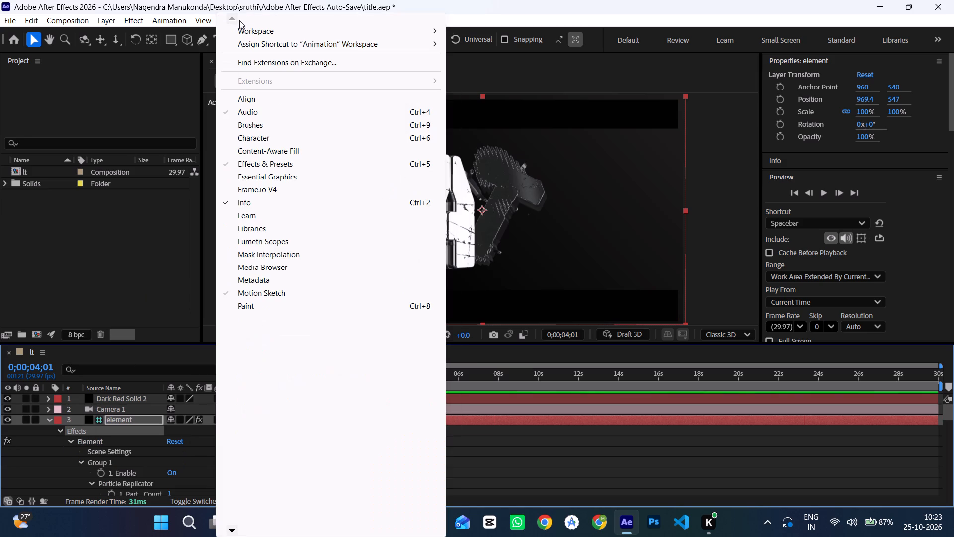
{"action": "left_click", "coordinate": [239, 20]}
{"action": "left_click", "coordinate": [242, 30]}
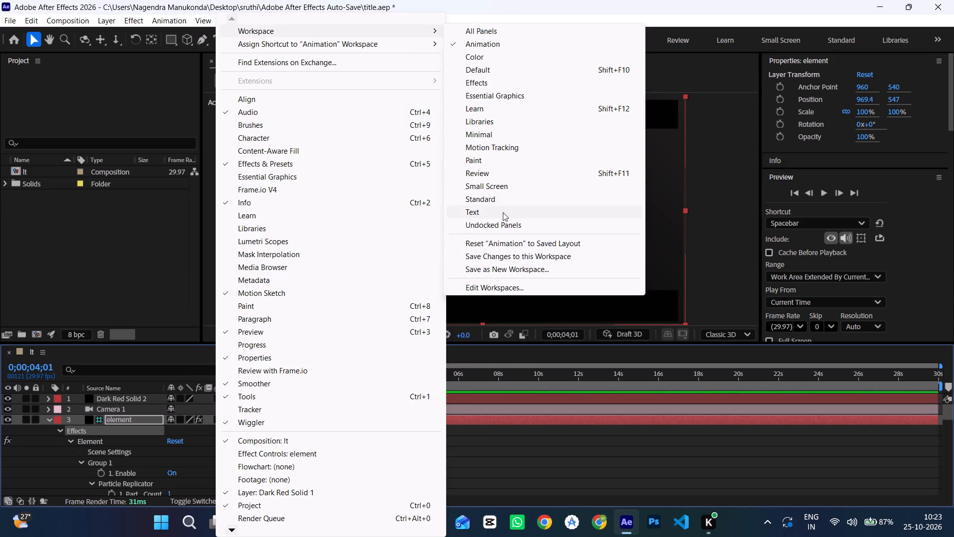
{"action": "left_click", "coordinate": [478, 81]}
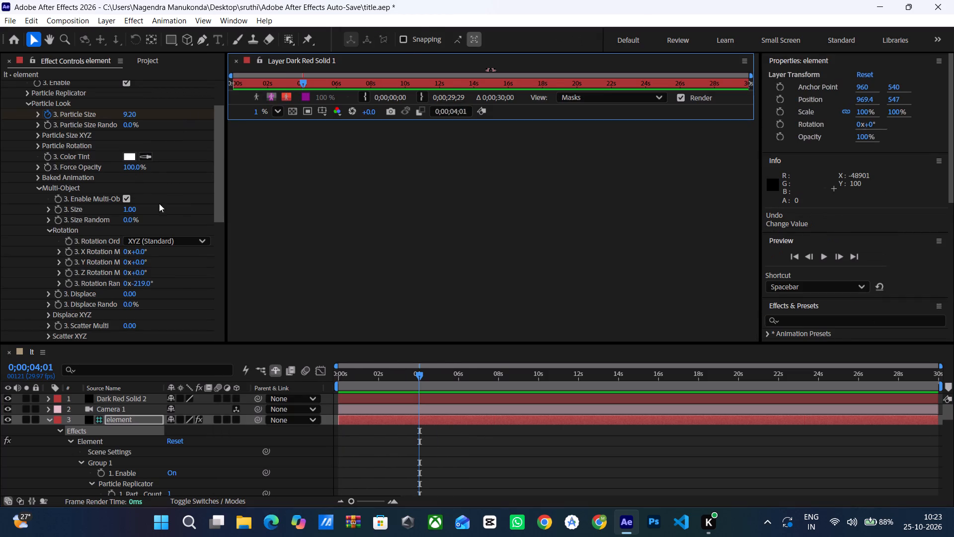
Close the Dark Red Solid 1 layer viewer and reopen the lt composition viewer.
{"action": "left_click", "coordinate": [238, 58]}
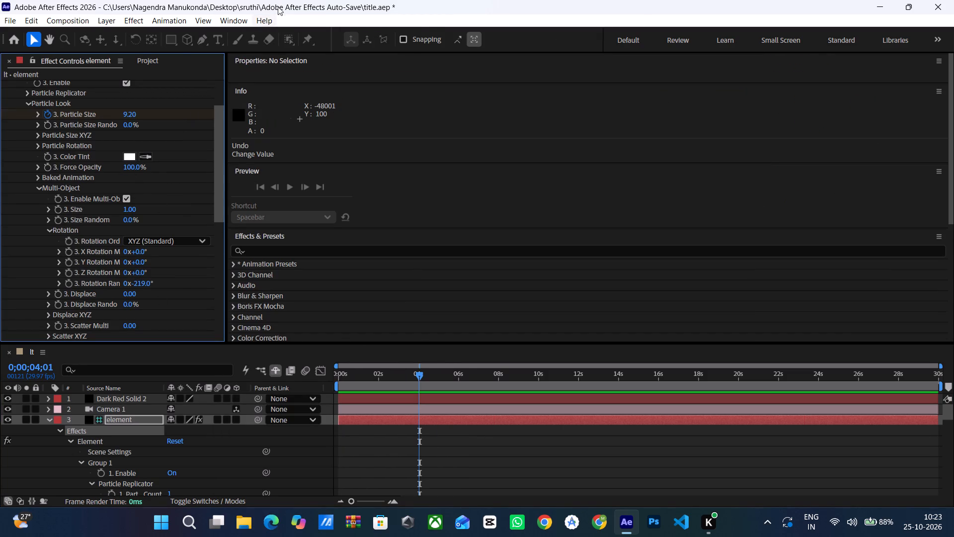
{"action": "left_click", "coordinate": [236, 12]}
{"action": "left_click", "coordinate": [239, 20]}
{"action": "left_click", "coordinate": [331, 24]}
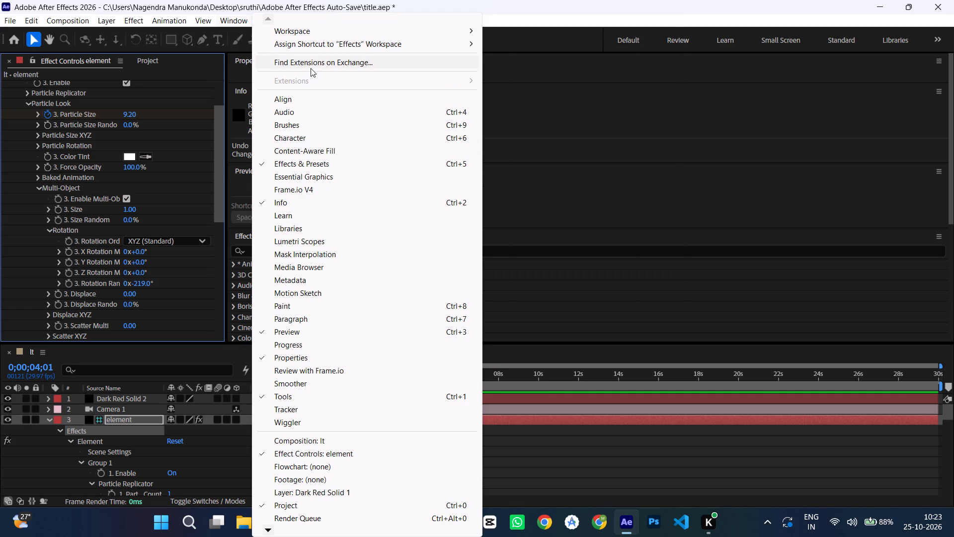
{"action": "left_click", "coordinate": [285, 436]}
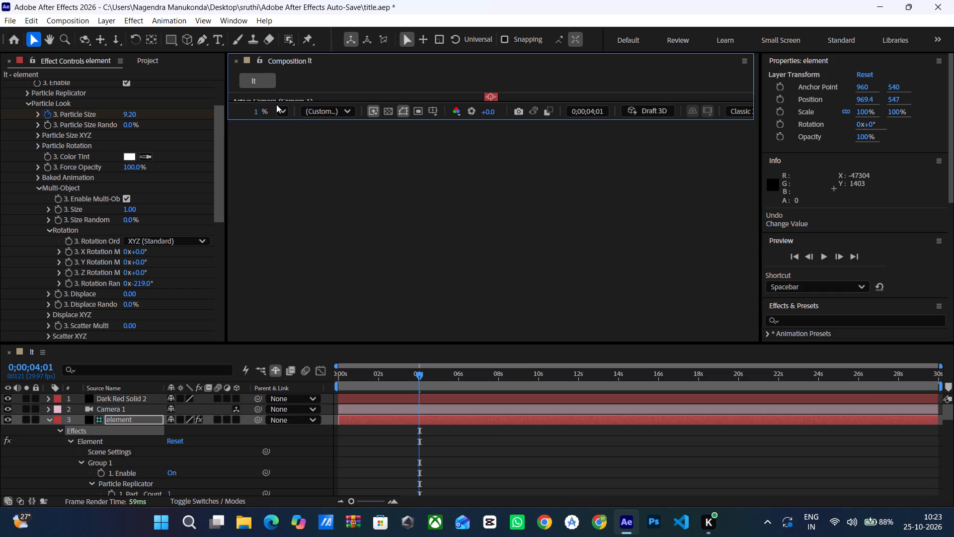
Set the lt composition viewer's magnification to Fit and enlarge the viewer down to the timeline.
{"action": "left_click", "coordinate": [284, 110]}
{"action": "left_click", "coordinate": [321, 130]}
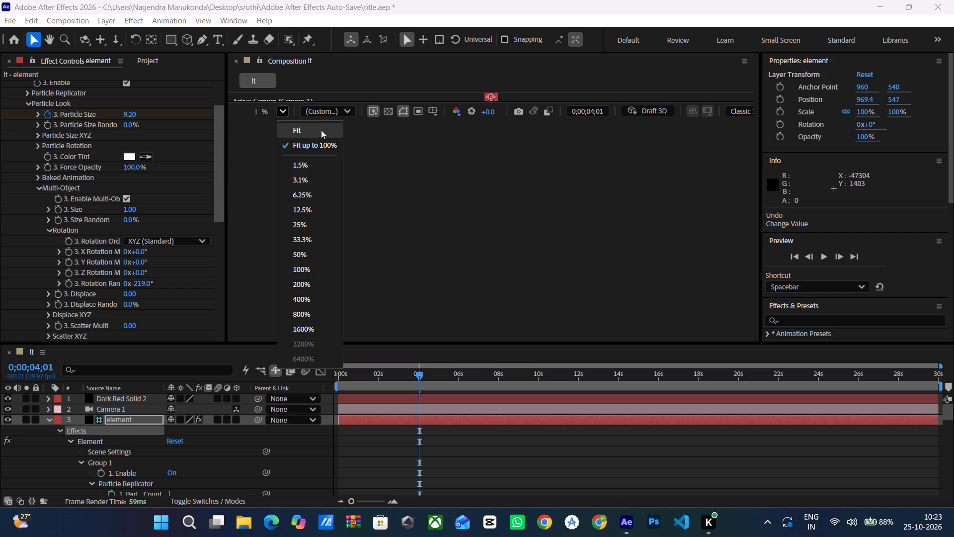
{"action": "scroll", "coordinate": [462, 75], "scroll_direction": "up", "scroll_amount": 3}
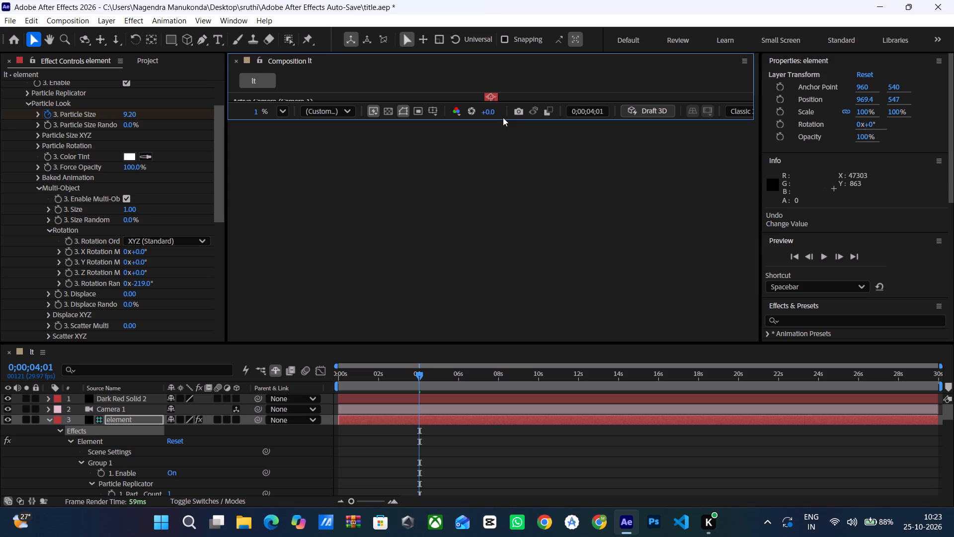
{"action": "left_click_drag", "start_coordinate": [504, 118], "coordinate": [504, 304]}
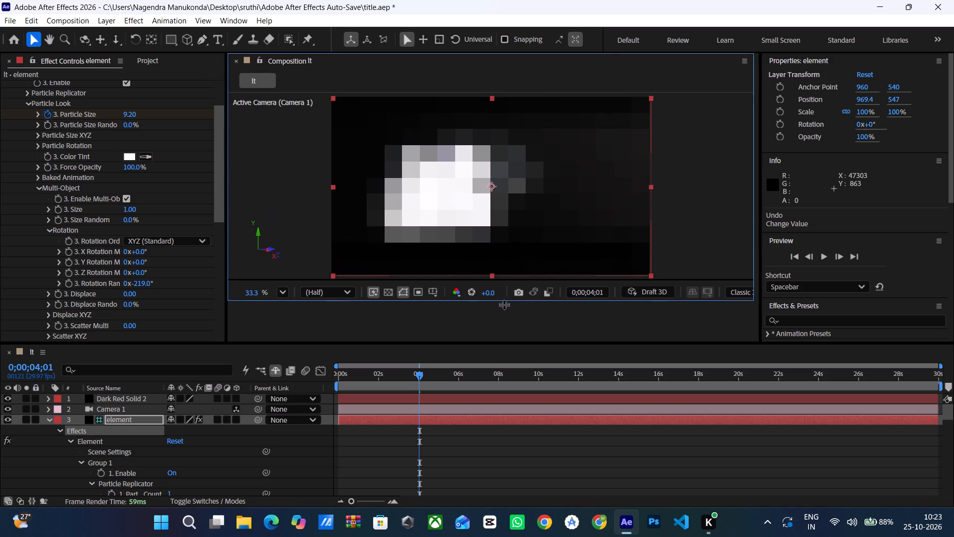
{"action": "left_click_drag", "start_coordinate": [504, 304], "coordinate": [501, 342]}
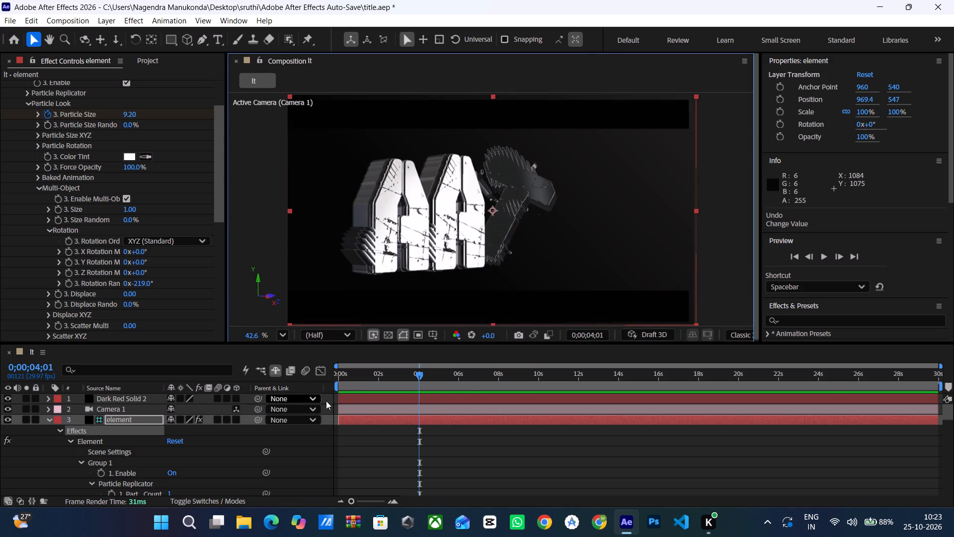
Return to 0;00;00;00 and play the composition from the start to review the letter entrances.
{"action": "left_click_drag", "start_coordinate": [419, 374], "coordinate": [332, 387]}
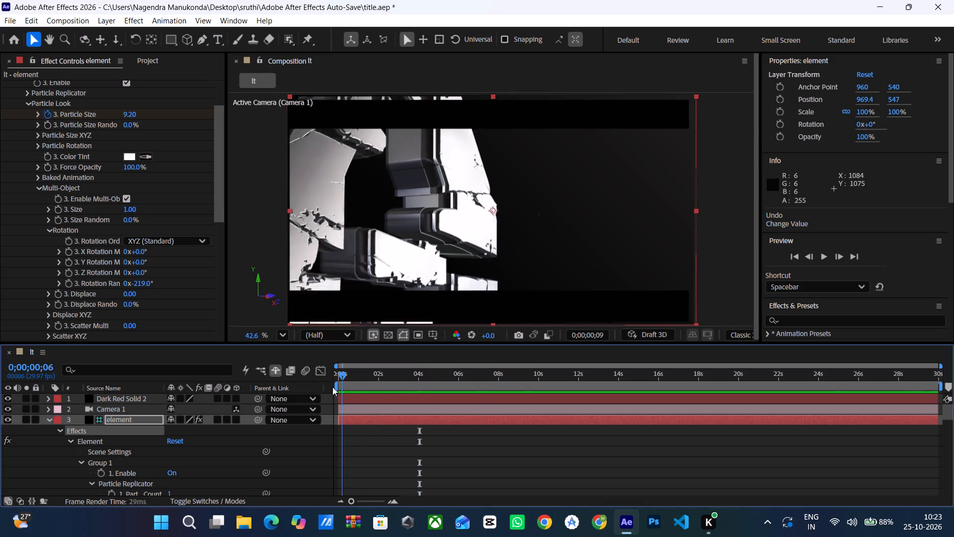
{"action": "left_click_drag", "start_coordinate": [332, 387], "coordinate": [327, 387]}
{"action": "key", "text": "space"}
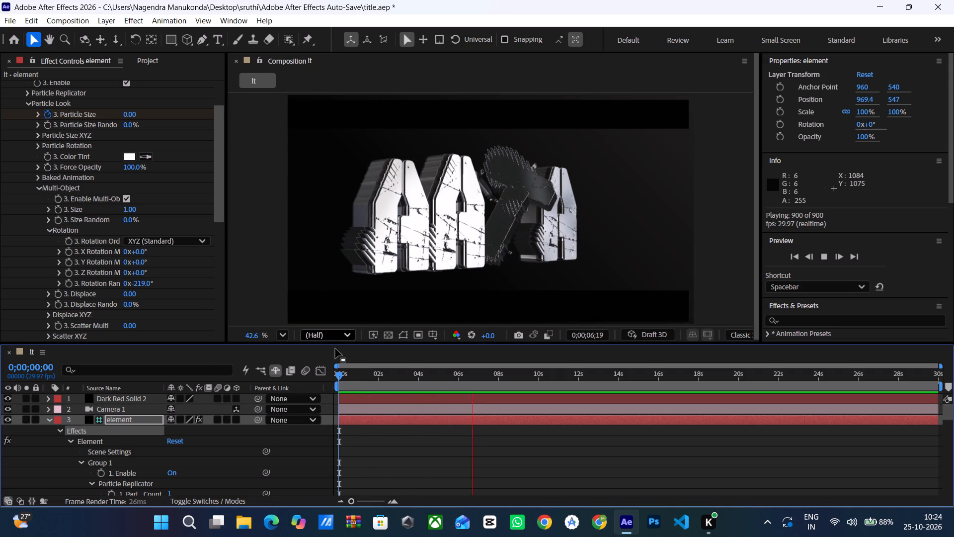
Collapse Group 1 and Group 2 of the Element effect in the timeline and bring Group 3's Particle Look properties into view.
{"action": "scroll", "coordinate": [95, 459], "scroll_direction": "down", "scroll_amount": 2}
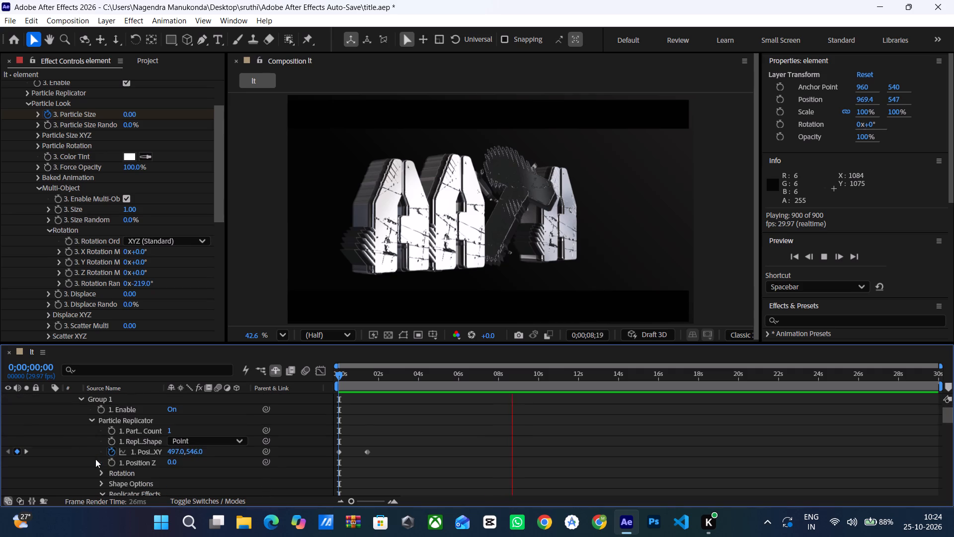
{"action": "scroll", "coordinate": [95, 459], "scroll_direction": "down", "scroll_amount": 2}
{"action": "scroll", "coordinate": [95, 459], "scroll_direction": "up", "scroll_amount": 4}
{"action": "left_click", "coordinate": [81, 461]}
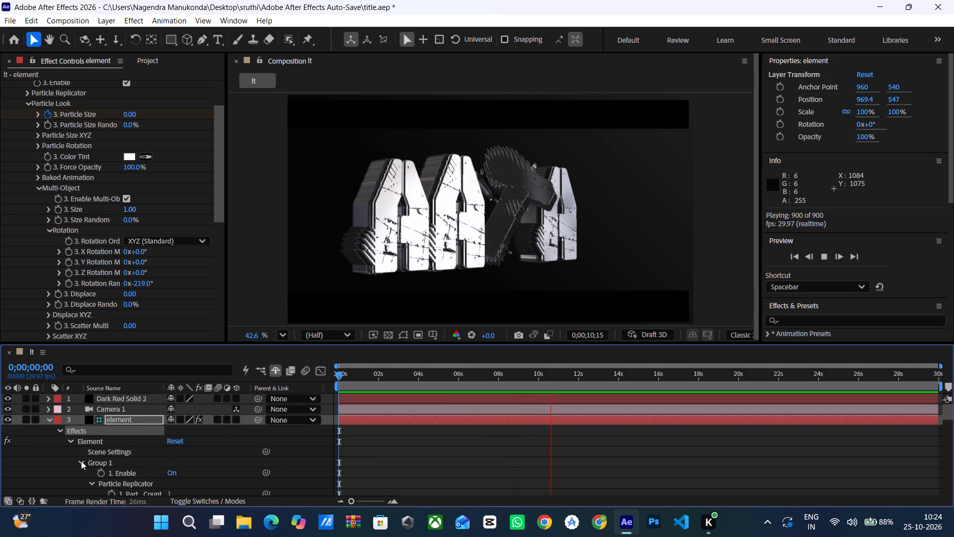
{"action": "left_click", "coordinate": [79, 473]}
{"action": "scroll", "coordinate": [85, 468], "scroll_direction": "down", "scroll_amount": 1}
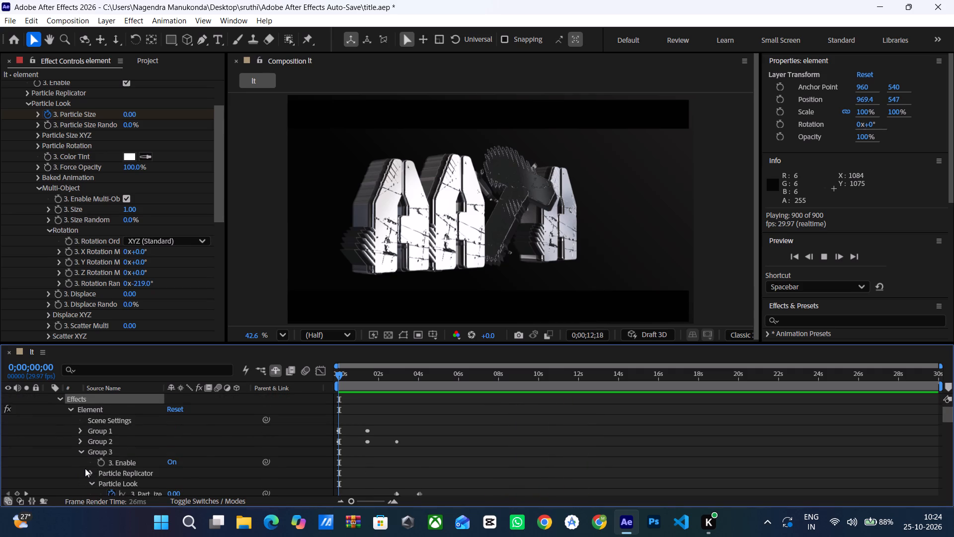
{"action": "scroll", "coordinate": [85, 468], "scroll_direction": "down", "scroll_amount": 1}
{"action": "scroll", "coordinate": [85, 467], "scroll_direction": "up", "scroll_amount": 2}
{"action": "scroll", "coordinate": [85, 467], "scroll_direction": "down", "scroll_amount": 2}
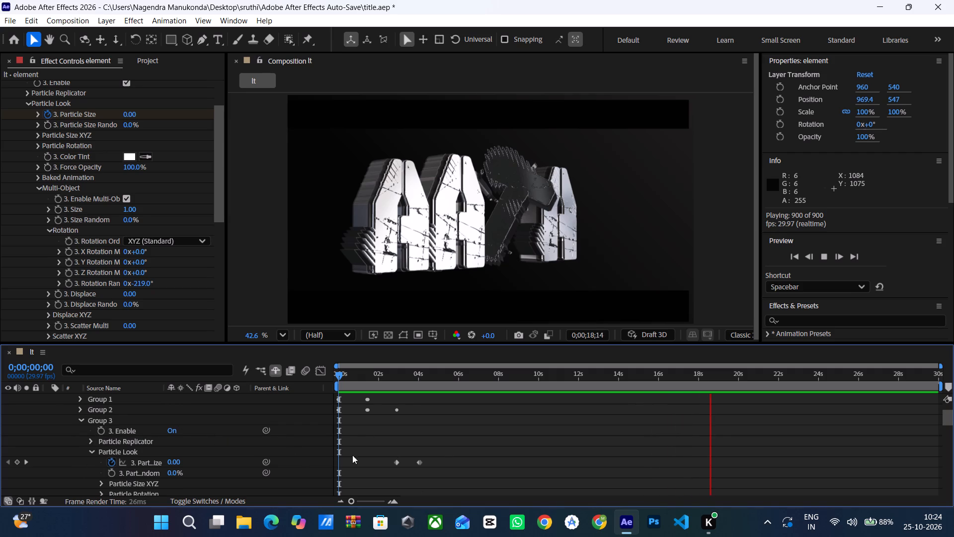
Move the current time to 0;00;04;02, at Group 3's second Particle Size keyframe, and locate Group 3's Multi-Object Rotation properties in the timeline.
{"action": "left_click_drag", "start_coordinate": [338, 373], "coordinate": [394, 386]}
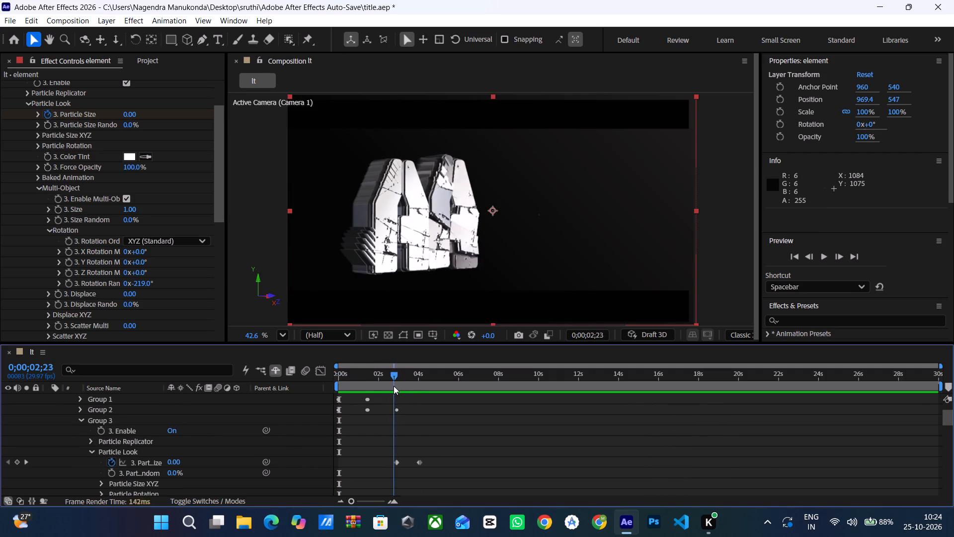
{"action": "left_click_drag", "start_coordinate": [394, 386], "coordinate": [397, 389]}
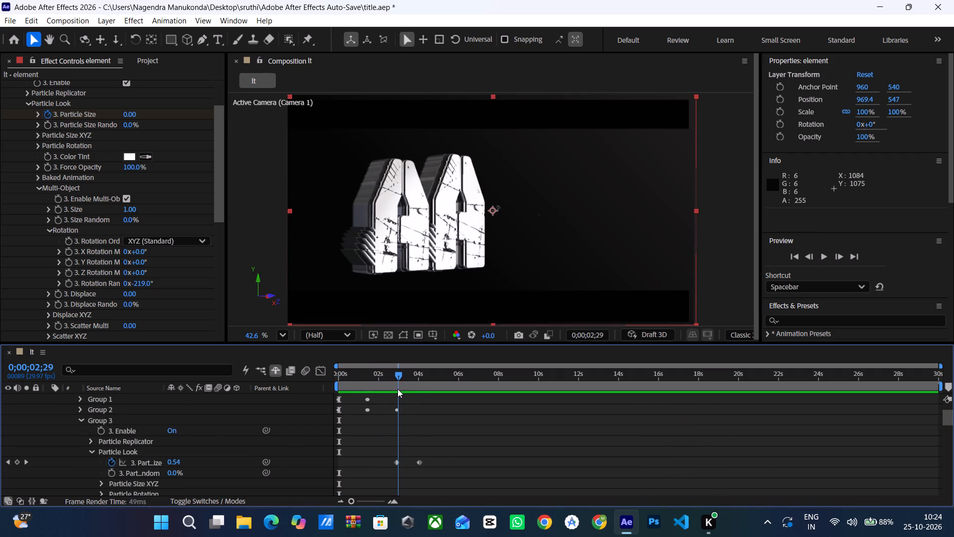
{"action": "left_click_drag", "start_coordinate": [397, 389], "coordinate": [419, 396]}
{"action": "scroll", "coordinate": [267, 447], "scroll_direction": "down", "scroll_amount": 1}
{"action": "scroll", "coordinate": [117, 469], "scroll_direction": "down", "scroll_amount": 1}
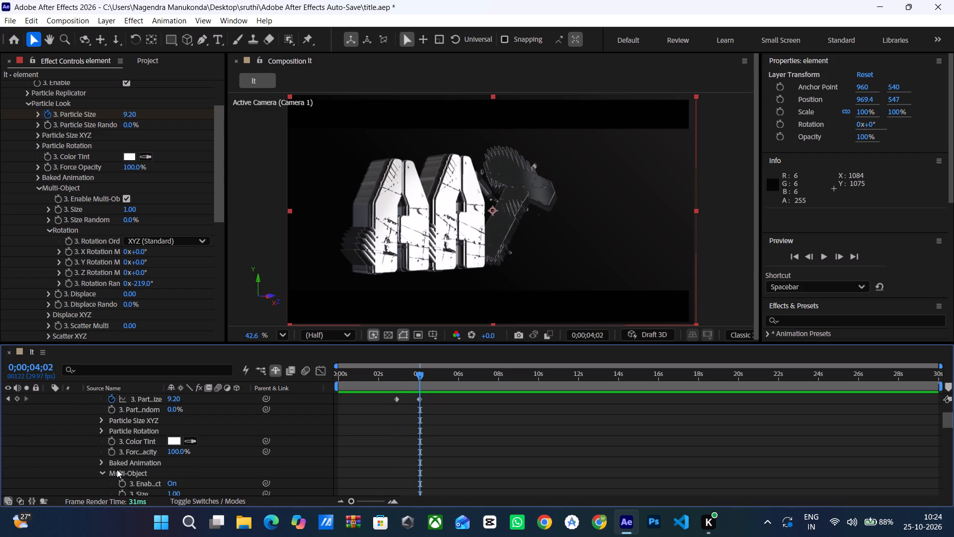
{"action": "scroll", "coordinate": [117, 469], "scroll_direction": "down", "scroll_amount": 1}
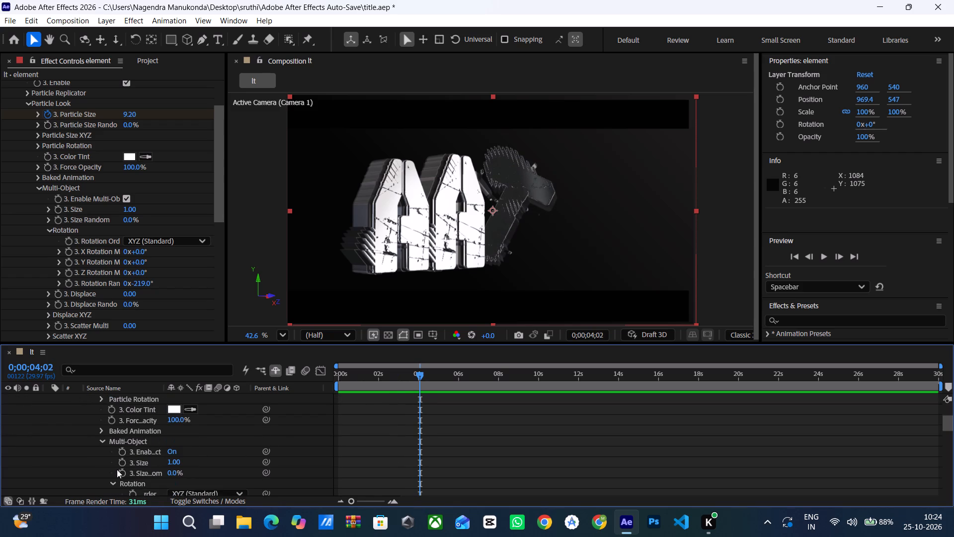
{"action": "scroll", "coordinate": [178, 471], "scroll_direction": "down", "scroll_amount": 1}
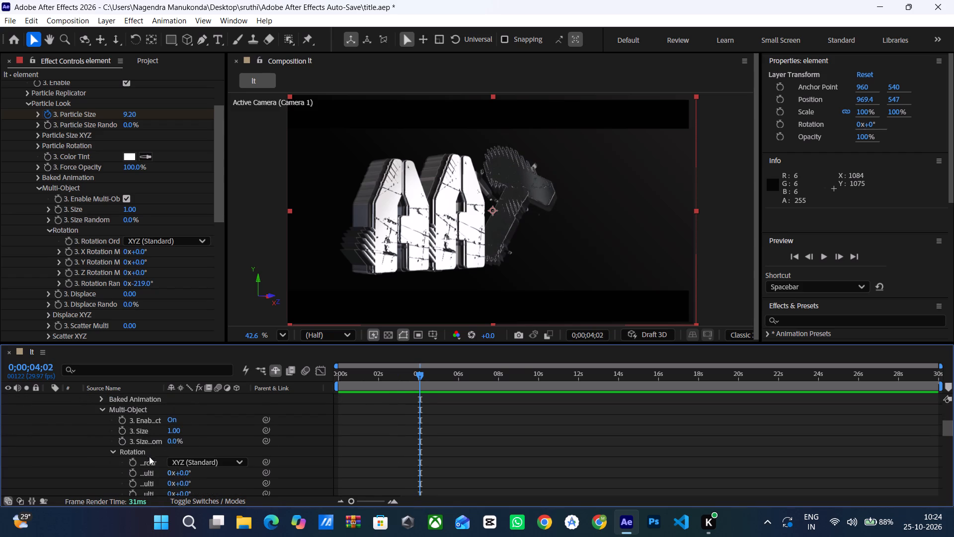
{"action": "scroll", "coordinate": [153, 454], "scroll_direction": "down", "scroll_amount": 1}
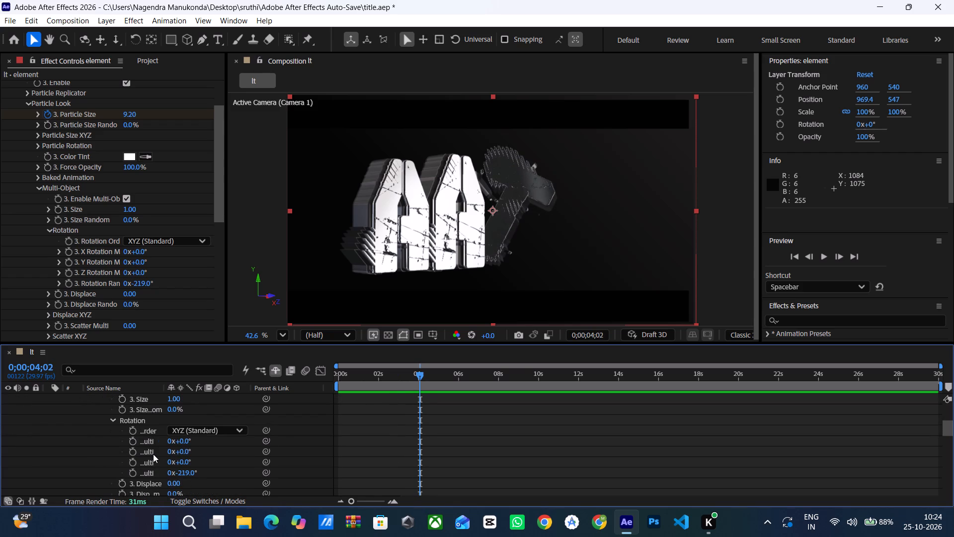
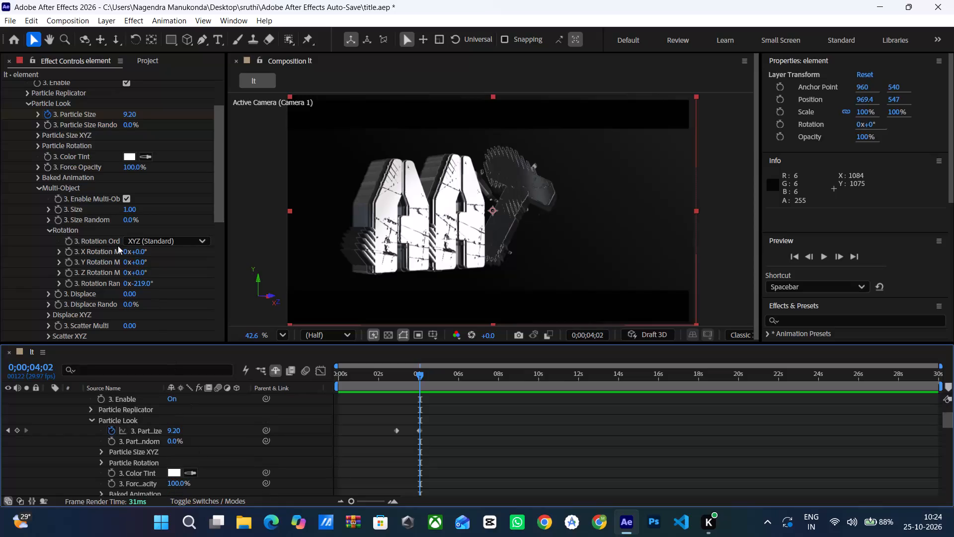
Set Group 3's Multi-Object Rotation Random to 0° in the Element effect.
{"action": "scroll", "coordinate": [118, 246], "scroll_direction": "up", "scroll_amount": 3}
{"action": "scroll", "coordinate": [118, 246], "scroll_direction": "down", "scroll_amount": 1}
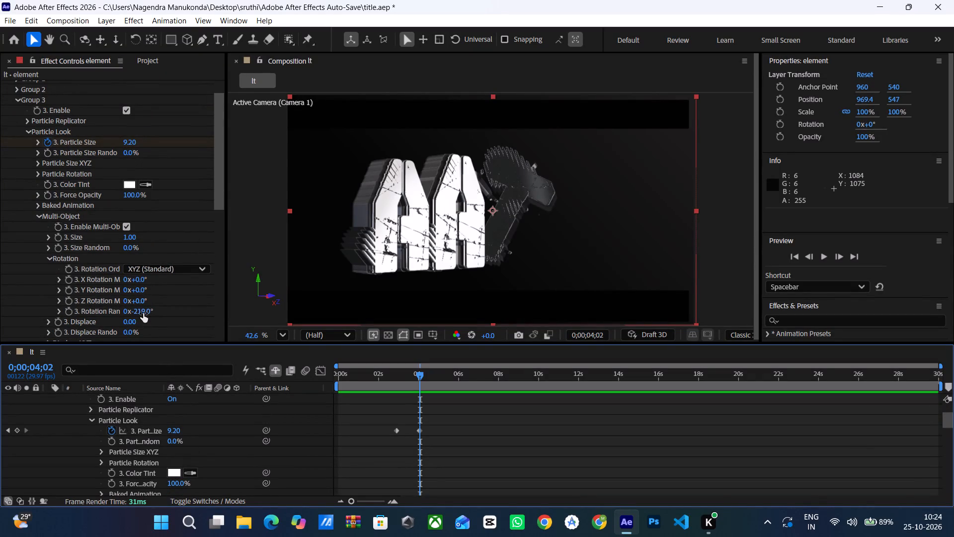
{"action": "left_click_drag", "start_coordinate": [143, 310], "coordinate": [267, 318]}
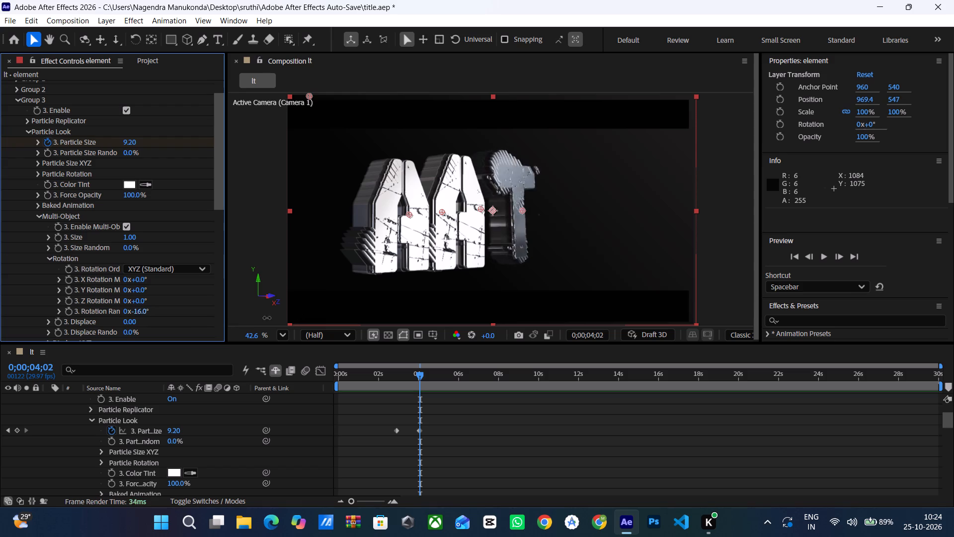
{"action": "left_click_drag", "start_coordinate": [267, 318], "coordinate": [229, 321]}
{"action": "double_click", "coordinate": [141, 310]}
{"action": "triple_click", "coordinate": [153, 314]}
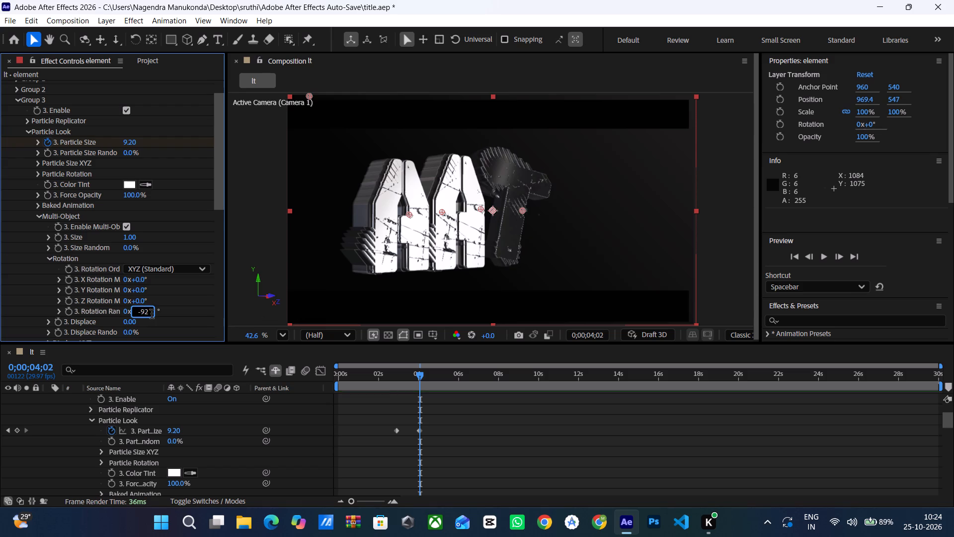
{"action": "left_click", "coordinate": [151, 314]}
{"action": "key", "text": "BackSpace"}
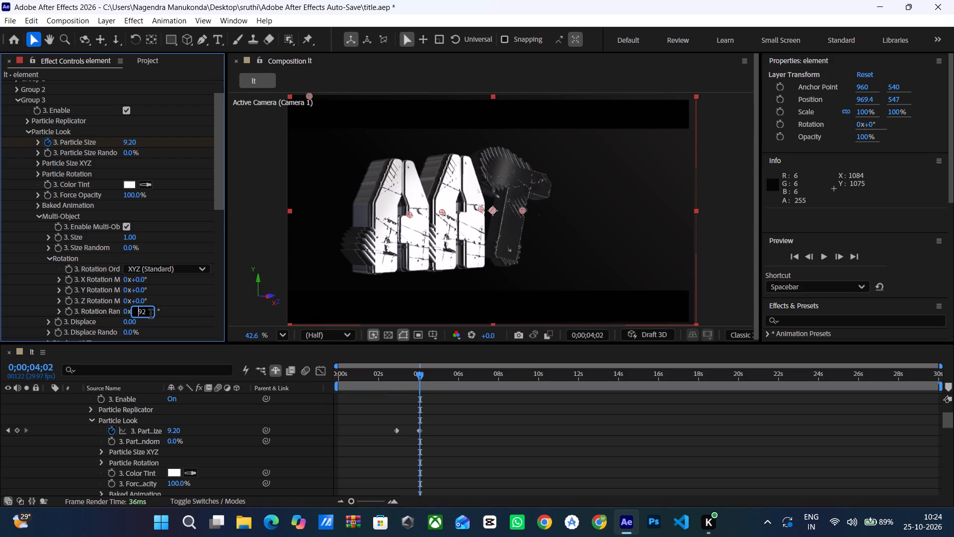
{"action": "left_click", "coordinate": [148, 314]}
{"action": "key", "text": "BackSpace"}
{"action": "key", "text": "BackSpace"}
{"action": "key", "text": "0"}
{"action": "key", "text": "Return"}
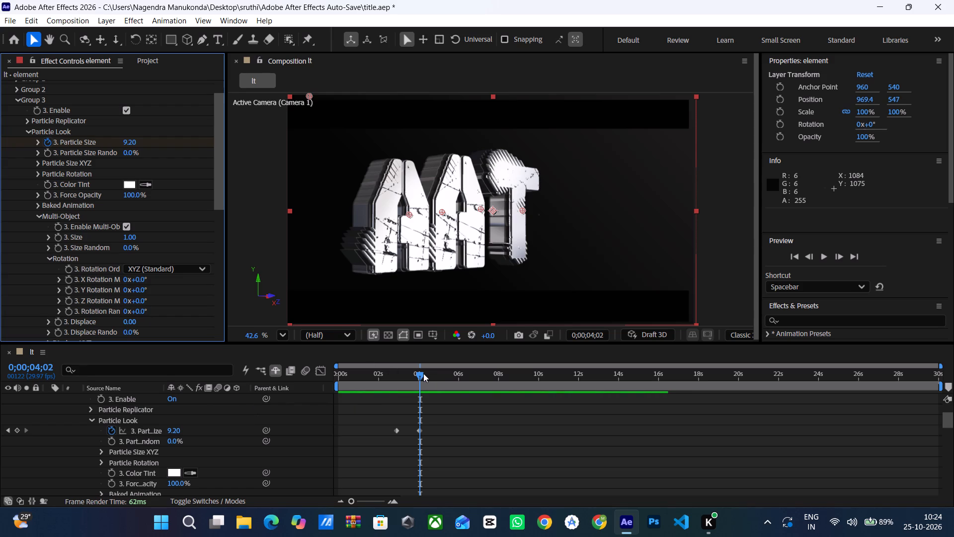
Return to 0;00;00;00 and play the composition from the start to review the third letter's entrance.
{"action": "left_click_drag", "start_coordinate": [421, 373], "coordinate": [304, 387]}
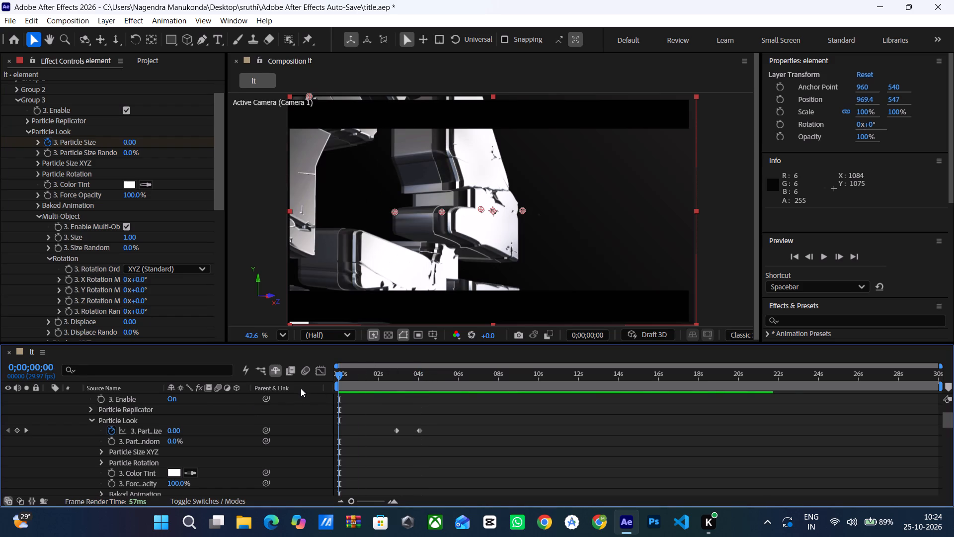
{"action": "key", "text": "space"}
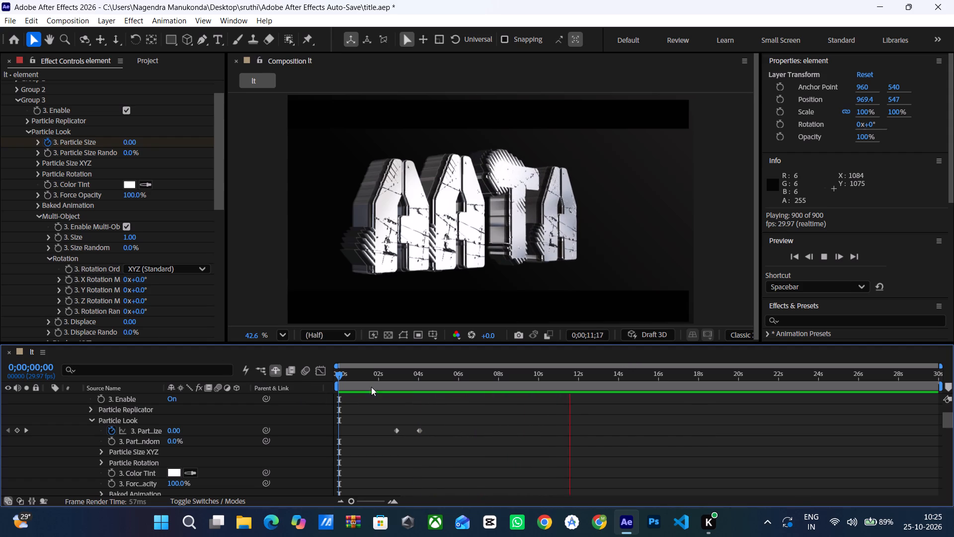
{"action": "left_click_drag", "start_coordinate": [336, 372], "coordinate": [419, 391]}
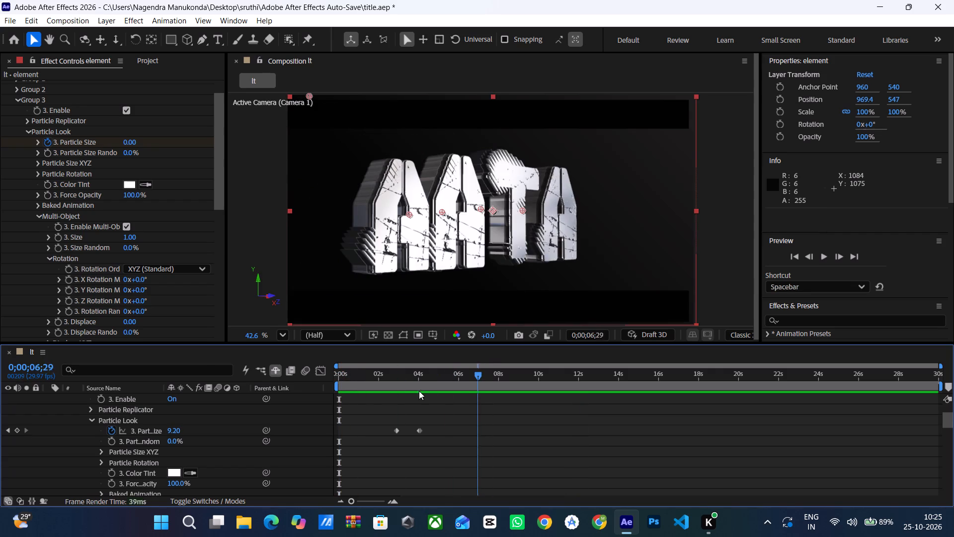
{"action": "left_click_drag", "start_coordinate": [419, 391], "coordinate": [330, 390]}
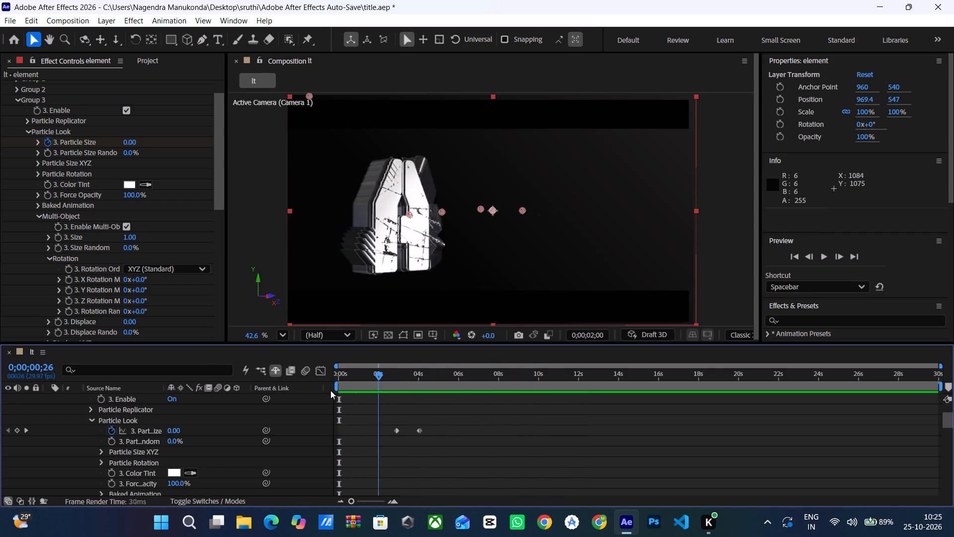
{"action": "left_click_drag", "start_coordinate": [330, 390], "coordinate": [305, 392]}
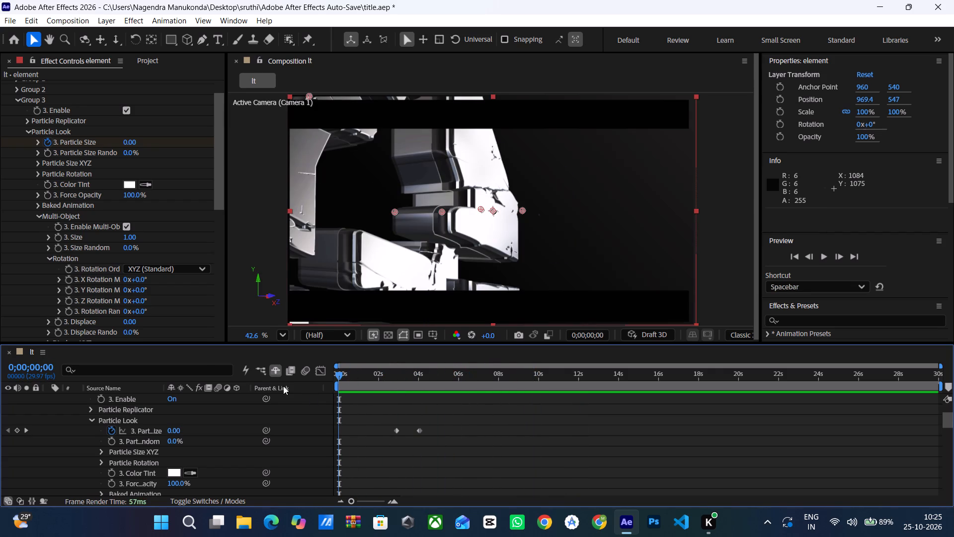
{"action": "key", "text": "space"}
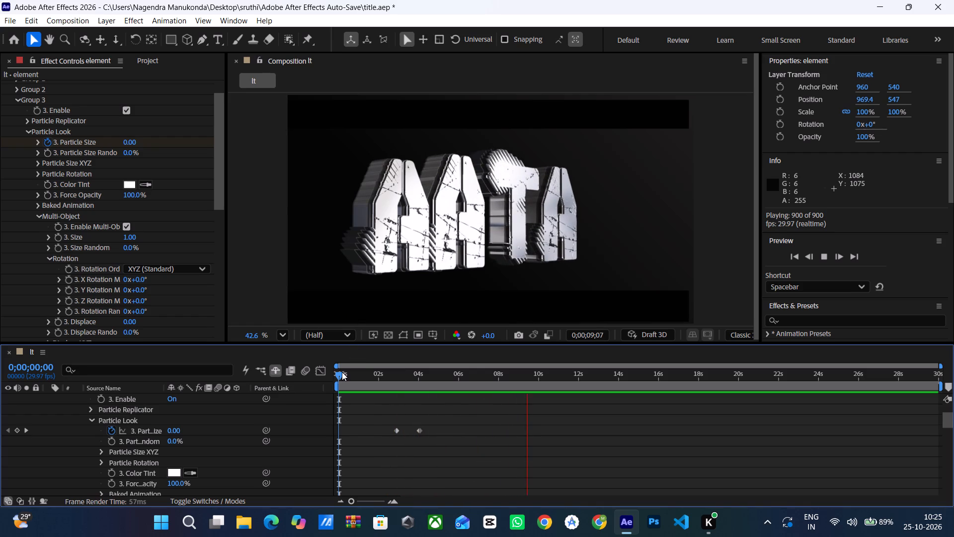
Scrub back and forth through the first eight seconds to examine the letter entrances, ending at 0;00;00;00.
{"action": "left_click_drag", "start_coordinate": [340, 371], "coordinate": [372, 384]}
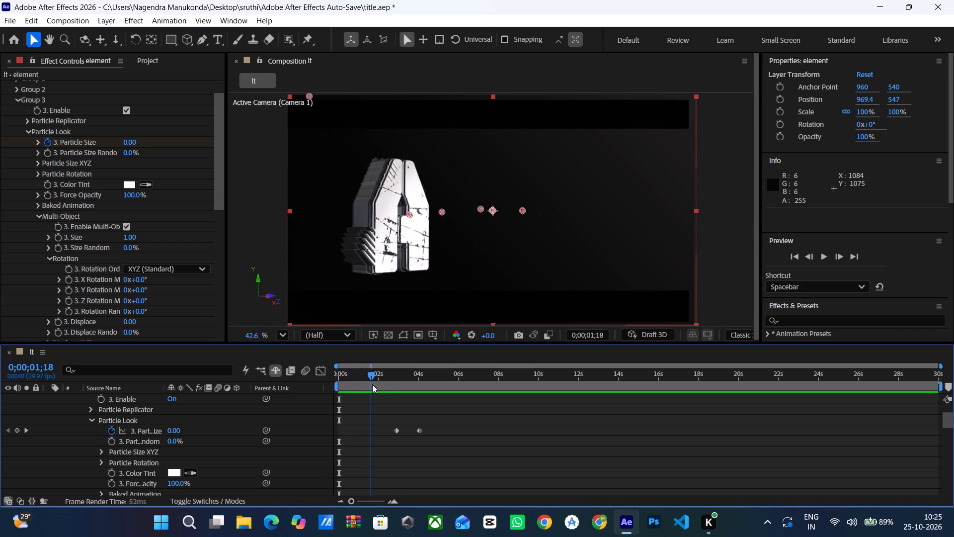
{"action": "left_click_drag", "start_coordinate": [372, 384], "coordinate": [379, 385]}
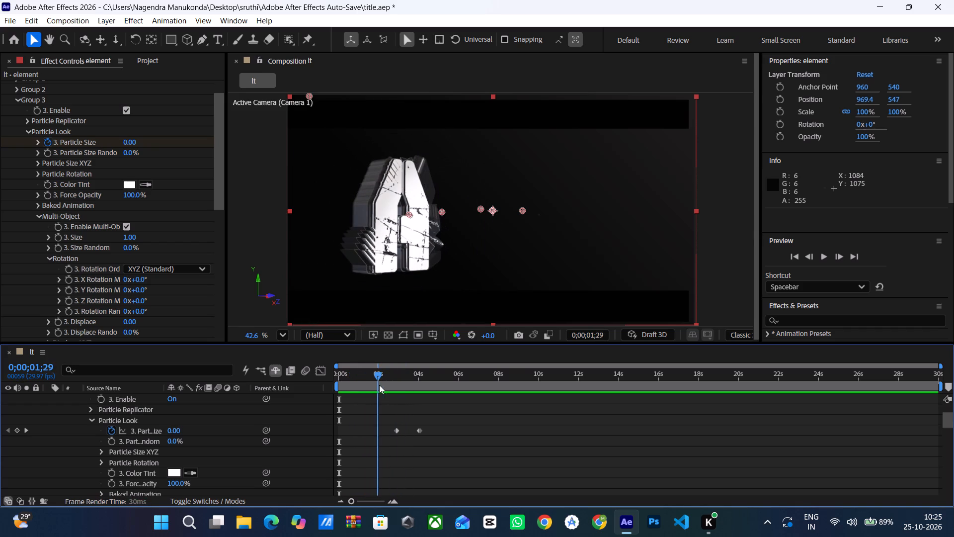
{"action": "left_click_drag", "start_coordinate": [379, 385], "coordinate": [487, 388]}
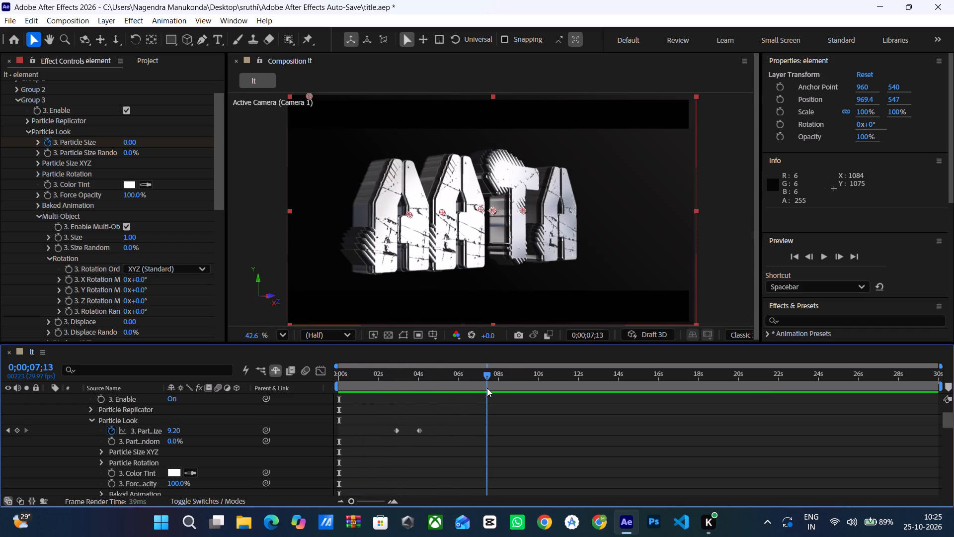
{"action": "left_click_drag", "start_coordinate": [487, 388], "coordinate": [479, 400]}
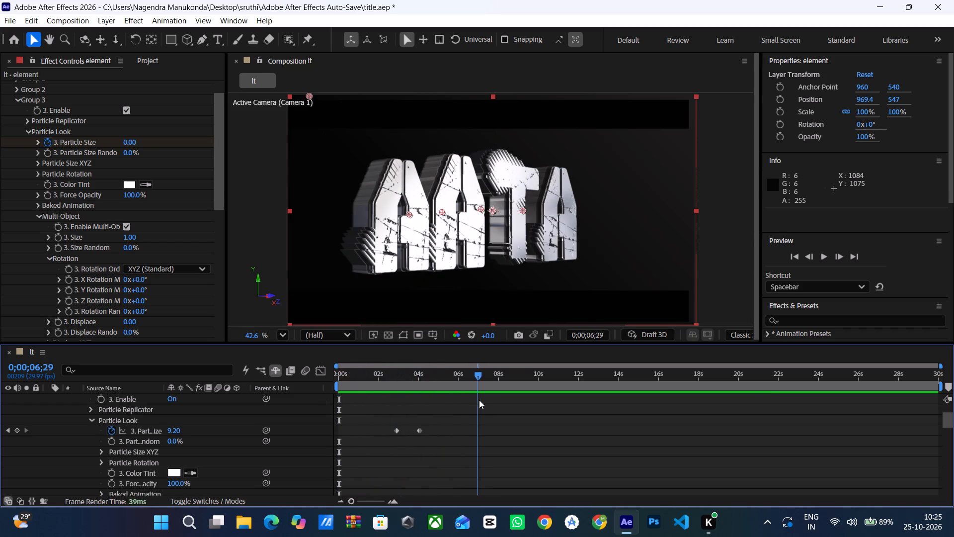
{"action": "left_click_drag", "start_coordinate": [479, 400], "coordinate": [509, 397]}
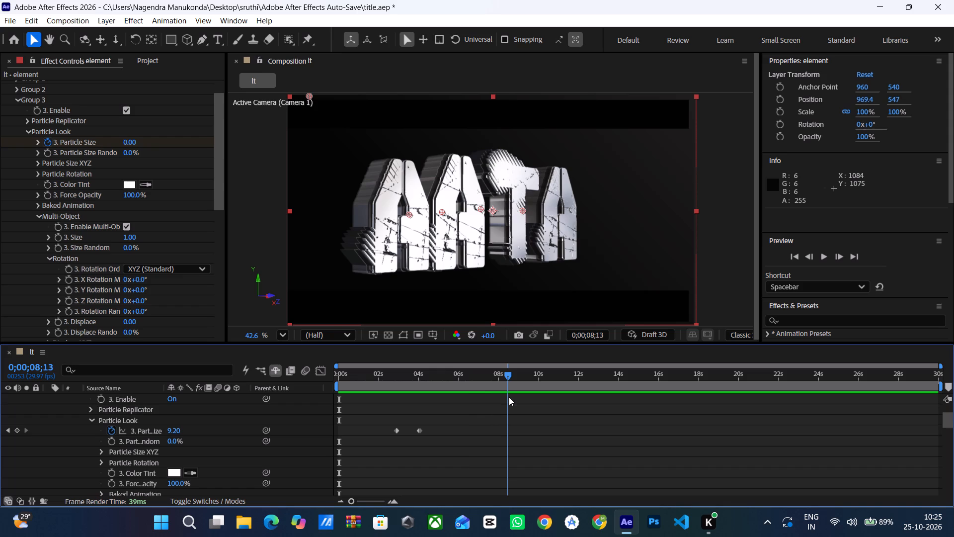
{"action": "left_click_drag", "start_coordinate": [509, 397], "coordinate": [425, 402]}
{"action": "left_click_drag", "start_coordinate": [414, 402], "coordinate": [343, 406]}
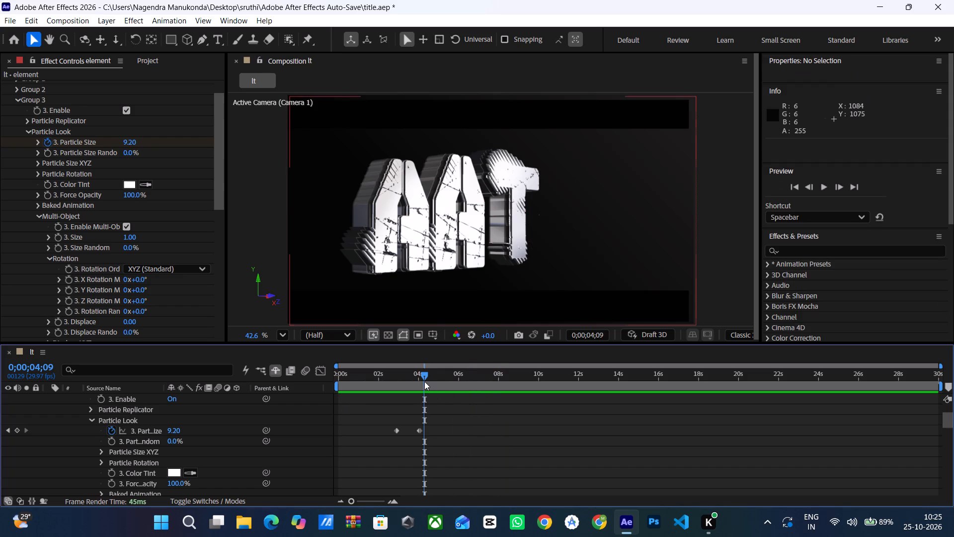
{"action": "left_click_drag", "start_coordinate": [423, 379], "coordinate": [326, 385]}
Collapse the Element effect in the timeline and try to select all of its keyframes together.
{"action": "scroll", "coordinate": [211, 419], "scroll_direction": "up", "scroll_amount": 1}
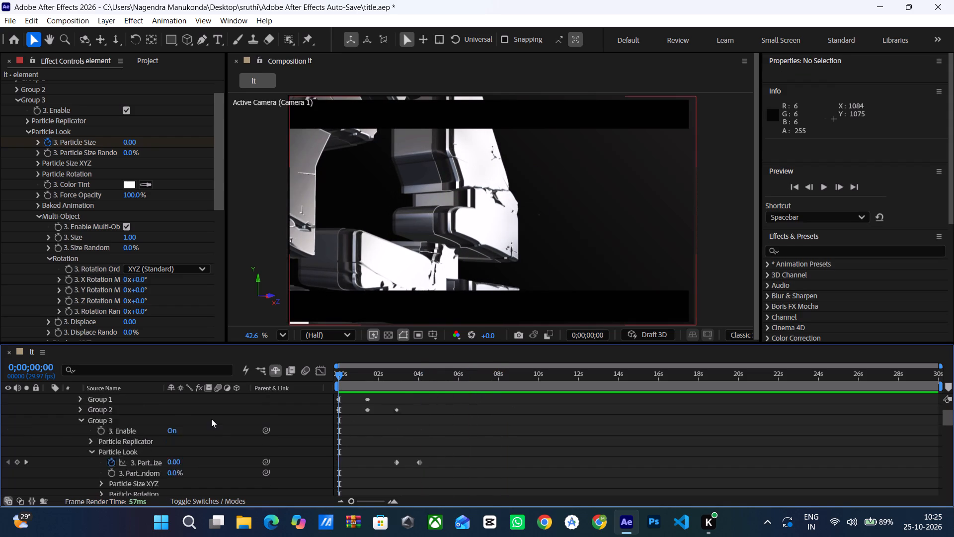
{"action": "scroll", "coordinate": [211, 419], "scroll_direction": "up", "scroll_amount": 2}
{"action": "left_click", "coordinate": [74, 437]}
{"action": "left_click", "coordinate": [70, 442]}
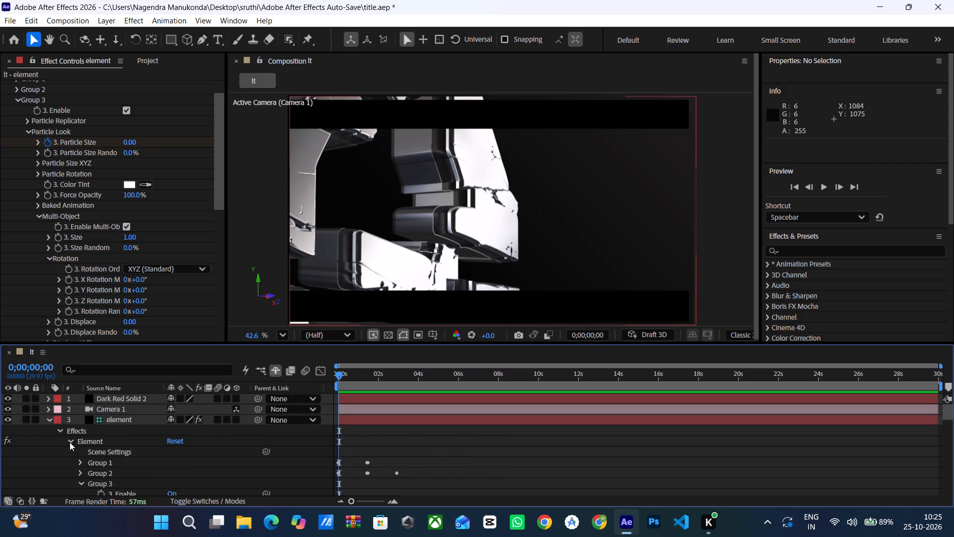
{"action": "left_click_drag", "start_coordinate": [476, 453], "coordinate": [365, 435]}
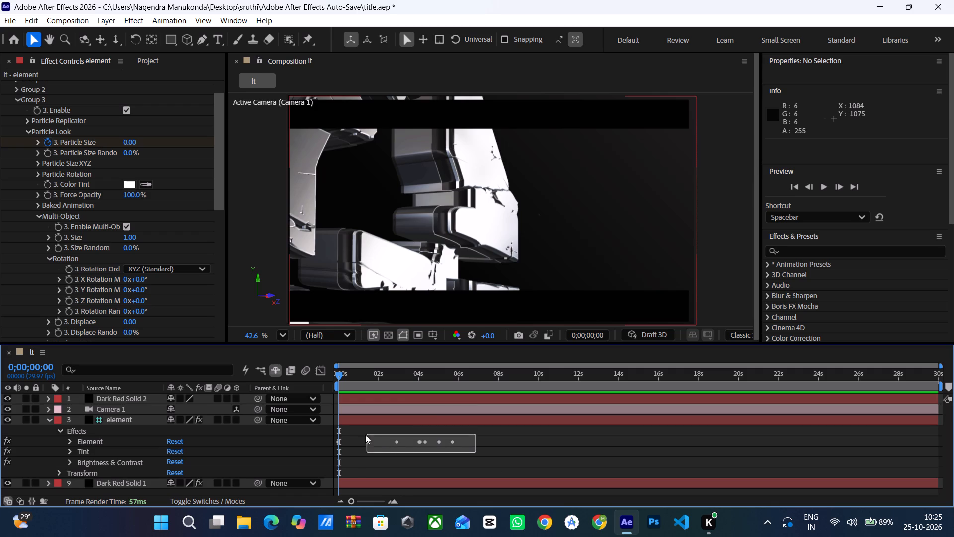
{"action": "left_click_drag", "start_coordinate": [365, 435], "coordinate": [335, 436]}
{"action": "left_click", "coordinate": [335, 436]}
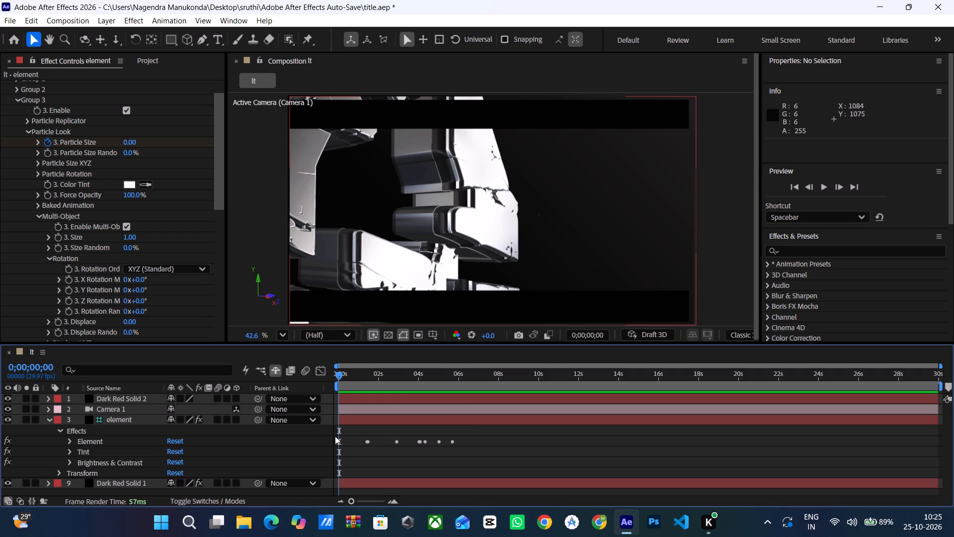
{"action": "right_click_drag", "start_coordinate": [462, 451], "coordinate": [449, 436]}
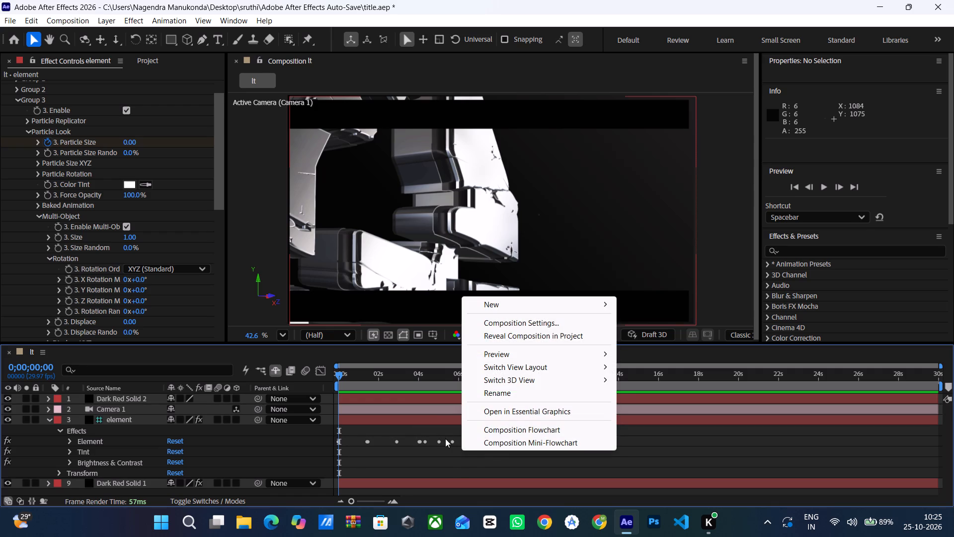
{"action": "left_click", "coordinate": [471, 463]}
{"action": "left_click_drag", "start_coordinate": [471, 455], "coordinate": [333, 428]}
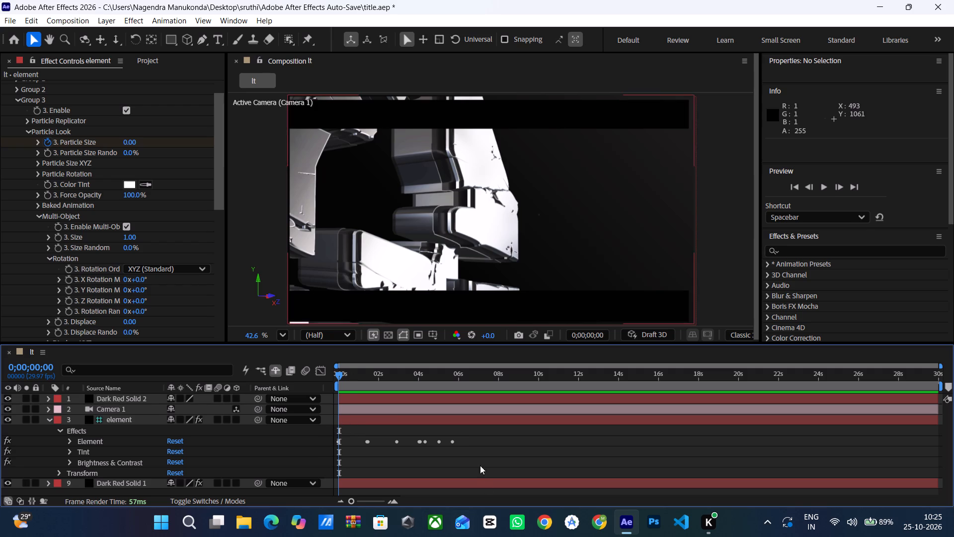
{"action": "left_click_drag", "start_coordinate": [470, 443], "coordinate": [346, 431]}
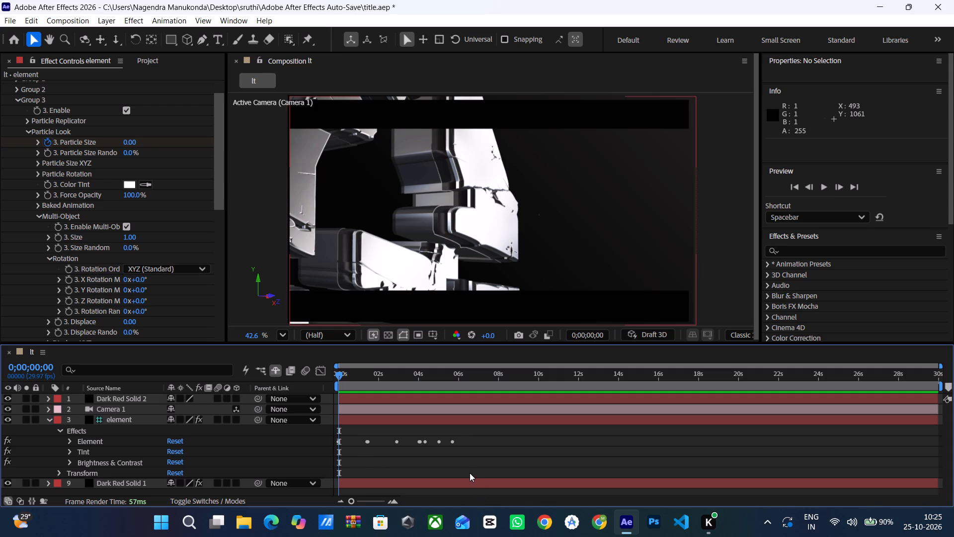
Zoom the timeline to show about the first 12 seconds and try again to select the Element keyframes.
{"action": "left_click_drag", "start_coordinate": [350, 498], "coordinate": [366, 499]}
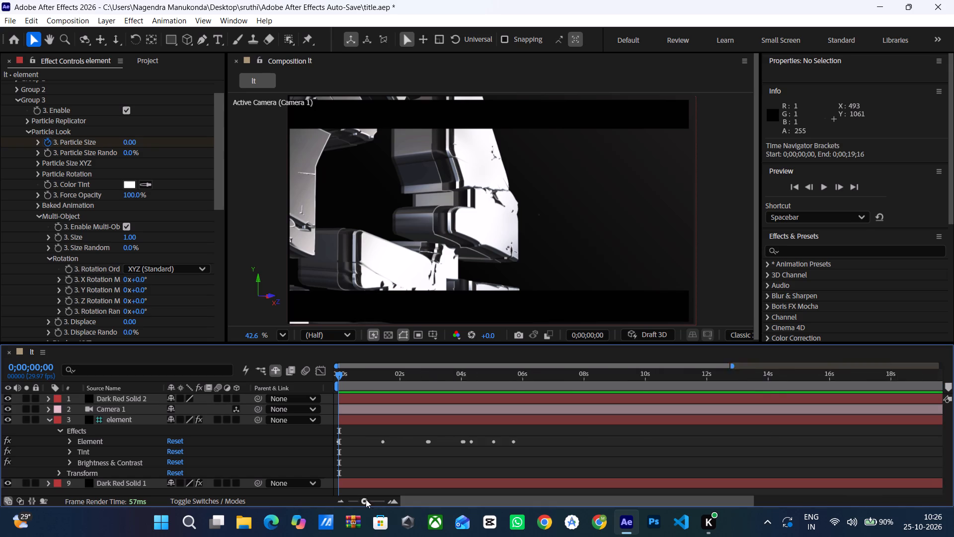
{"action": "left_click_drag", "start_coordinate": [366, 499], "coordinate": [371, 500]}
{"action": "left_click_drag", "start_coordinate": [603, 460], "coordinate": [604, 460]}
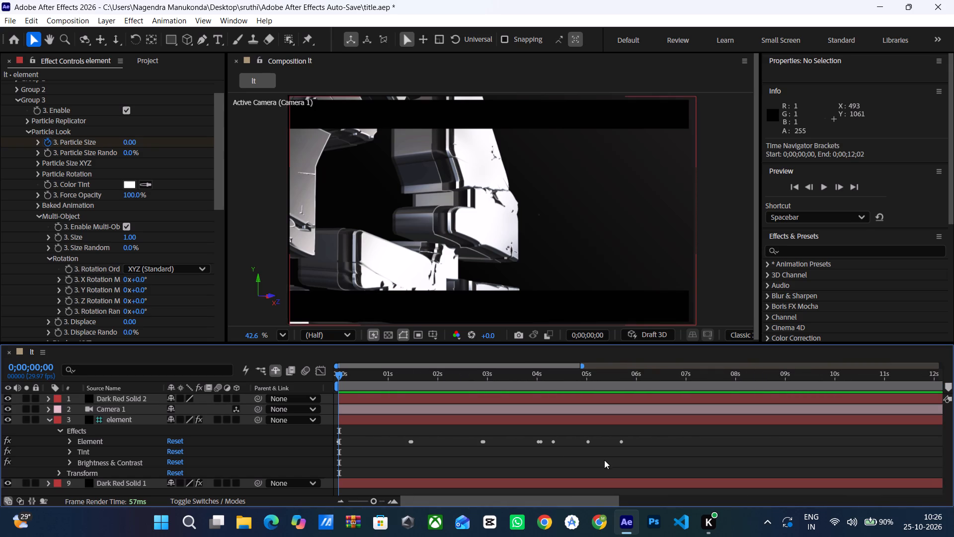
{"action": "left_click_drag", "start_coordinate": [604, 460], "coordinate": [398, 432]}
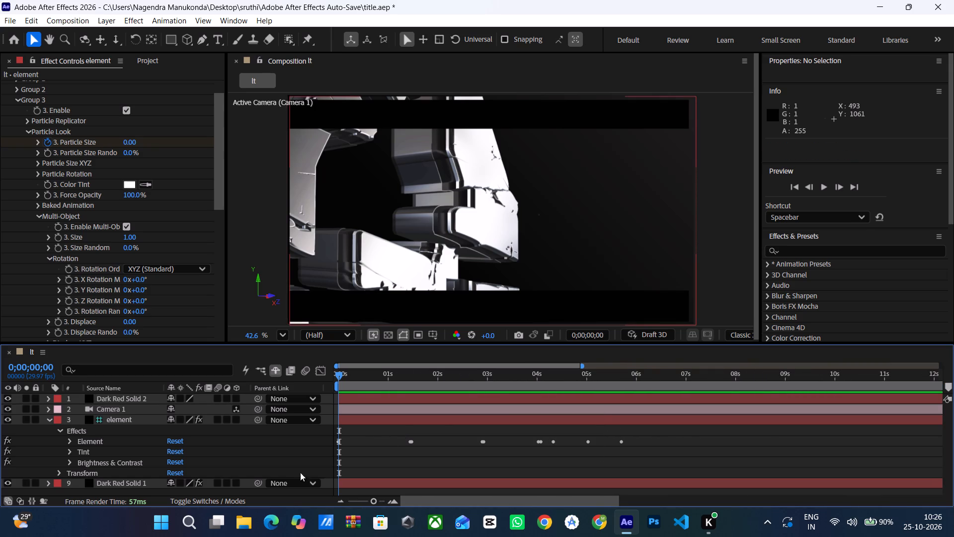
Collapse the element layer and look at Camera 1's property groups in the timeline.
{"action": "left_click", "coordinate": [52, 422]}
{"action": "left_click", "coordinate": [48, 419]}
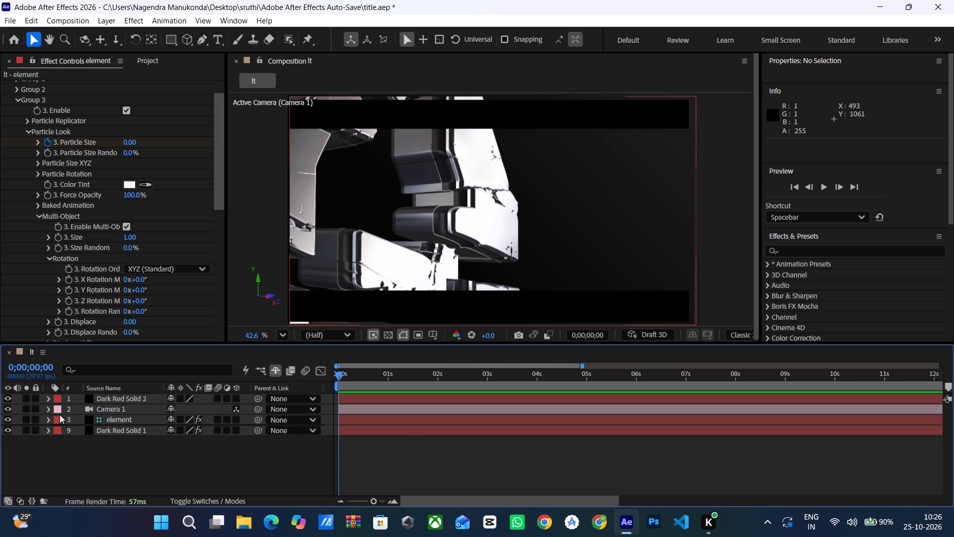
{"action": "left_click", "coordinate": [47, 412]}
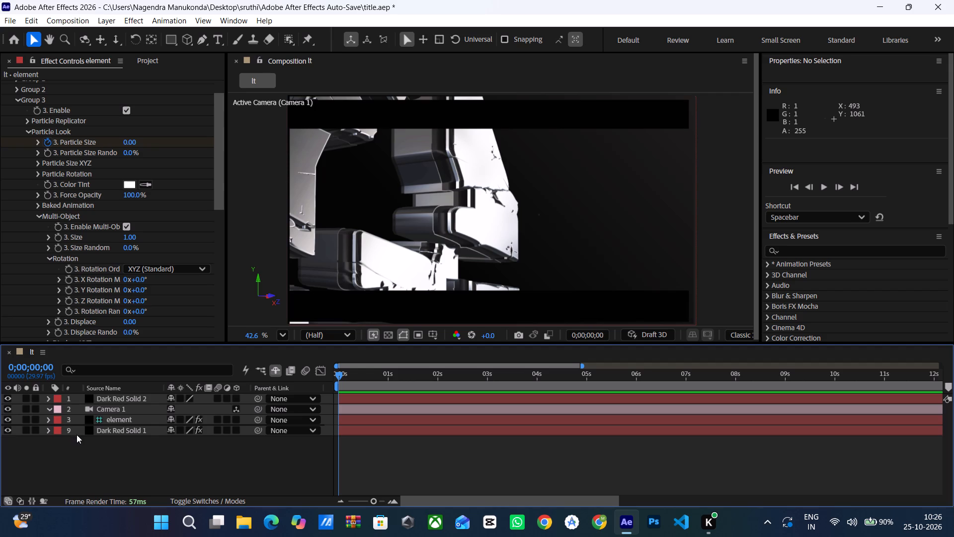
{"action": "left_click", "coordinate": [55, 405]}
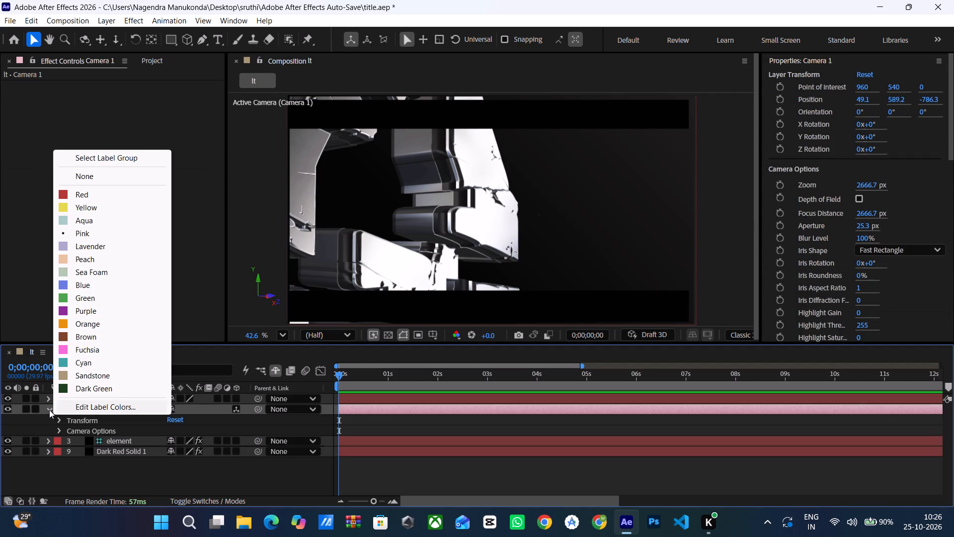
{"action": "left_click", "coordinate": [49, 410]}
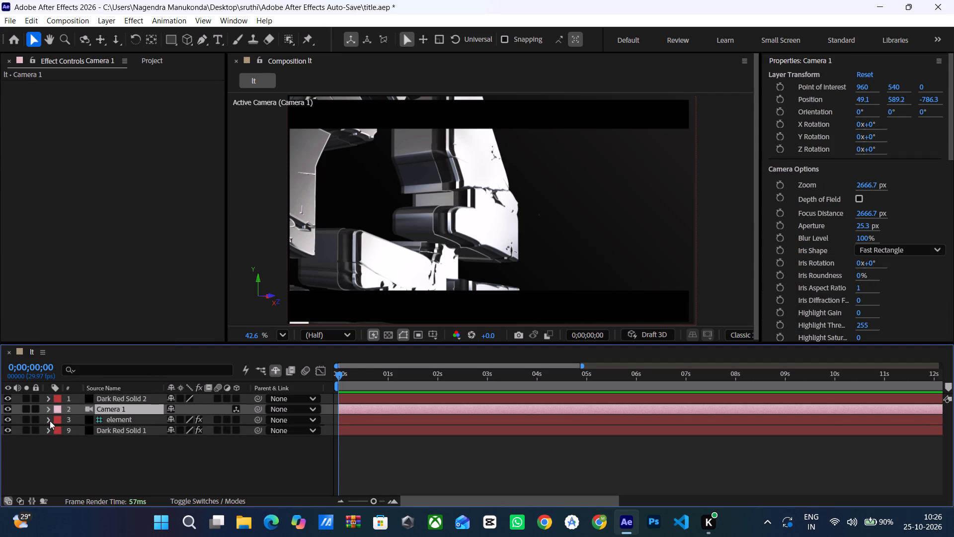
Expand the Element effect on the element layer and open Group 1 to examine its keyframed properties.
{"action": "left_click", "coordinate": [50, 420]}
{"action": "left_click", "coordinate": [58, 430]}
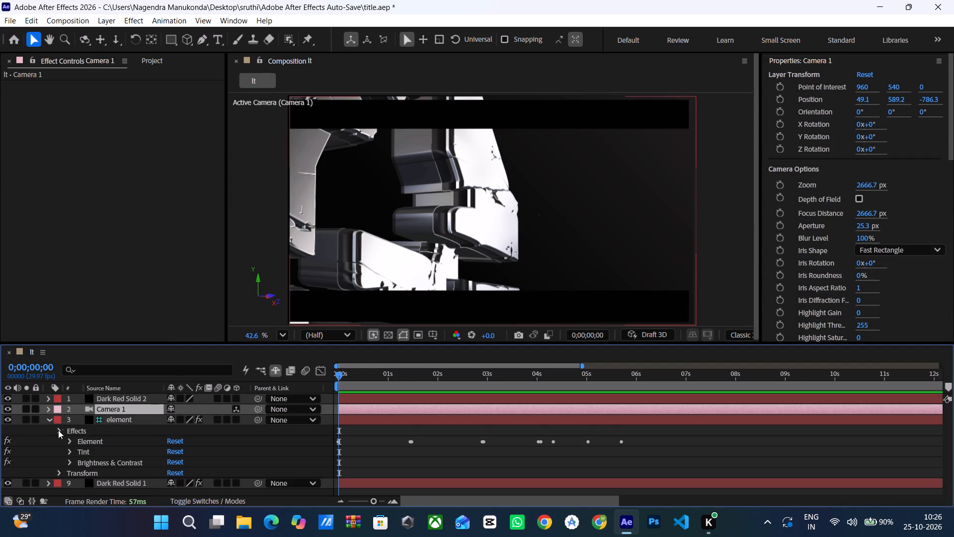
{"action": "left_click", "coordinate": [59, 430]}
{"action": "left_click", "coordinate": [69, 439]}
{"action": "scroll", "coordinate": [94, 447], "scroll_direction": "down", "scroll_amount": 2}
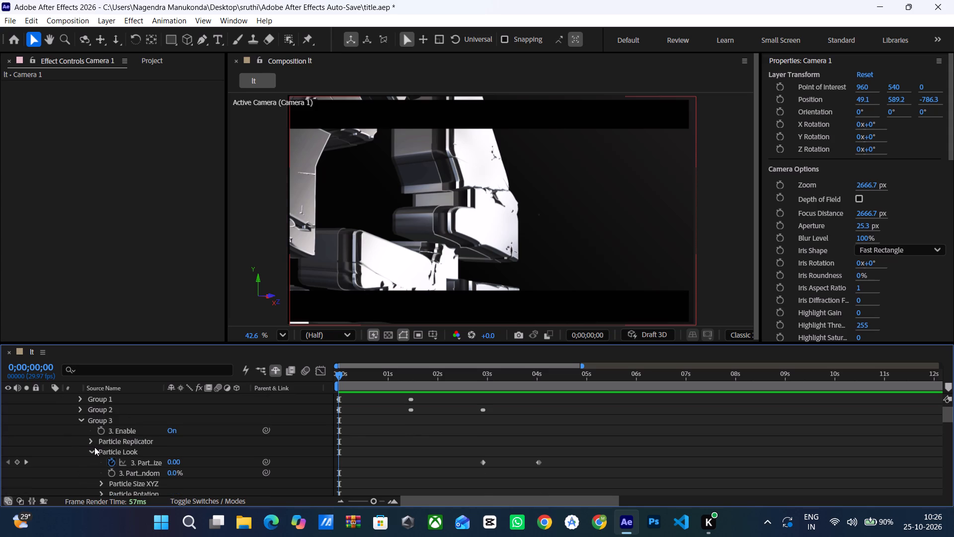
{"action": "scroll", "coordinate": [92, 446], "scroll_direction": "up", "scroll_amount": 1}
{"action": "left_click", "coordinate": [80, 431]}
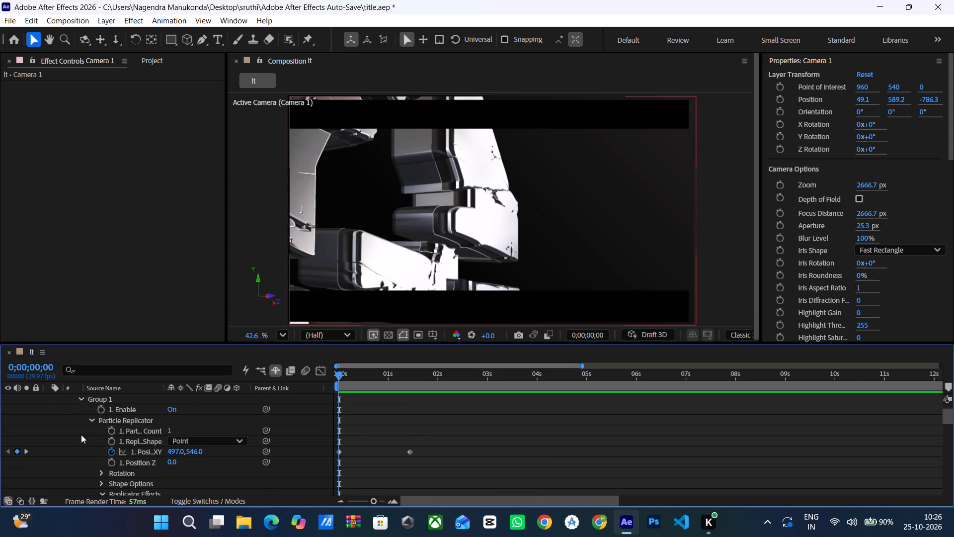
{"action": "scroll", "coordinate": [95, 427], "scroll_direction": "up", "scroll_amount": 2}
{"action": "scroll", "coordinate": [96, 471], "scroll_direction": "down", "scroll_amount": 1}
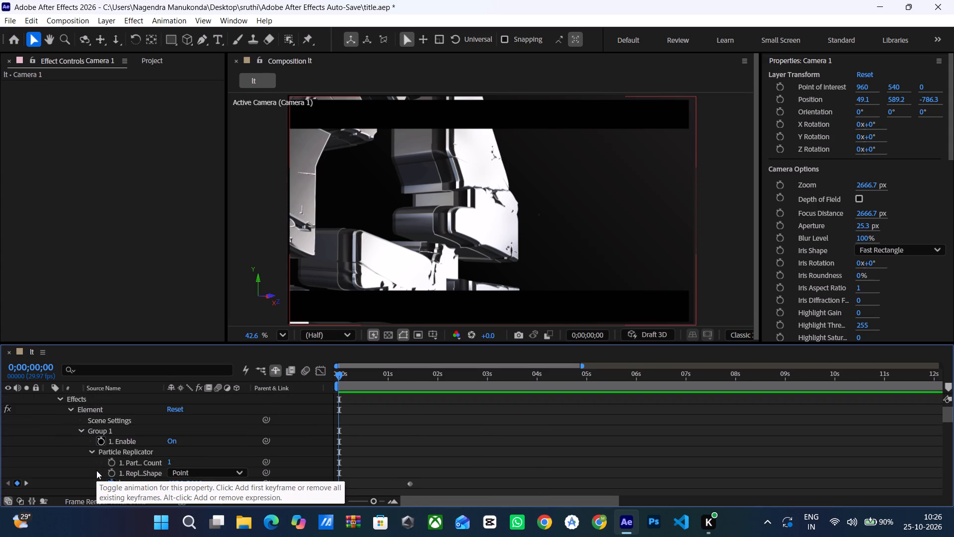
{"action": "scroll", "coordinate": [90, 441], "scroll_direction": "up", "scroll_amount": 1}
{"action": "scroll", "coordinate": [90, 441], "scroll_direction": "down", "scroll_amount": 6}
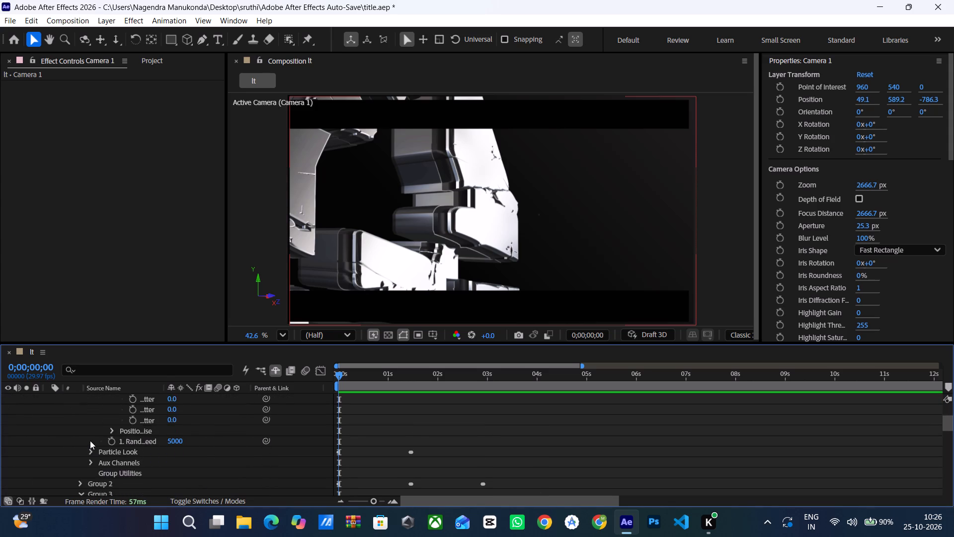
{"action": "scroll", "coordinate": [90, 441], "scroll_direction": "down", "scroll_amount": 3}
Show the full 30 seconds of the timeline and expand Element's Group 2 above the opened Group 3.
{"action": "left_click_drag", "start_coordinate": [371, 500], "coordinate": [370, 499]}
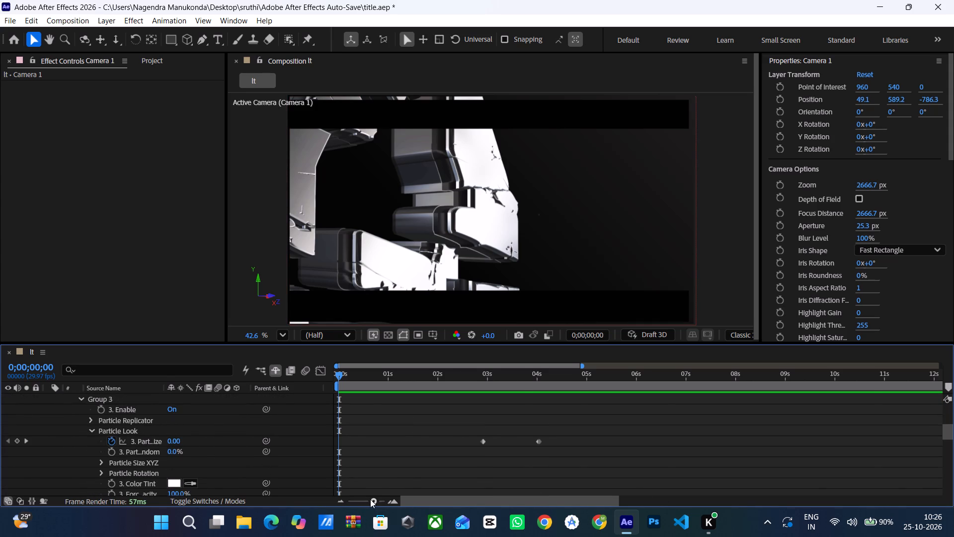
{"action": "left_click_drag", "start_coordinate": [370, 499], "coordinate": [321, 498]}
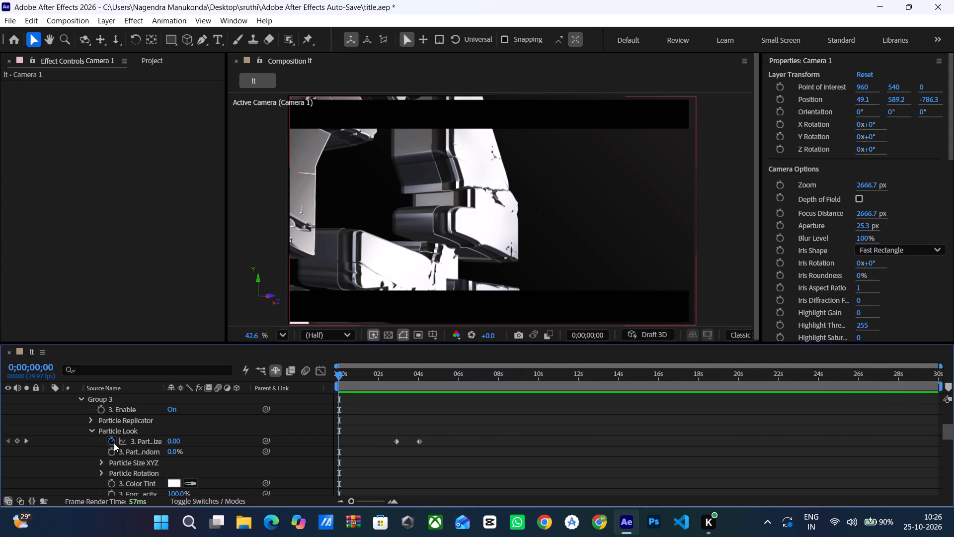
{"action": "scroll", "coordinate": [113, 443], "scroll_direction": "down", "scroll_amount": 6}
{"action": "scroll", "coordinate": [113, 443], "scroll_direction": "up", "scroll_amount": 9}
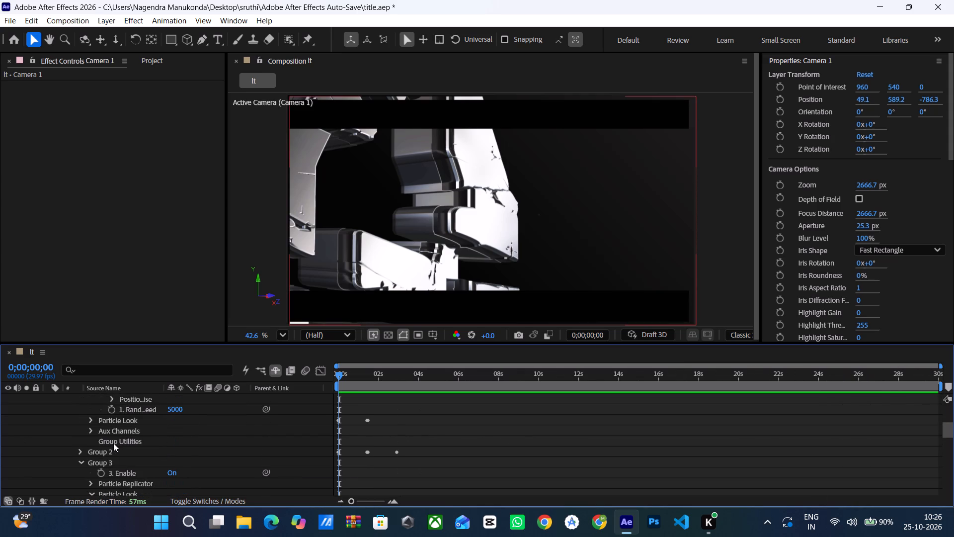
{"action": "scroll", "coordinate": [113, 443], "scroll_direction": "down", "scroll_amount": 2}
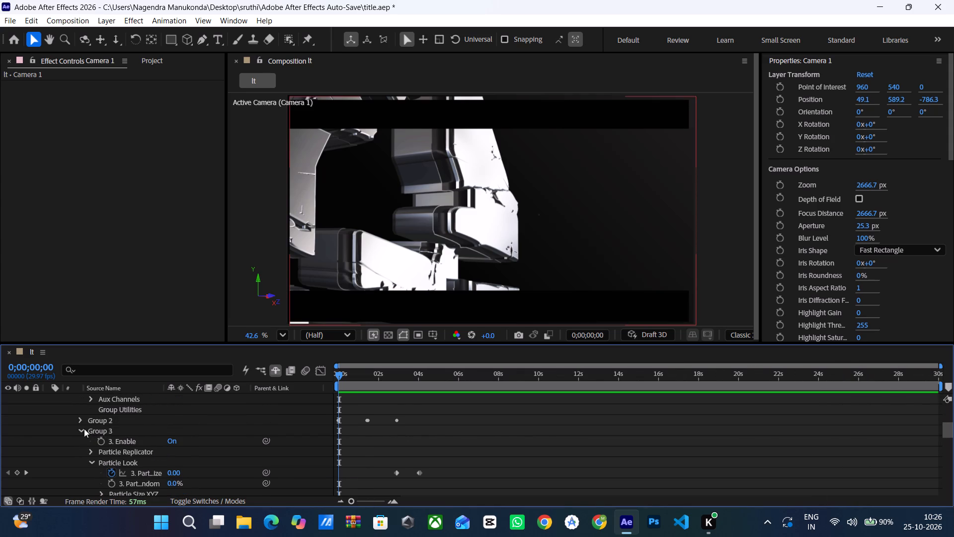
{"action": "left_click", "coordinate": [83, 428]}
{"action": "left_click", "coordinate": [78, 430]}
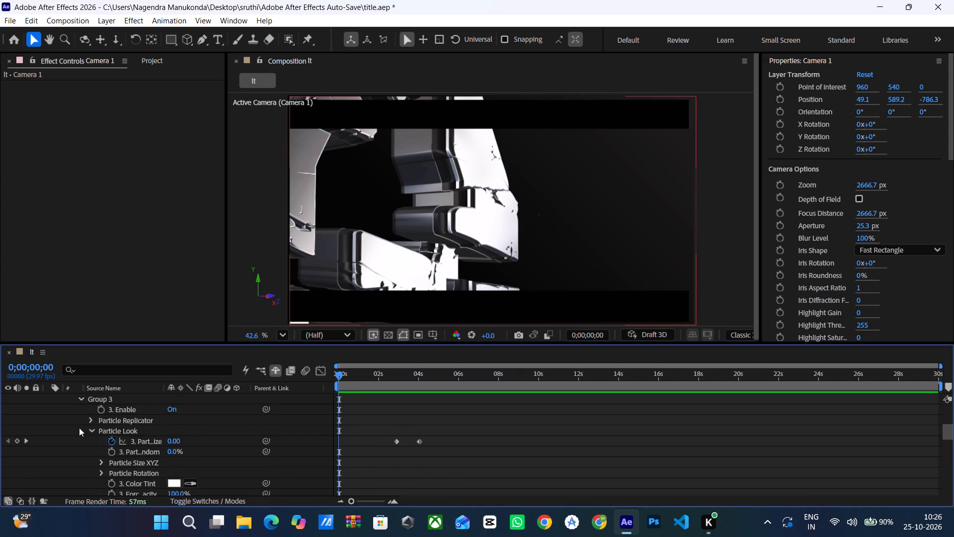
{"action": "scroll", "coordinate": [89, 416], "scroll_direction": "up", "scroll_amount": 1}
{"action": "left_click", "coordinate": [79, 420]}
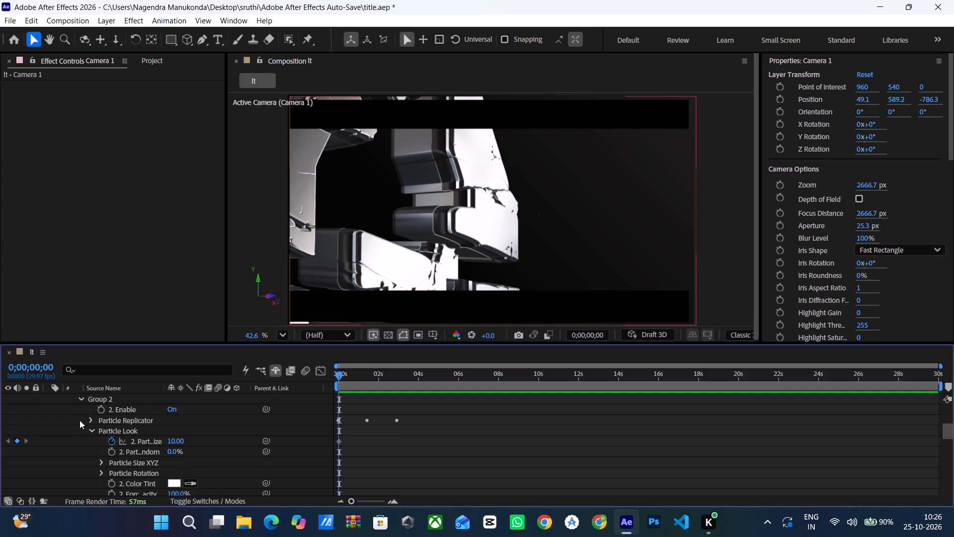
Look through the expanded Element groups, from Group 2 down to the render options, for their keyframes.
{"action": "scroll", "coordinate": [79, 420], "scroll_direction": "down", "scroll_amount": 2}
{"action": "scroll", "coordinate": [79, 420], "scroll_direction": "up", "scroll_amount": 1}
{"action": "scroll", "coordinate": [79, 420], "scroll_direction": "down", "scroll_amount": 1}
{"action": "scroll", "coordinate": [79, 420], "scroll_direction": "up", "scroll_amount": 3}
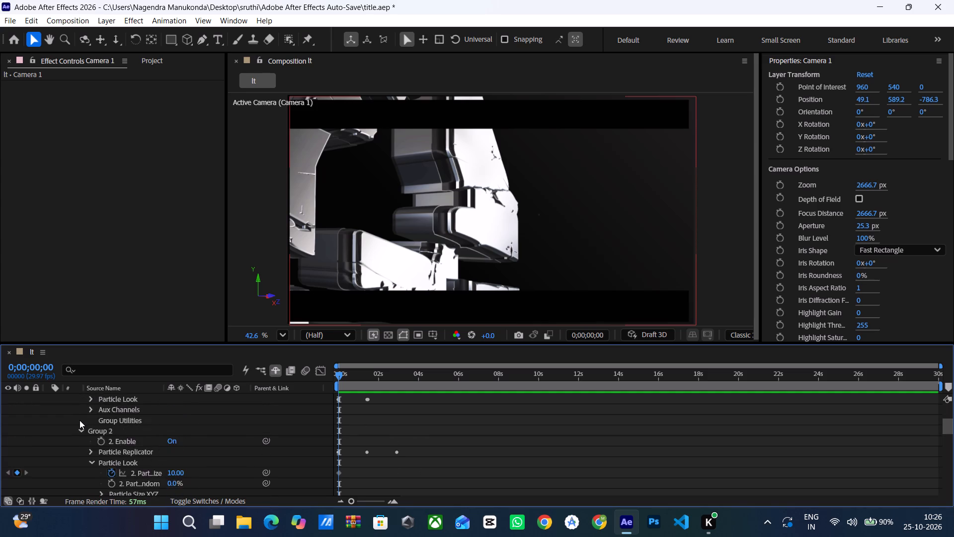
{"action": "scroll", "coordinate": [79, 420], "scroll_direction": "down", "scroll_amount": 15}
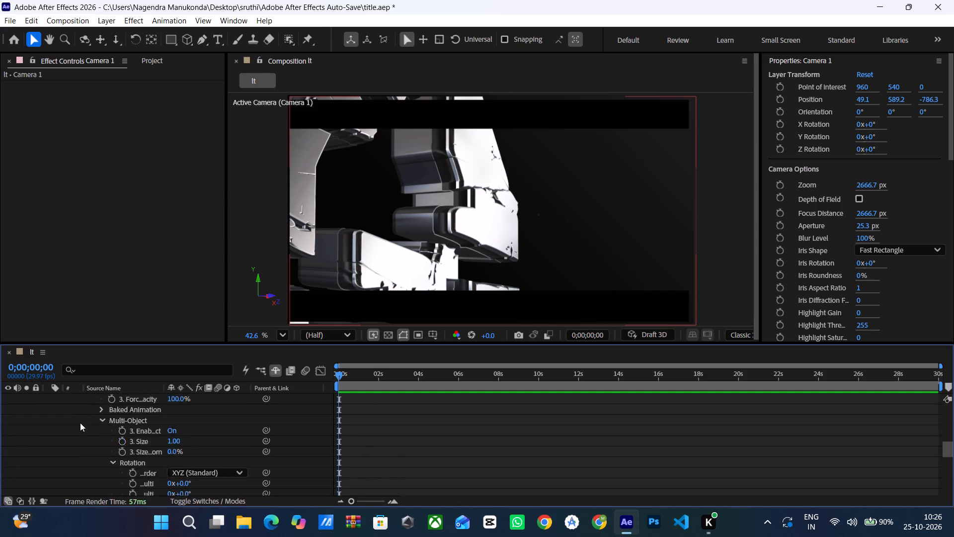
{"action": "scroll", "coordinate": [80, 423], "scroll_direction": "down", "scroll_amount": 18}
{"action": "scroll", "coordinate": [80, 423], "scroll_direction": "down", "scroll_amount": 4}
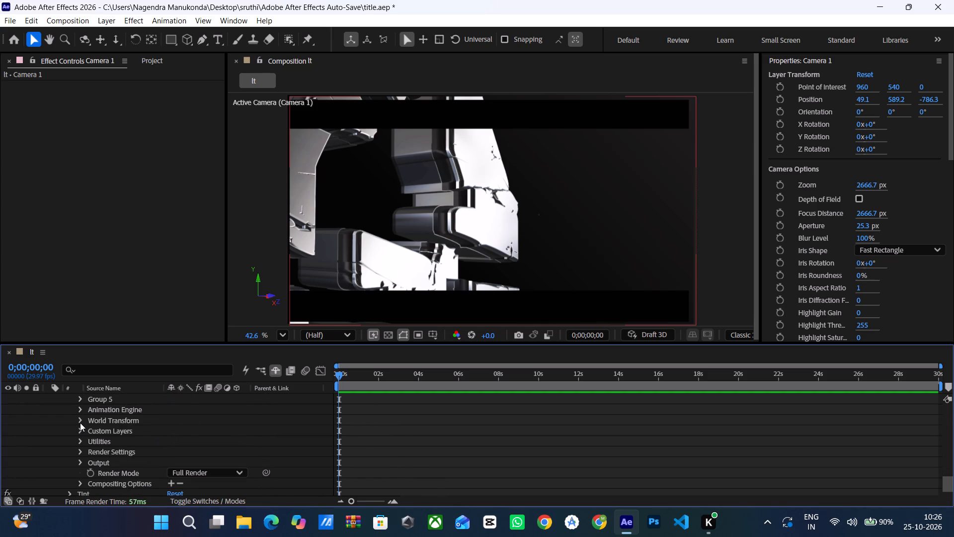
{"action": "scroll", "coordinate": [80, 423], "scroll_direction": "down", "scroll_amount": 4}
{"action": "scroll", "coordinate": [80, 451], "scroll_direction": "up", "scroll_amount": 3}
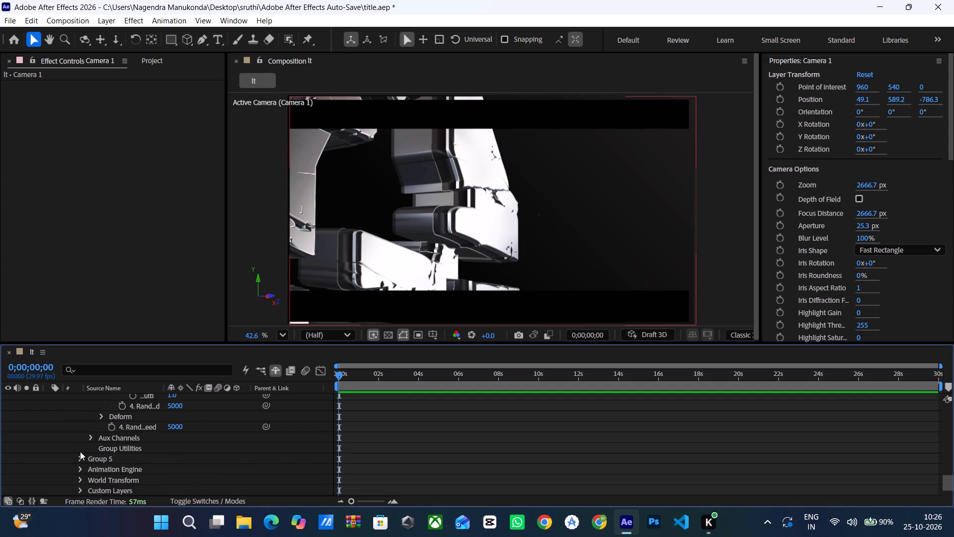
{"action": "scroll", "coordinate": [80, 451], "scroll_direction": "up", "scroll_amount": 7}
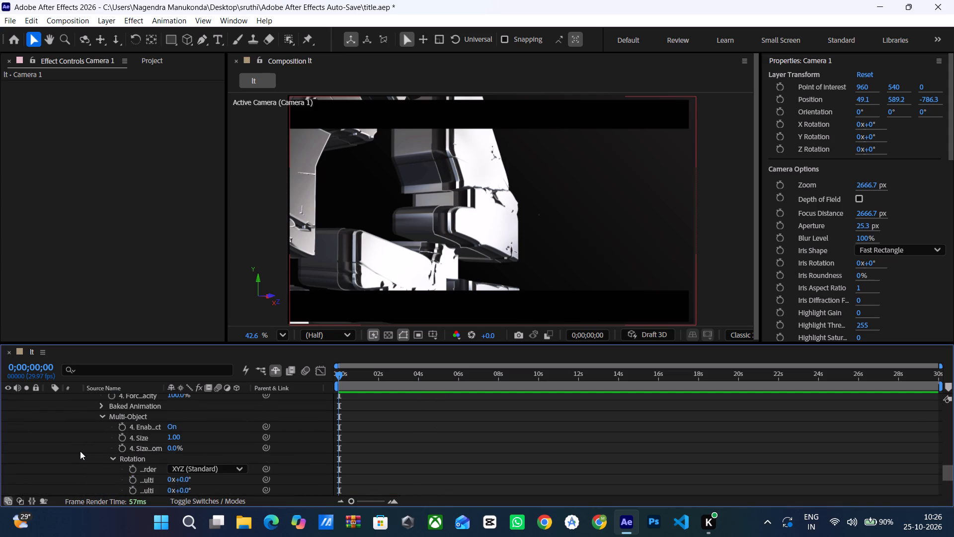
{"action": "scroll", "coordinate": [80, 451], "scroll_direction": "up", "scroll_amount": 5}
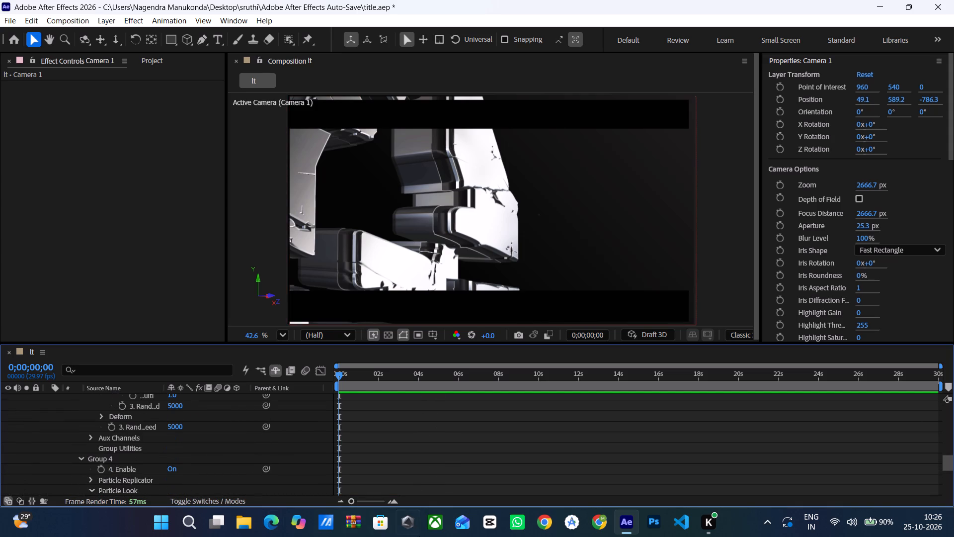
{"action": "scroll", "coordinate": [500, 484], "scroll_direction": "down", "scroll_amount": 4}
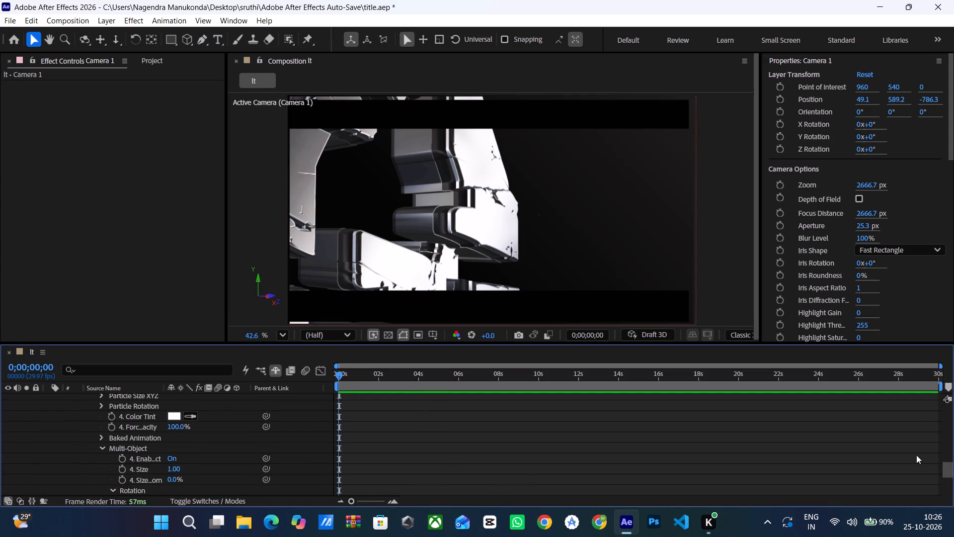
{"action": "left_click_drag", "start_coordinate": [943, 466], "coordinate": [934, 375]}
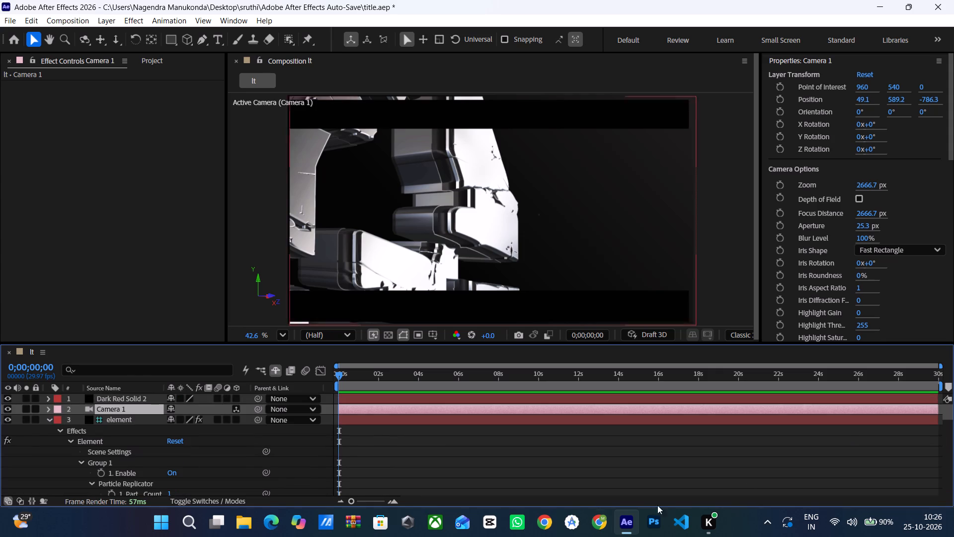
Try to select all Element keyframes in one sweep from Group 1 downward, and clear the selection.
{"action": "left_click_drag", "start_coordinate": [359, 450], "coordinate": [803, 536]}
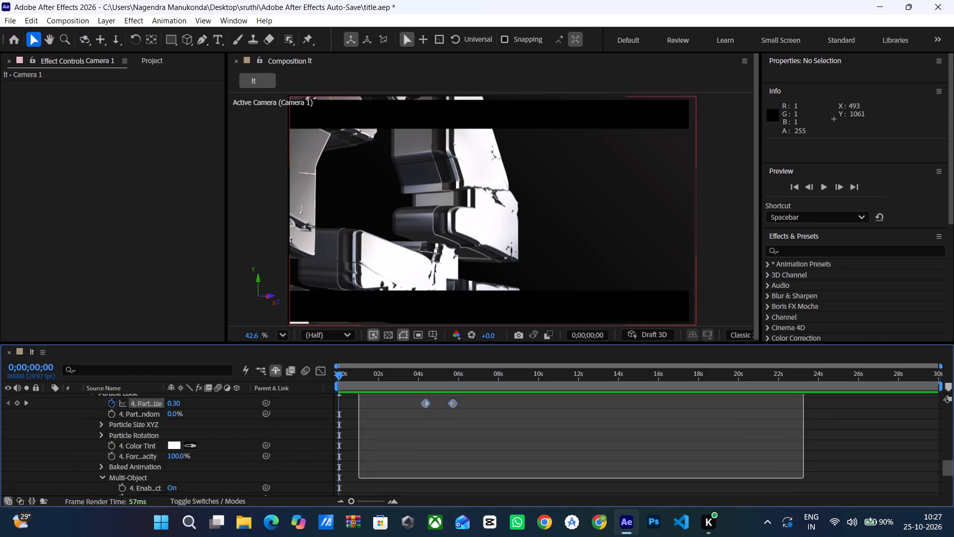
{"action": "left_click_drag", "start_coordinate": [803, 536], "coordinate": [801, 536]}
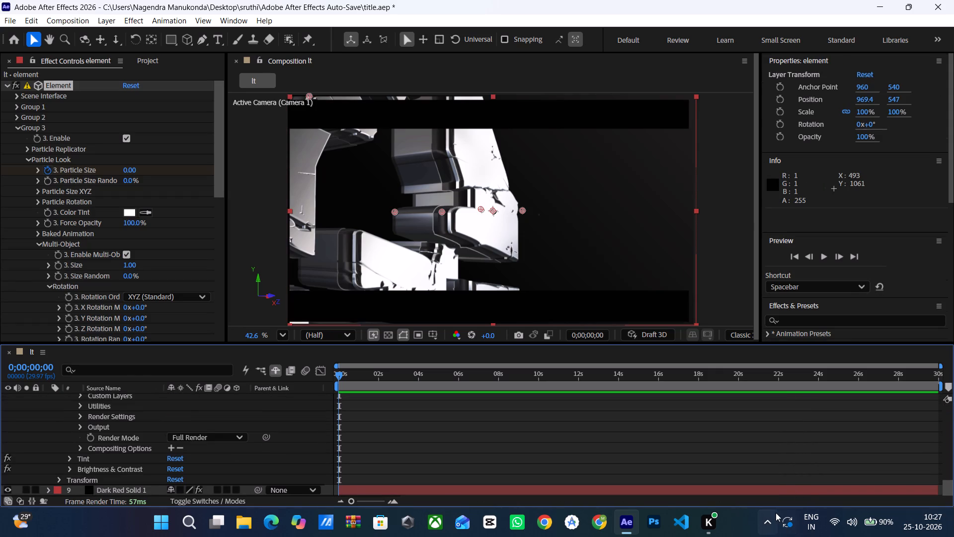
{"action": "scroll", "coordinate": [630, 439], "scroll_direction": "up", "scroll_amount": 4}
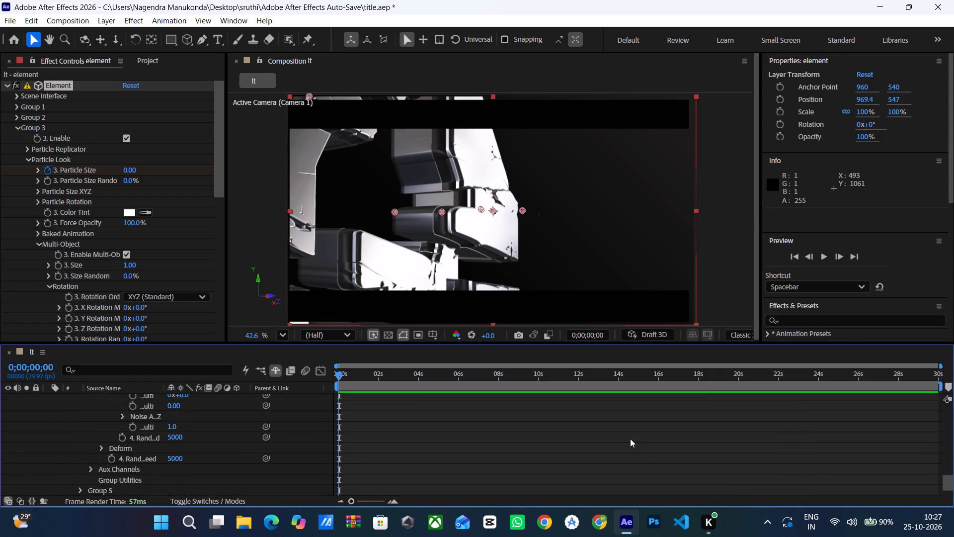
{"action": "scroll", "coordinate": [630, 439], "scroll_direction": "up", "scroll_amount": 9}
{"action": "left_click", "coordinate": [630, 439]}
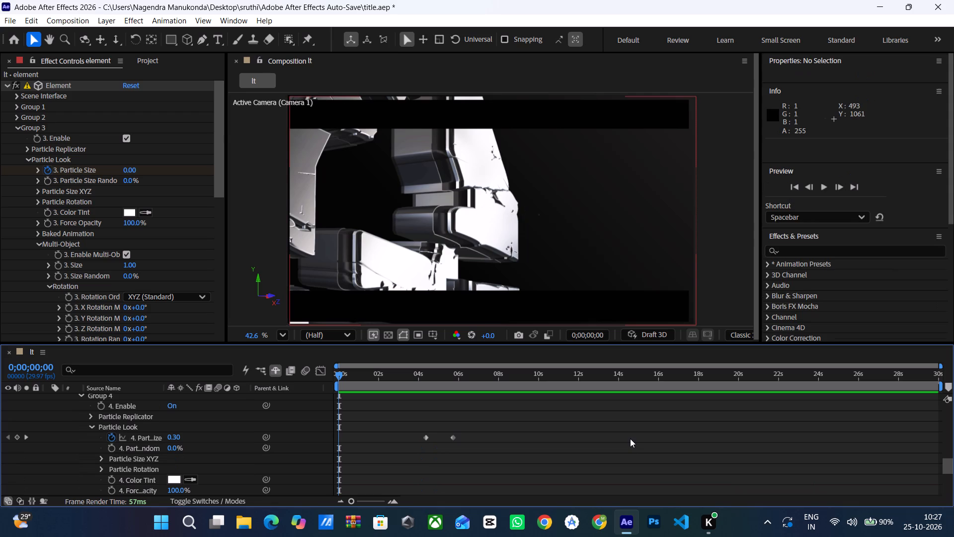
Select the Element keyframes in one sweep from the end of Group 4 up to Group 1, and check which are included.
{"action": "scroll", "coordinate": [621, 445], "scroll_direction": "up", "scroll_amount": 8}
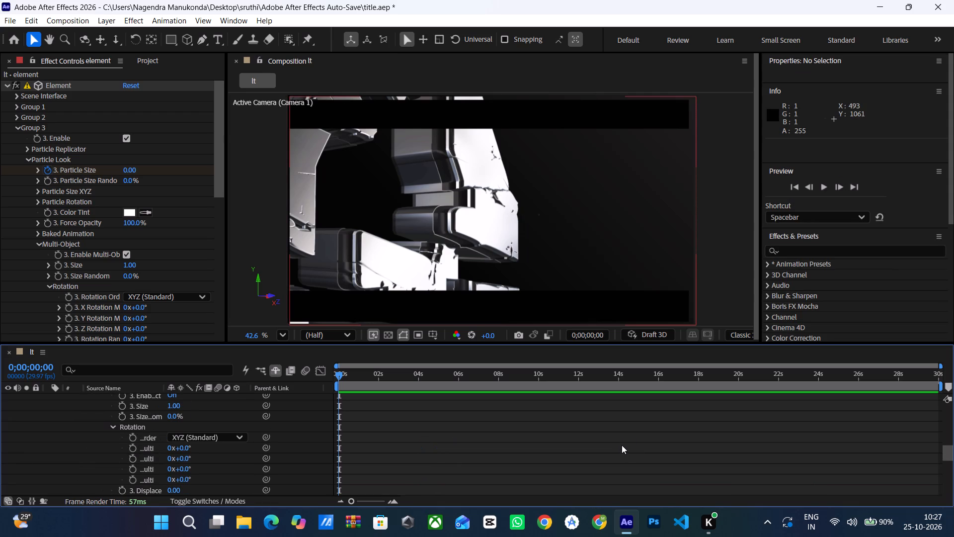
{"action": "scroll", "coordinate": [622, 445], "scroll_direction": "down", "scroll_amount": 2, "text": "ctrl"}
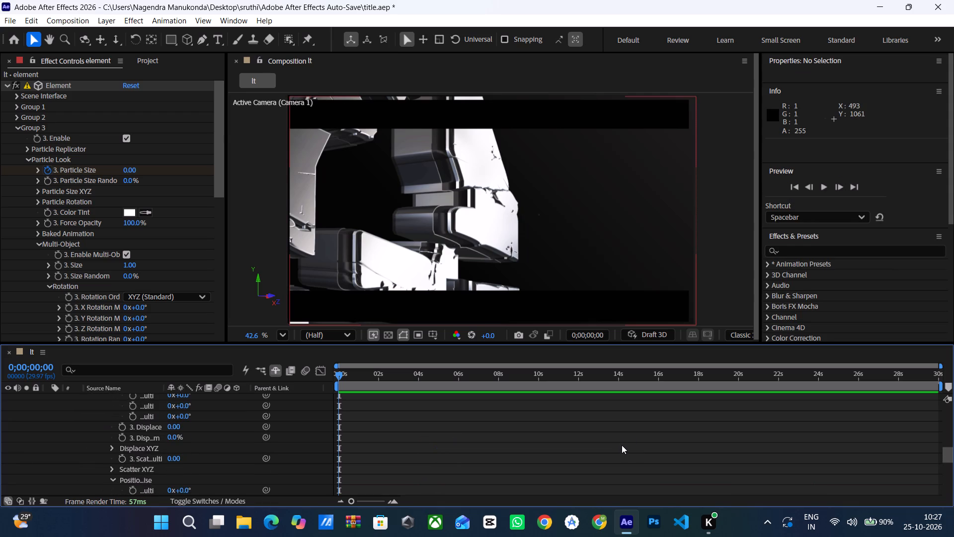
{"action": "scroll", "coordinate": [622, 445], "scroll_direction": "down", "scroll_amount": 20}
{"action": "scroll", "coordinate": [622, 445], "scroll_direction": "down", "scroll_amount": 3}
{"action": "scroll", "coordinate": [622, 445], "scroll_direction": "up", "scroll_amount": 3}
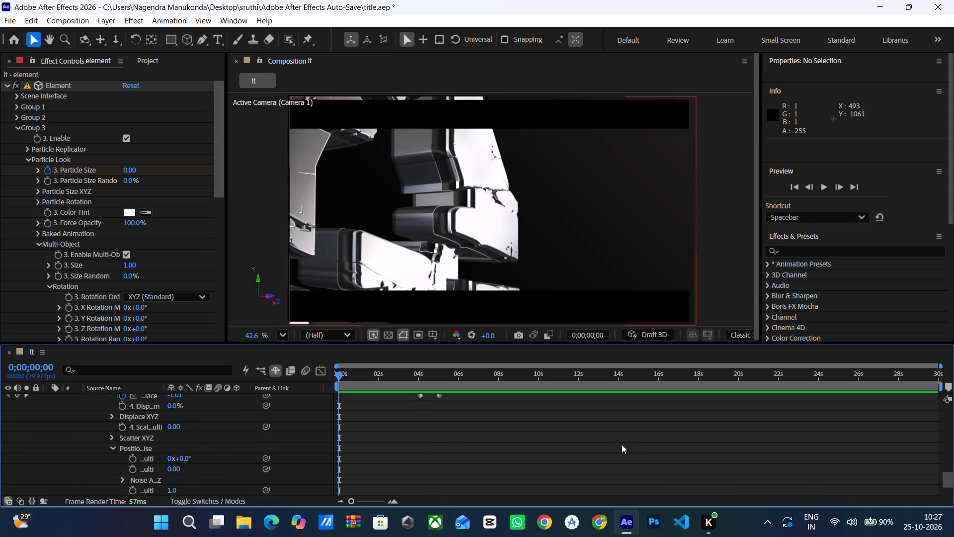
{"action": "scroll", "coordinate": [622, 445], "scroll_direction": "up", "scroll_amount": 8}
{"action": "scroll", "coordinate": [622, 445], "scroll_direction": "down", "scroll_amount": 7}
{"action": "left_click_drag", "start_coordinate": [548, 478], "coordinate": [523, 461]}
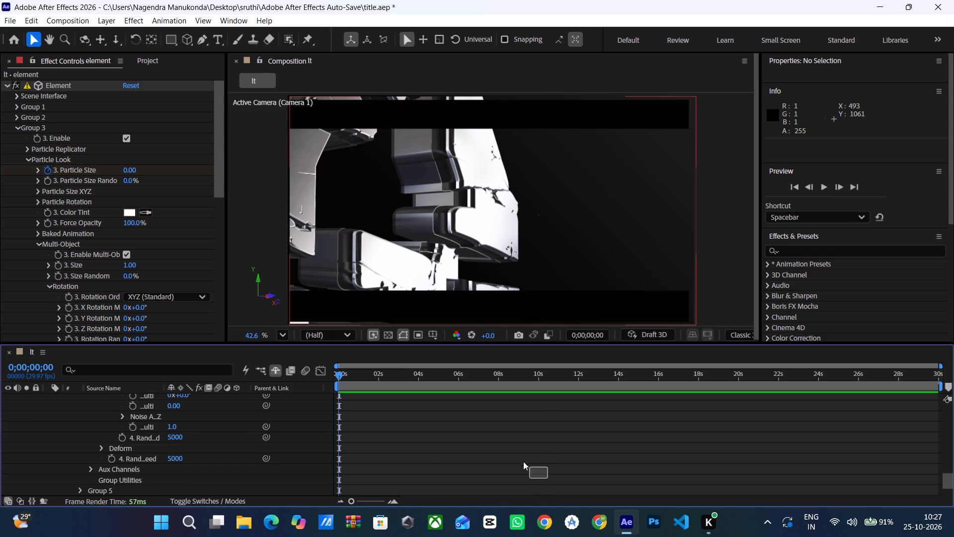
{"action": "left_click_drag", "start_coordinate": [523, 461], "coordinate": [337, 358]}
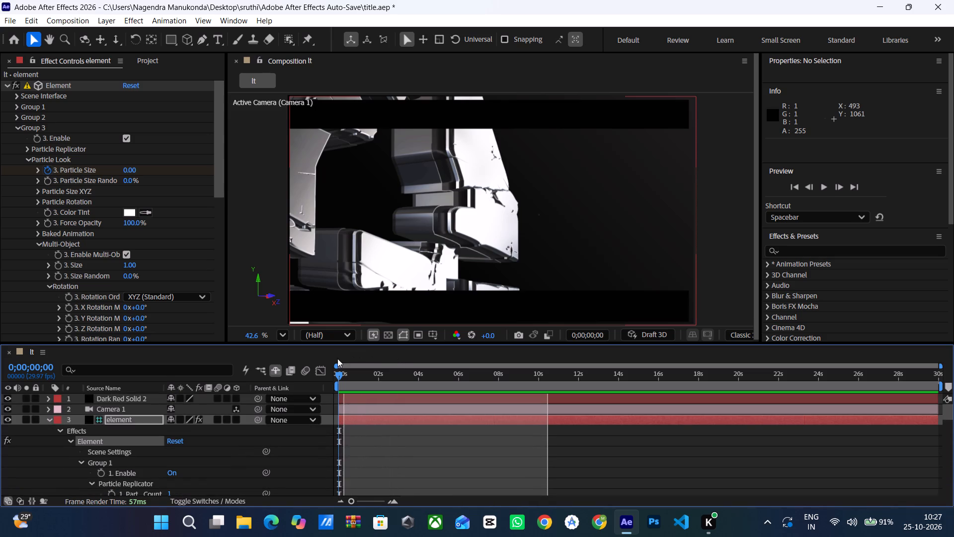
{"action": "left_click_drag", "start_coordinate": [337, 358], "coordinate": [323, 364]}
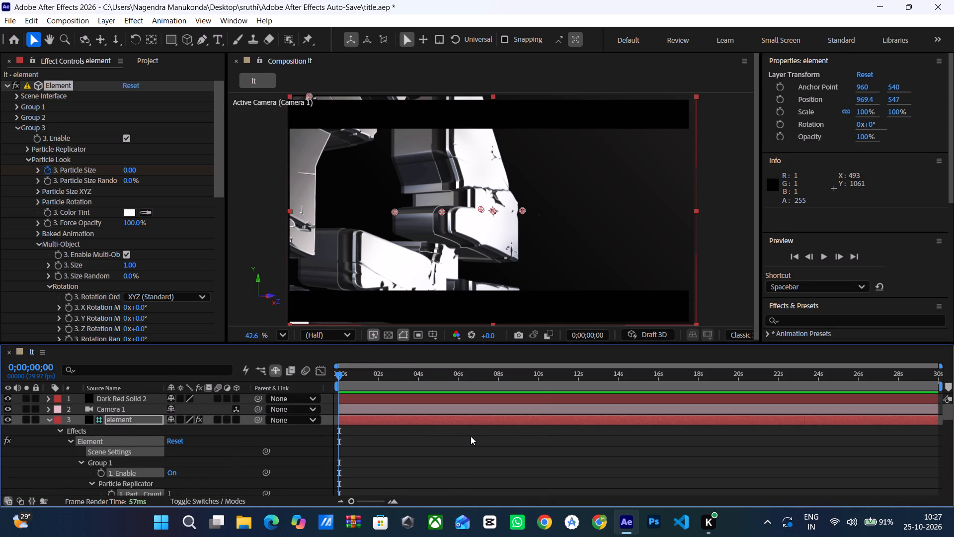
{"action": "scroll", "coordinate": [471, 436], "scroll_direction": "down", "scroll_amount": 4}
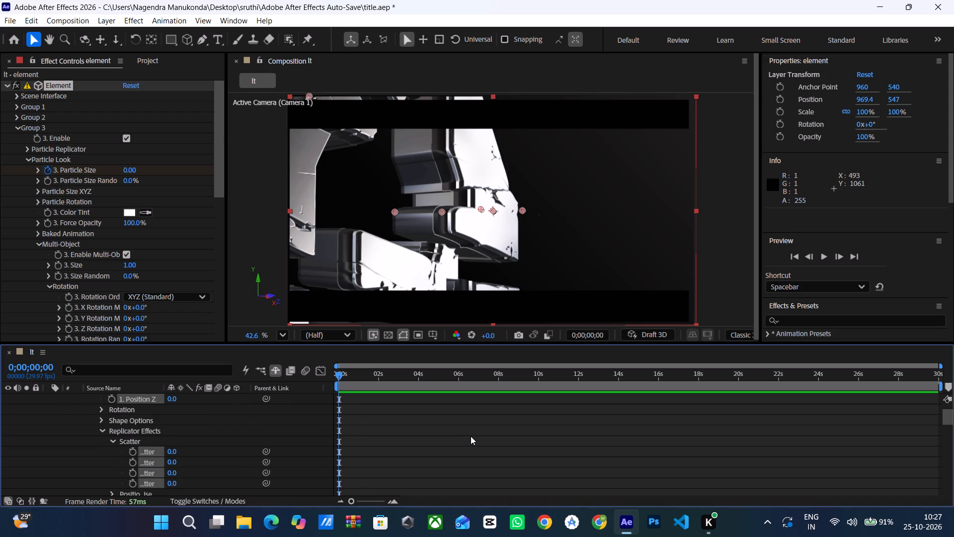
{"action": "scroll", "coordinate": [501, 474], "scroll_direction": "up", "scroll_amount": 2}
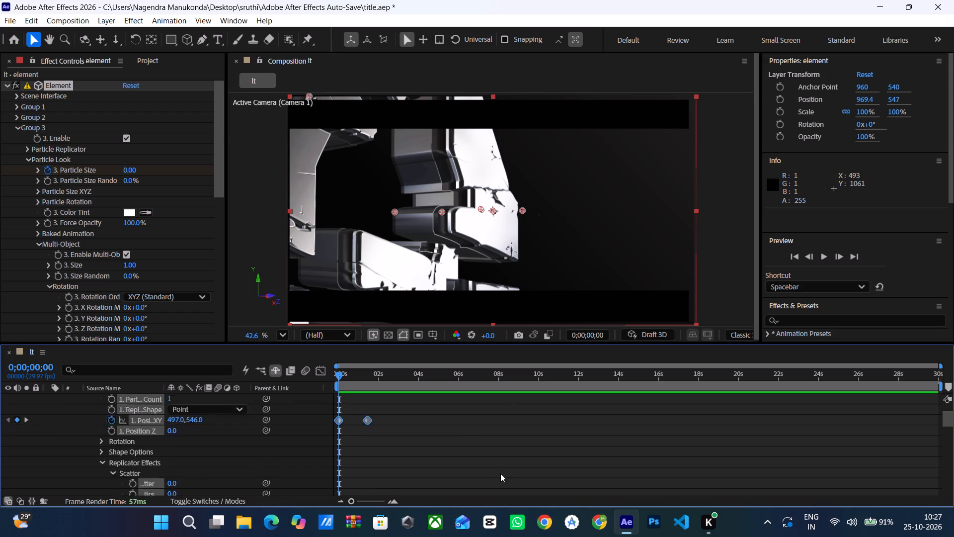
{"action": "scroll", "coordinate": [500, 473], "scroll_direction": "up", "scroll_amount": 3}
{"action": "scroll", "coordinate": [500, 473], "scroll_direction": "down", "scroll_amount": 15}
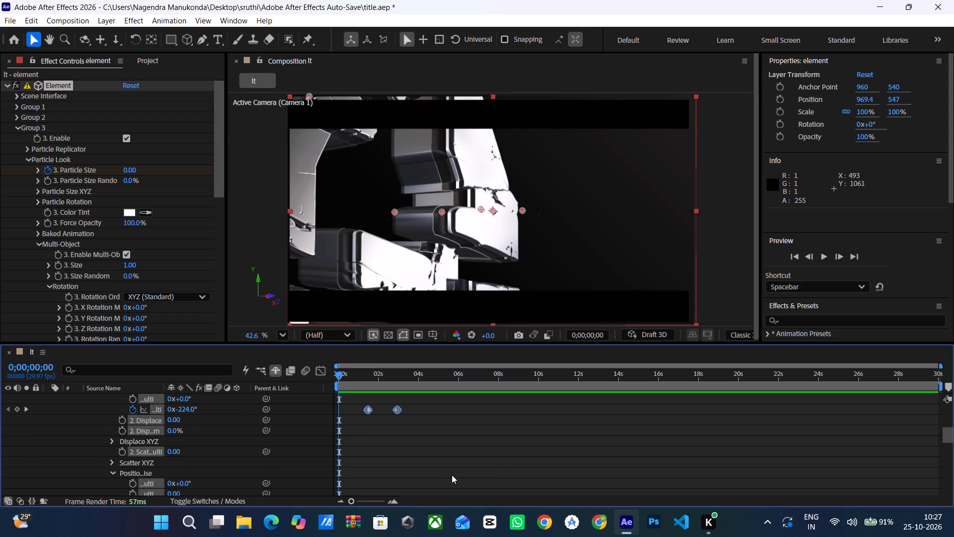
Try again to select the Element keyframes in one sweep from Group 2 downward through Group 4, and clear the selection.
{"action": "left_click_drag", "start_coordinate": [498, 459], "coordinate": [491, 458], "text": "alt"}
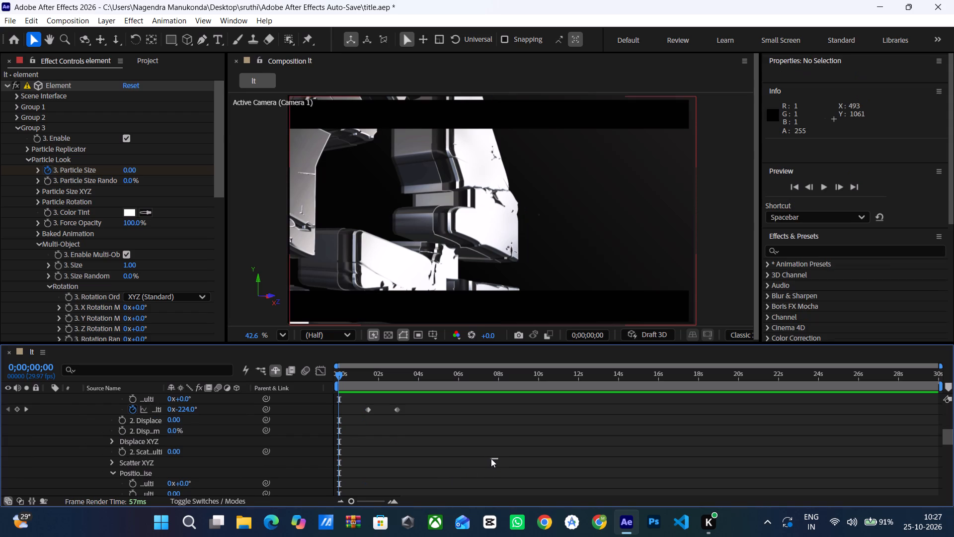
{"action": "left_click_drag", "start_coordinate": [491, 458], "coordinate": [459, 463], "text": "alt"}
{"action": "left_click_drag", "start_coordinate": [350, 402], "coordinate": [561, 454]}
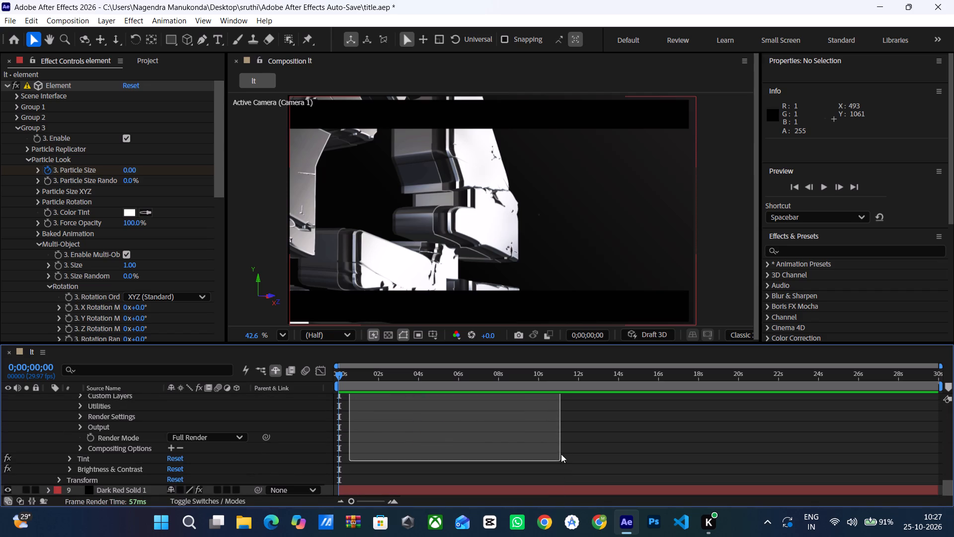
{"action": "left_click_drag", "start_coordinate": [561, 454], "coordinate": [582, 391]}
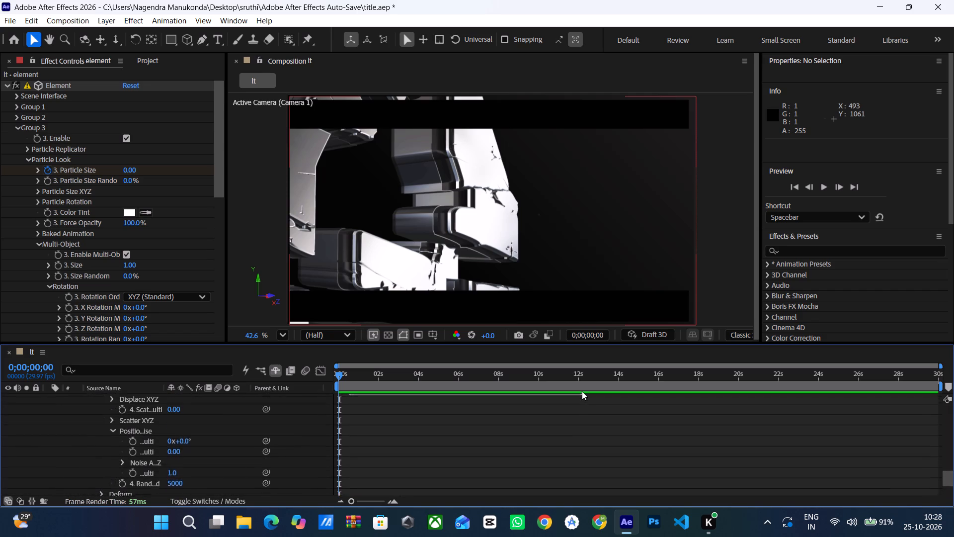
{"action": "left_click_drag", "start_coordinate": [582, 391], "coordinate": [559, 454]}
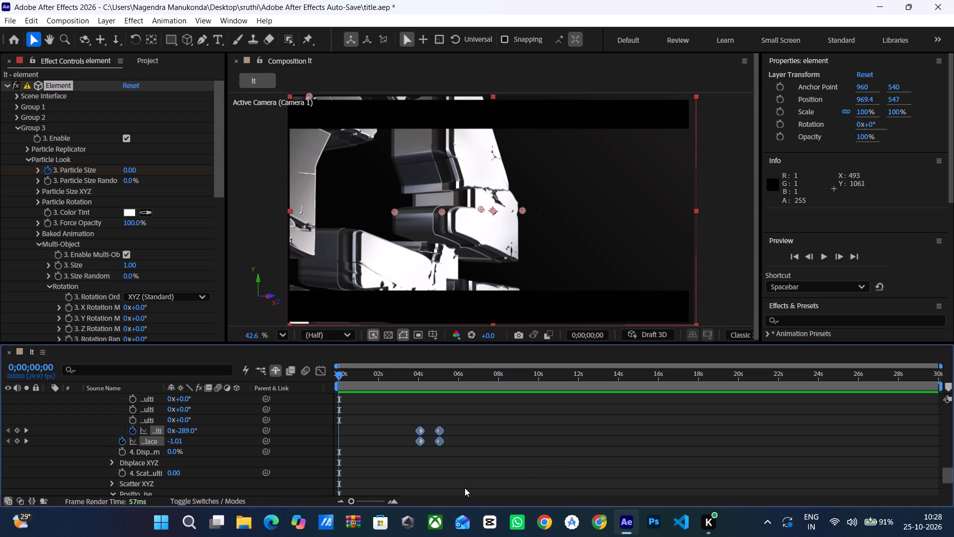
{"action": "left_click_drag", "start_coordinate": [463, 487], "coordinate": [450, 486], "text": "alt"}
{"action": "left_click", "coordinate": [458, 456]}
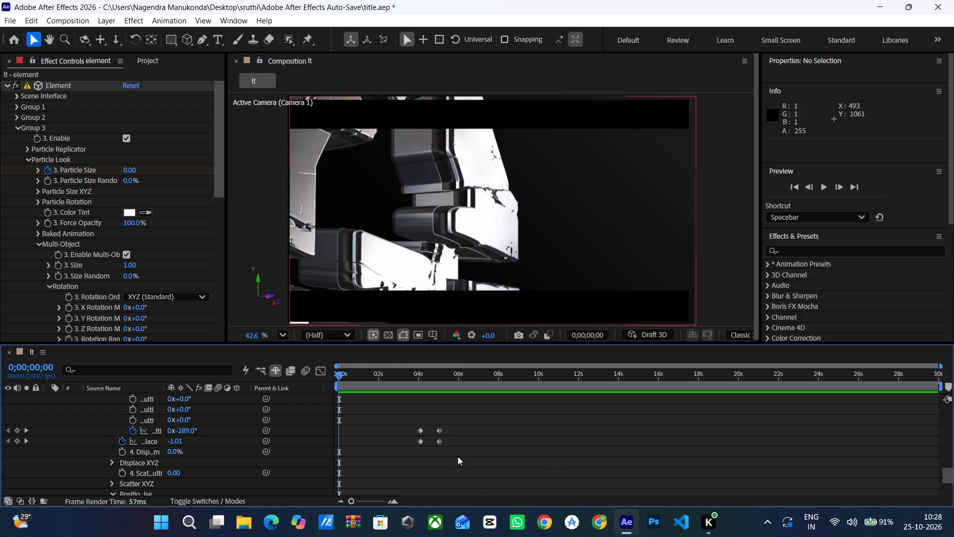
Look through the expanded Element groups, from Group 4 back up to Group 1, for their keyframes.
{"action": "scroll", "coordinate": [458, 456], "scroll_direction": "up", "scroll_amount": 14}
{"action": "scroll", "coordinate": [458, 456], "scroll_direction": "down", "scroll_amount": 11}
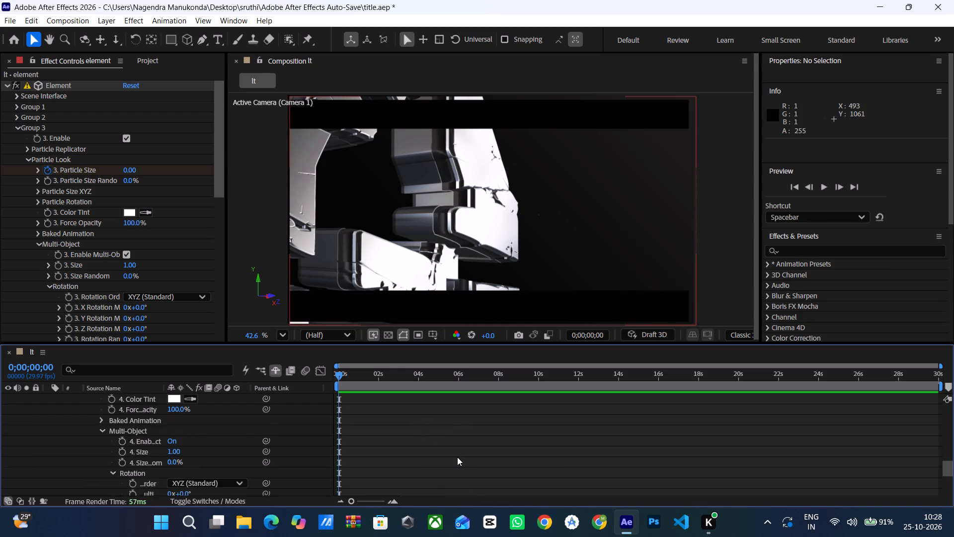
{"action": "scroll", "coordinate": [457, 457], "scroll_direction": "down", "scroll_amount": 4}
{"action": "scroll", "coordinate": [457, 457], "scroll_direction": "up", "scroll_amount": 20}
{"action": "scroll", "coordinate": [457, 457], "scroll_direction": "up", "scroll_amount": 13}
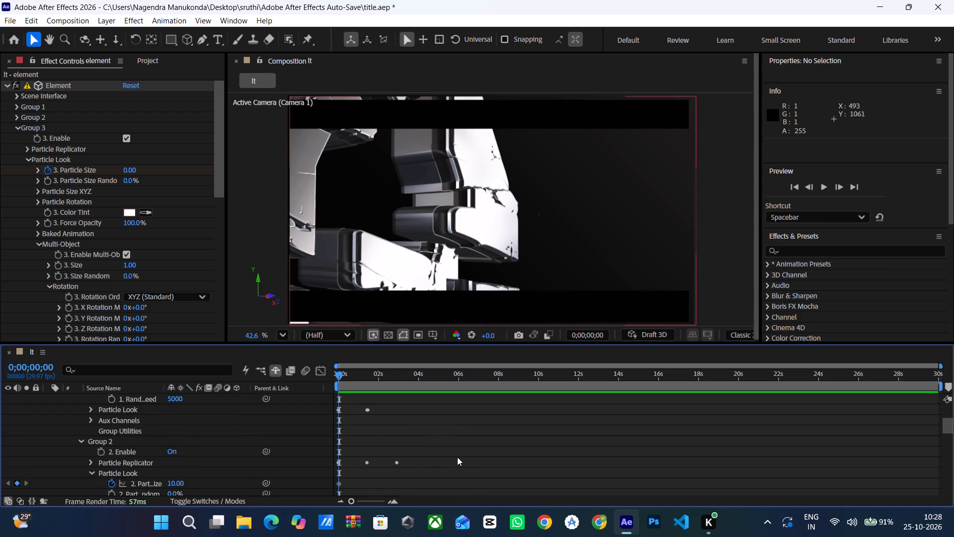
{"action": "scroll", "coordinate": [457, 457], "scroll_direction": "up", "scroll_amount": 15}
{"action": "scroll", "coordinate": [457, 457], "scroll_direction": "down", "scroll_amount": 7}
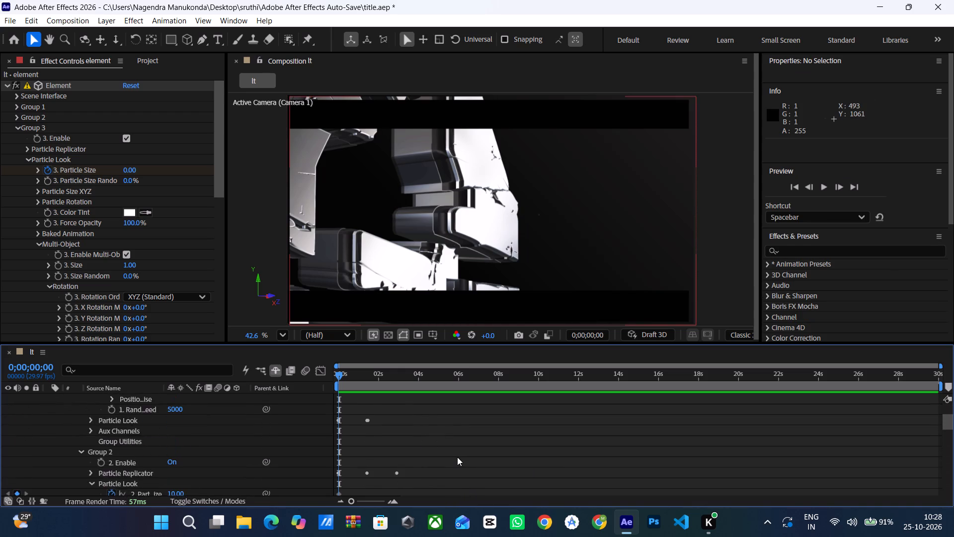
{"action": "scroll", "coordinate": [457, 457], "scroll_direction": "down", "scroll_amount": 17}
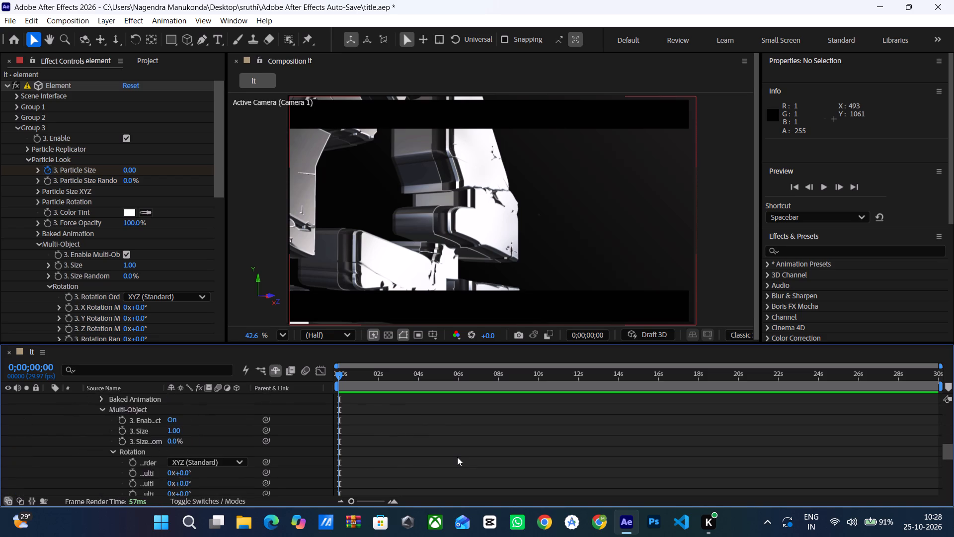
{"action": "scroll", "coordinate": [457, 457], "scroll_direction": "up", "scroll_amount": 20}
{"action": "scroll", "coordinate": [457, 457], "scroll_direction": "up", "scroll_amount": 20}
{"action": "scroll", "coordinate": [457, 457], "scroll_direction": "up", "scroll_amount": 2}
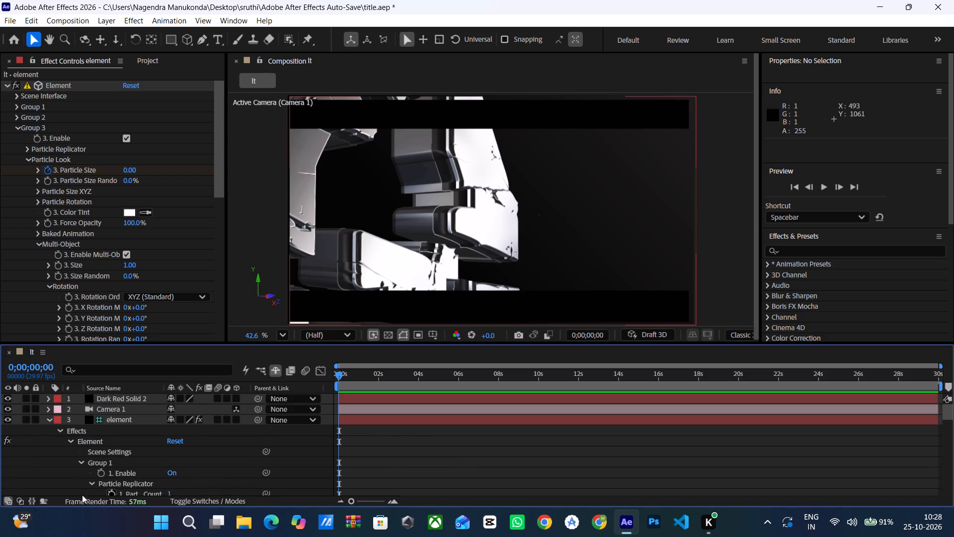
Collapse Element's Groups 1, 2, 3 and 4 so that each shows its keyframes on a single row.
{"action": "left_click", "coordinate": [58, 433]}
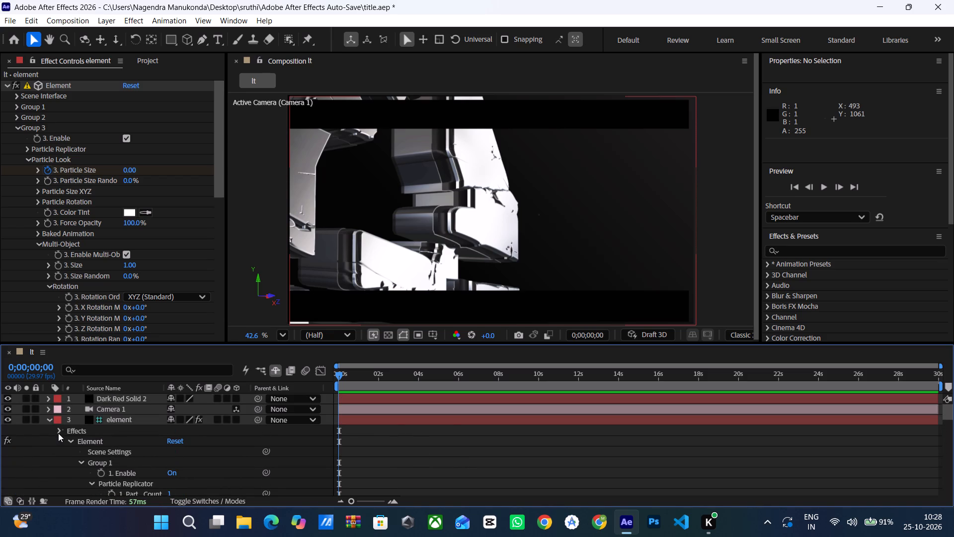
{"action": "left_click", "coordinate": [58, 427]}
{"action": "left_click", "coordinate": [58, 427]}
{"action": "left_click", "coordinate": [58, 427]}
{"action": "scroll", "coordinate": [75, 443], "scroll_direction": "down", "scroll_amount": 1}
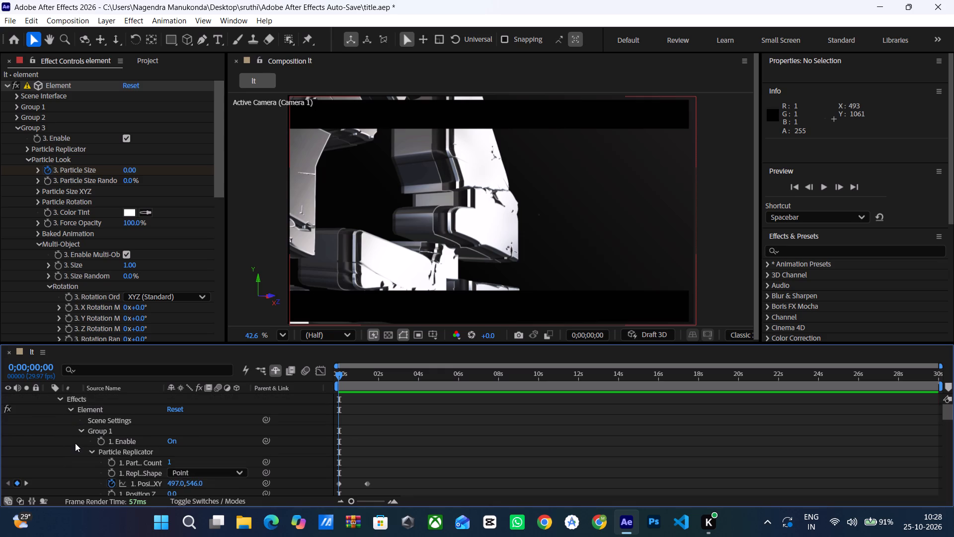
{"action": "left_click", "coordinate": [88, 449]}
{"action": "left_click", "coordinate": [79, 433]}
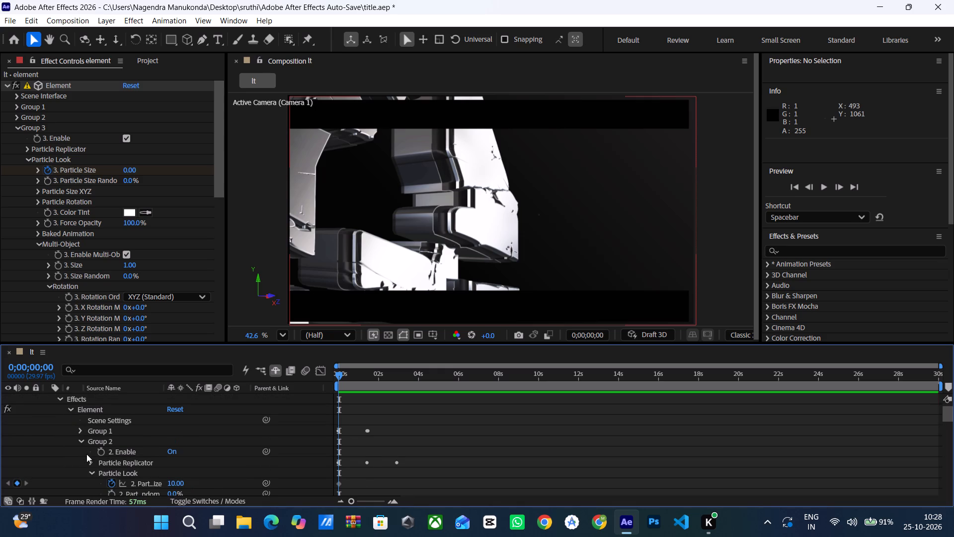
{"action": "left_click", "coordinate": [79, 440]}
{"action": "left_click", "coordinate": [80, 451]}
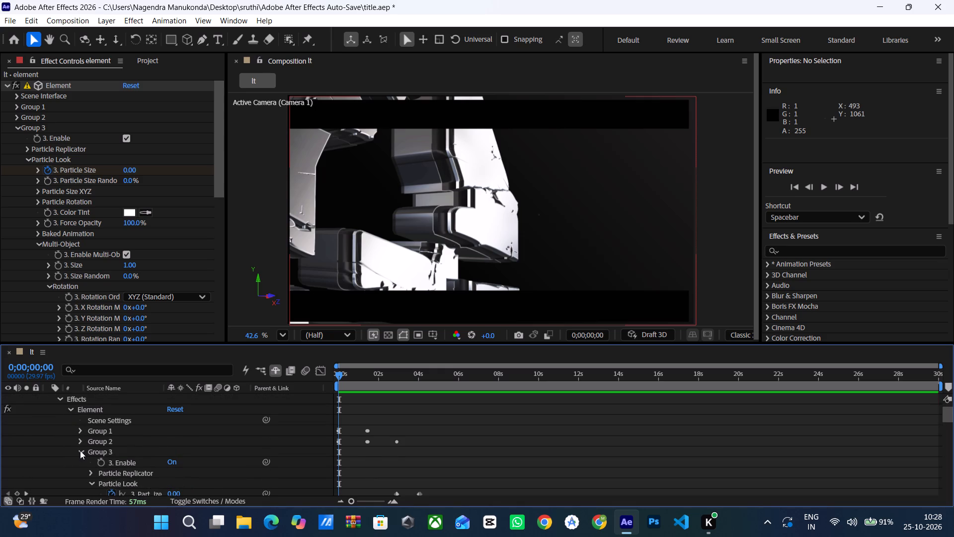
{"action": "left_click", "coordinate": [79, 464]}
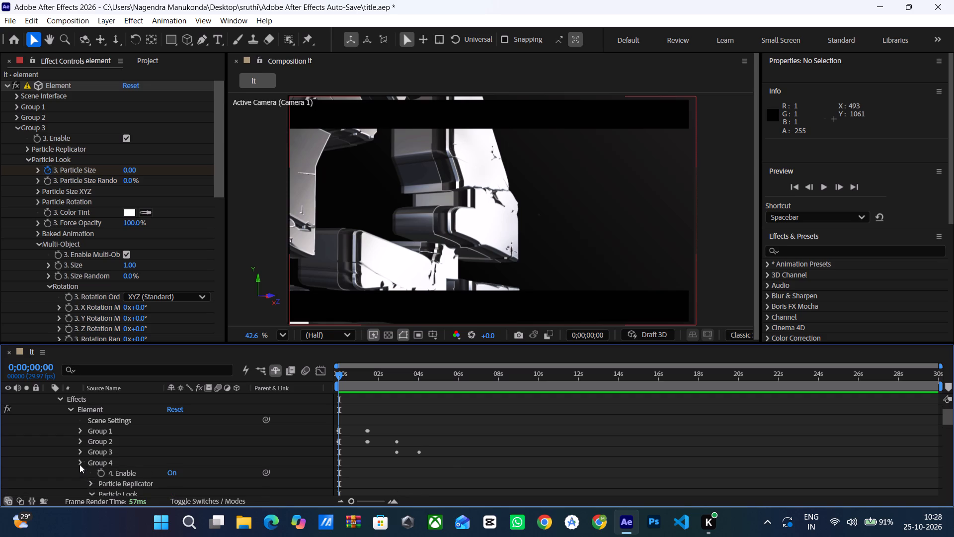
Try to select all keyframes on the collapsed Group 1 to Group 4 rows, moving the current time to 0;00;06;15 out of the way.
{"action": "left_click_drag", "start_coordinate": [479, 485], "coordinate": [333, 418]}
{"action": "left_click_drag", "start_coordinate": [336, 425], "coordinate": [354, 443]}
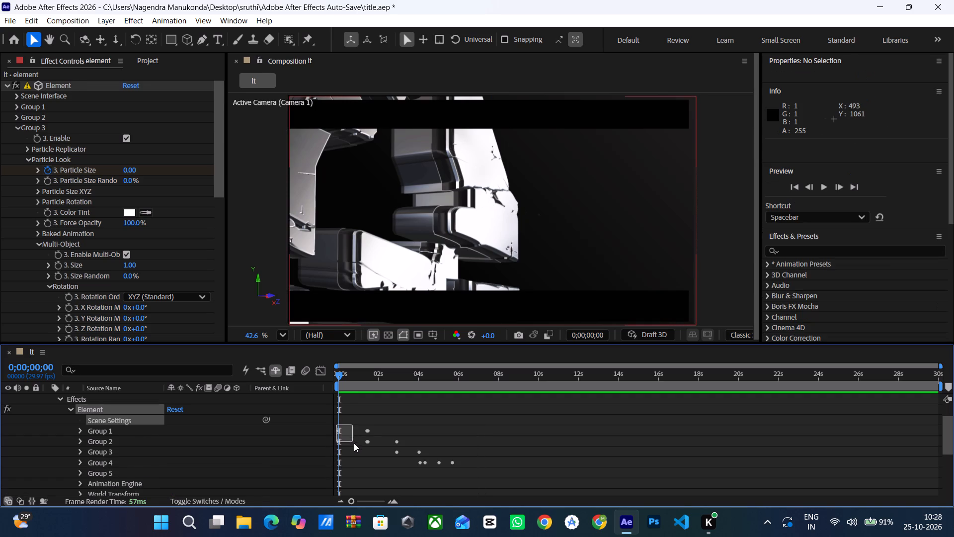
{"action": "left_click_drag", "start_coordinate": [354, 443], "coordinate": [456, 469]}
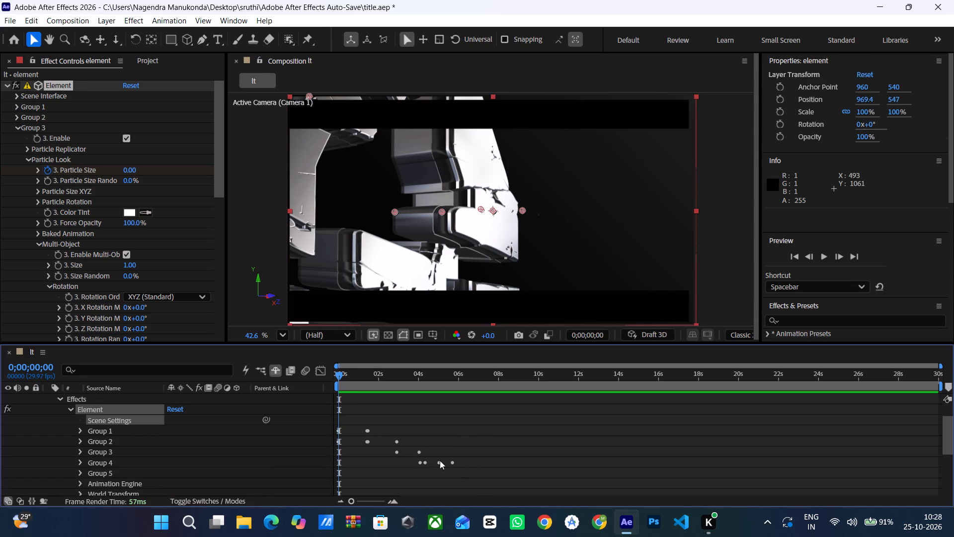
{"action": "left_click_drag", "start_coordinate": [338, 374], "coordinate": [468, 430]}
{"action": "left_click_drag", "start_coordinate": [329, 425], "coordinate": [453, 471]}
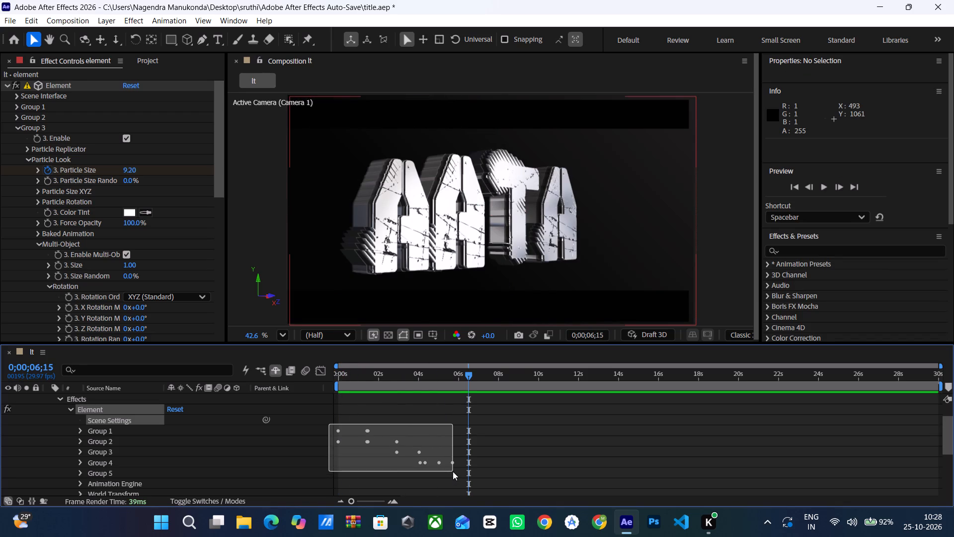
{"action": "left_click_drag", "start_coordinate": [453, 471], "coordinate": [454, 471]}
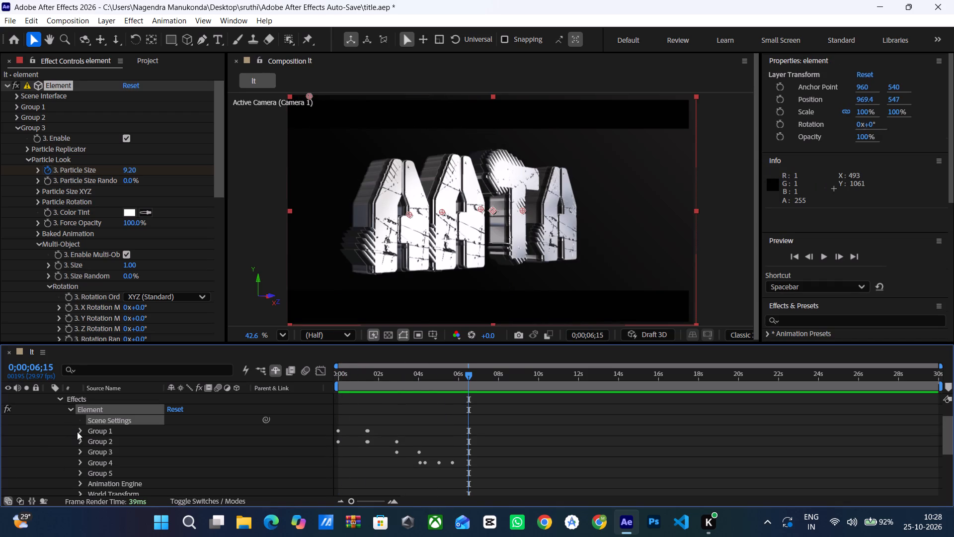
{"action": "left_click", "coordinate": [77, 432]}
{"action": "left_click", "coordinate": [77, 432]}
Return to 0;00;00;00 and play the title animation from the start.
{"action": "left_click_drag", "start_coordinate": [469, 374], "coordinate": [309, 395]}
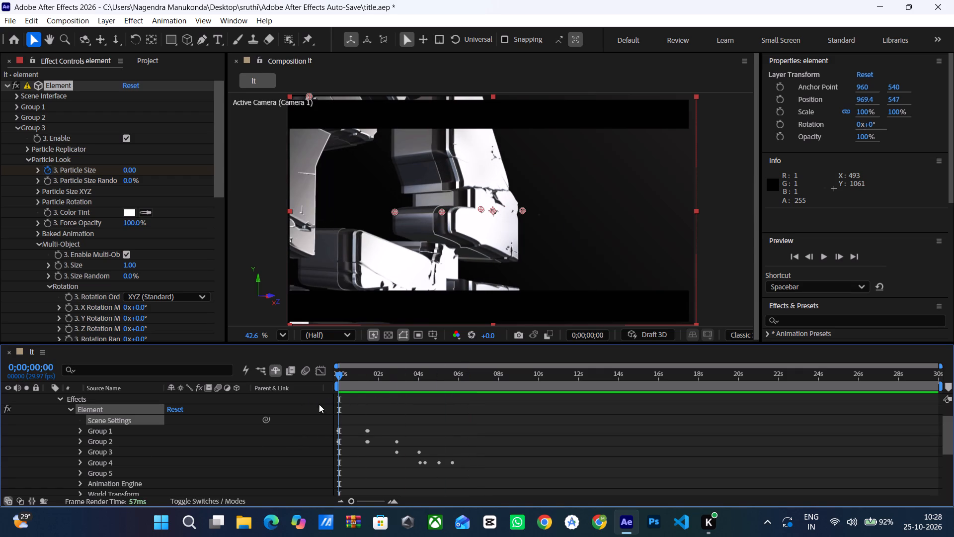
{"action": "key", "text": "space"}
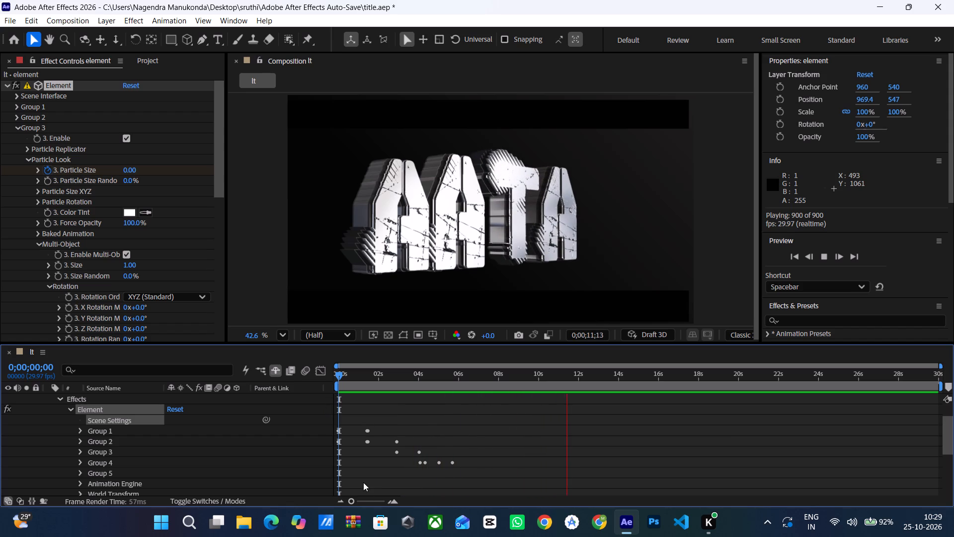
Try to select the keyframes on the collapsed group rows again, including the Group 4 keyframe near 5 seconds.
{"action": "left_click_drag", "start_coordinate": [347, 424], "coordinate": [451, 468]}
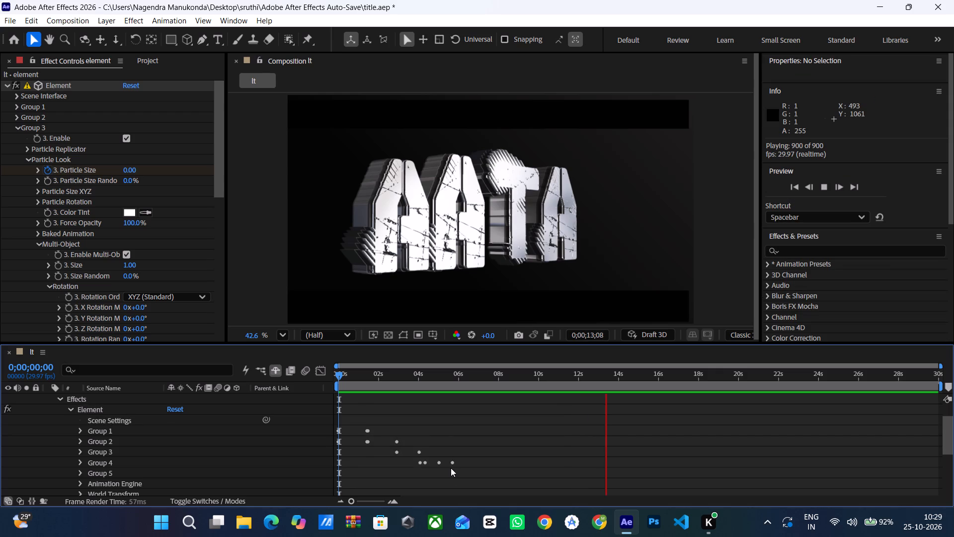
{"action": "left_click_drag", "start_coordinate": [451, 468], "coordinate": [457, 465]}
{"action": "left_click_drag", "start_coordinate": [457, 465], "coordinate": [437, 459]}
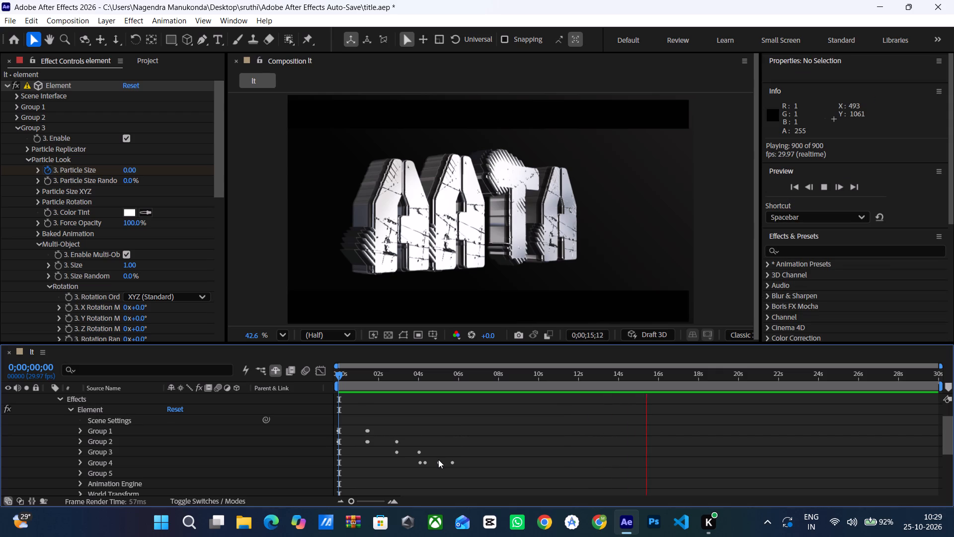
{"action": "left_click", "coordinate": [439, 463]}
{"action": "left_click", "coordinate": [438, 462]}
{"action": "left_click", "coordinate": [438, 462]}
Expand Element's Group 1 and try to select its Particle Replicator and Particle Look keyframes between 1 and 2 seconds.
{"action": "left_click", "coordinate": [80, 429]}
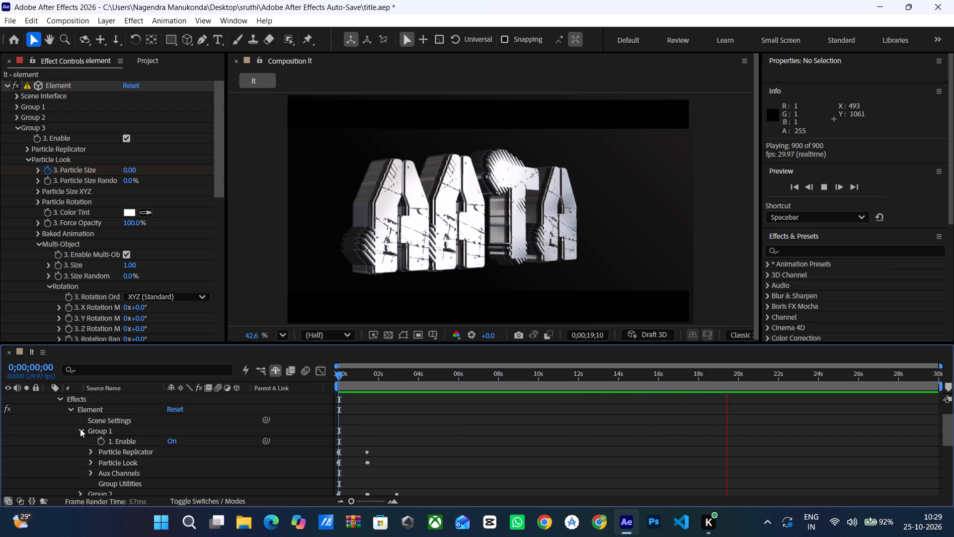
{"action": "scroll", "coordinate": [104, 449], "scroll_direction": "down", "scroll_amount": 1}
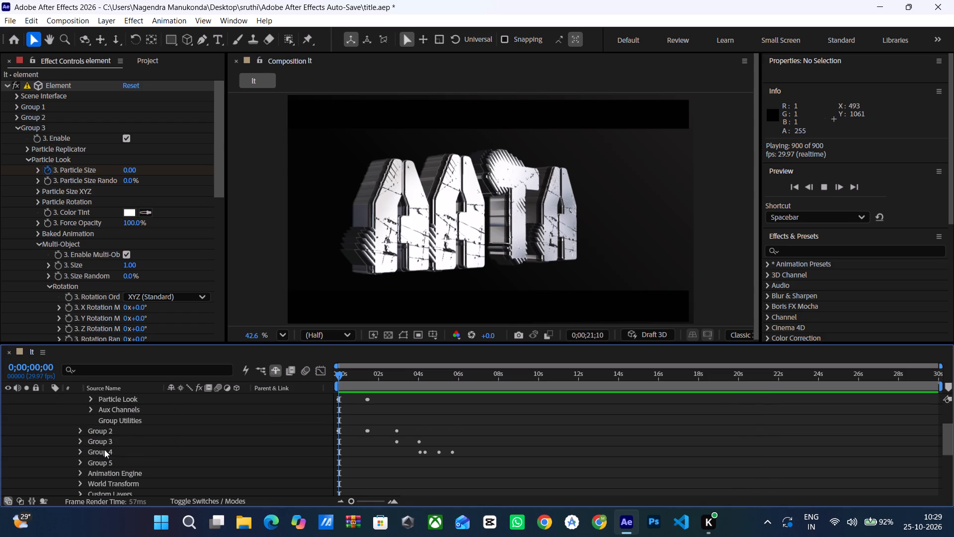
{"action": "scroll", "coordinate": [104, 449], "scroll_direction": "down", "scroll_amount": 2}
{"action": "scroll", "coordinate": [341, 465], "scroll_direction": "up", "scroll_amount": 3}
{"action": "left_click_drag", "start_coordinate": [353, 449], "coordinate": [382, 467]}
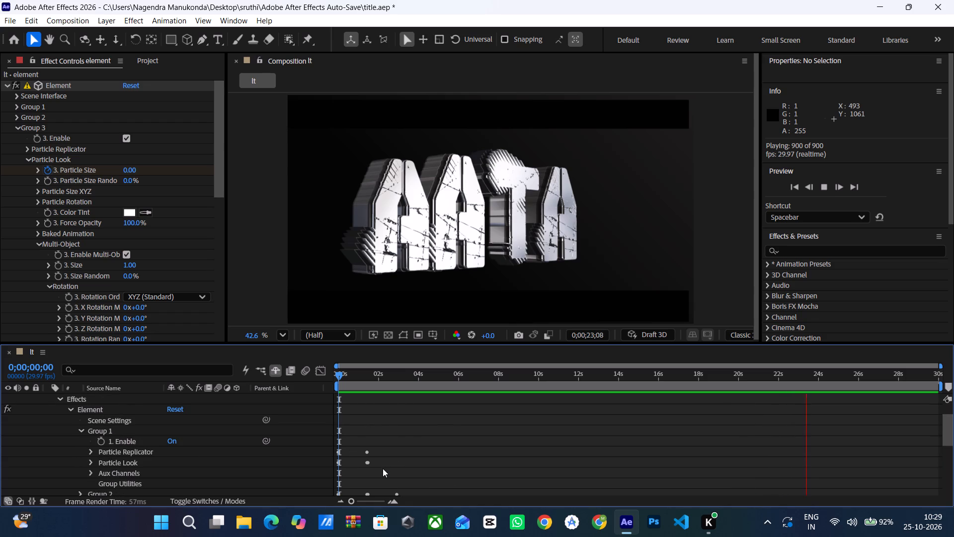
{"action": "scroll", "coordinate": [371, 466], "scroll_direction": "down", "scroll_amount": 7}
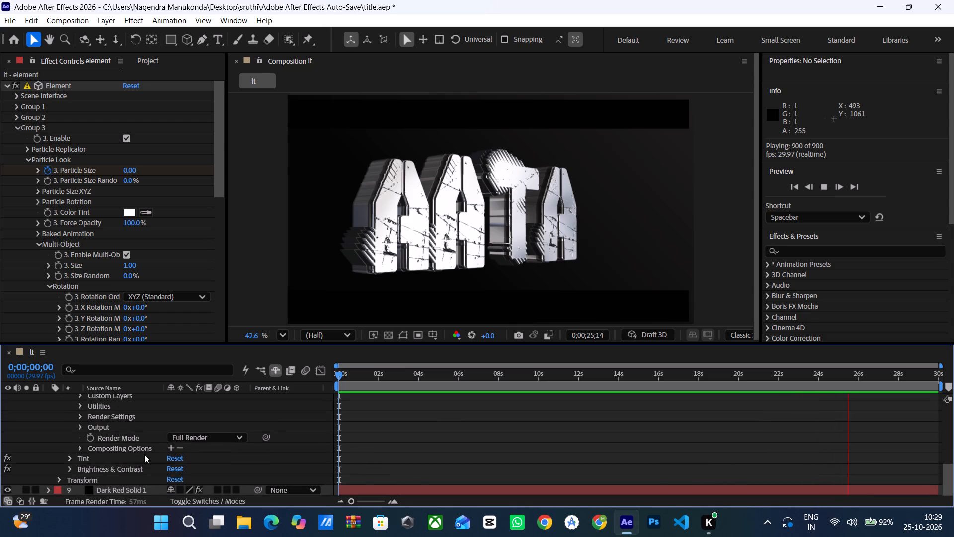
{"action": "scroll", "coordinate": [71, 426], "scroll_direction": "up", "scroll_amount": 3}
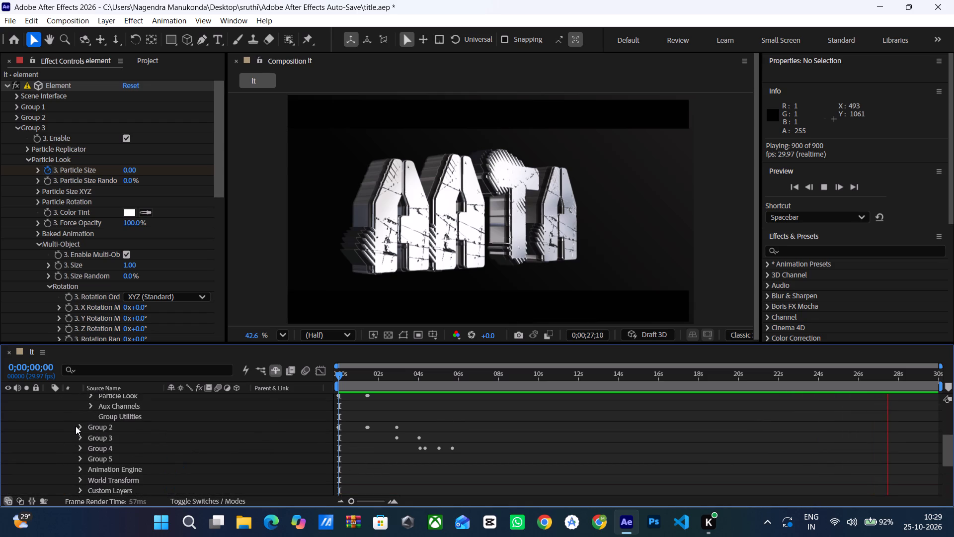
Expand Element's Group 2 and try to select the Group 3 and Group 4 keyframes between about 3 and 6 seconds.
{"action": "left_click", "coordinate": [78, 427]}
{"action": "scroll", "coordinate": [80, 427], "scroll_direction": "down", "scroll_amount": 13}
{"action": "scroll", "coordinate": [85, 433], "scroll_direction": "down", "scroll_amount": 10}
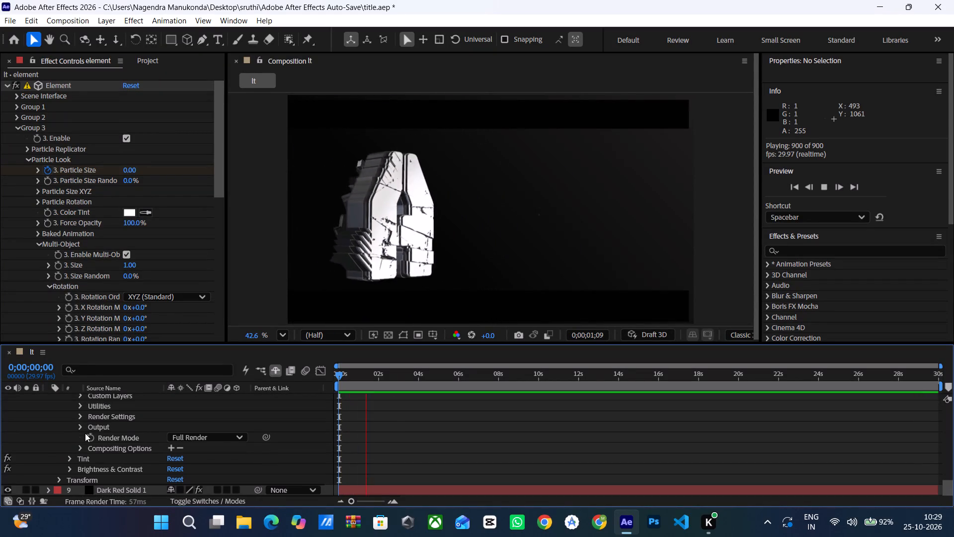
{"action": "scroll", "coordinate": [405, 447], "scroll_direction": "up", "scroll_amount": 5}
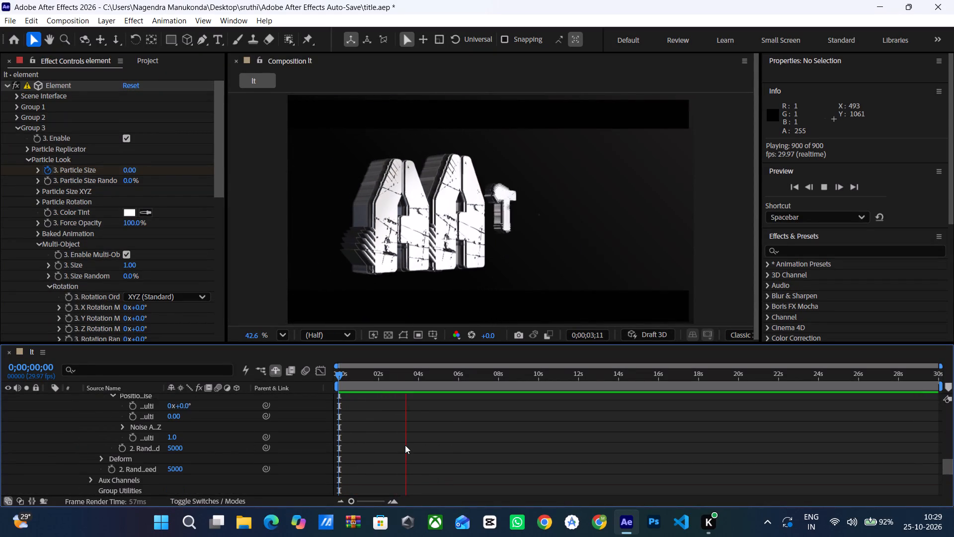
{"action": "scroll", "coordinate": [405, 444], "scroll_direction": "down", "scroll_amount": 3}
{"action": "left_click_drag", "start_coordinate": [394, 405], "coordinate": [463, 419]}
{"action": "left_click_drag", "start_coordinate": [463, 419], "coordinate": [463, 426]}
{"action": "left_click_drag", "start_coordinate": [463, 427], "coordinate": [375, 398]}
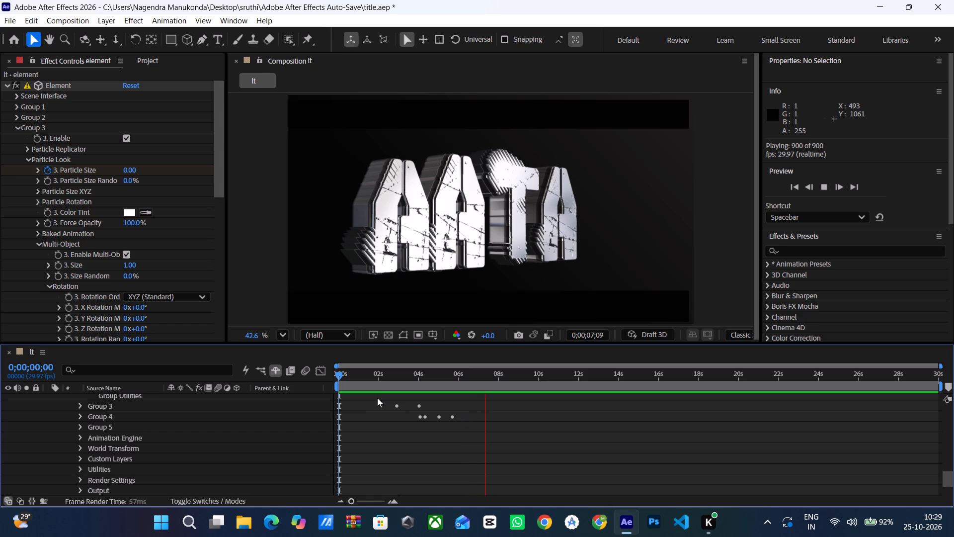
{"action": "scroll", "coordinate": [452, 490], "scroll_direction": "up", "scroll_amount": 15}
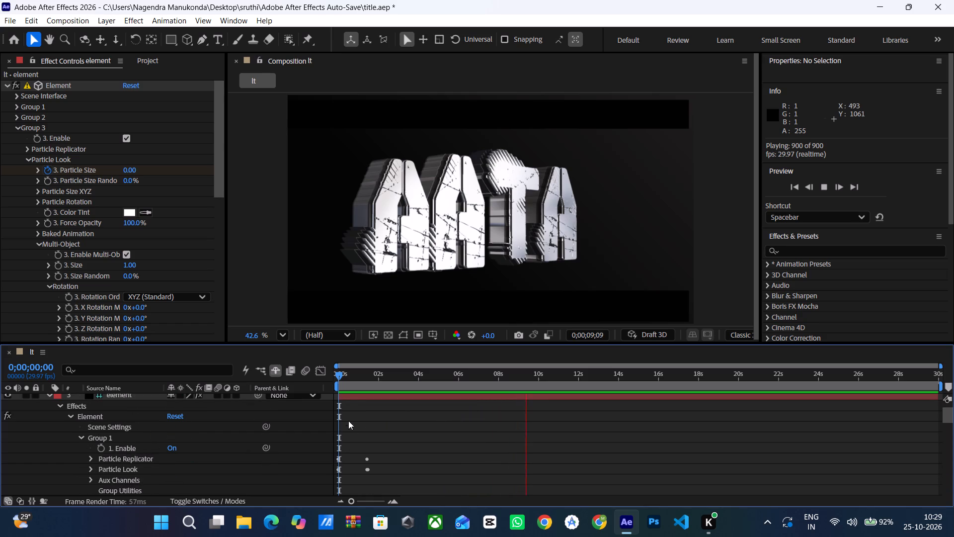
Scrub through the first two seconds, return to 0;00;00;00 and play the title animation.
{"action": "left_click_drag", "start_coordinate": [340, 373], "coordinate": [387, 386]}
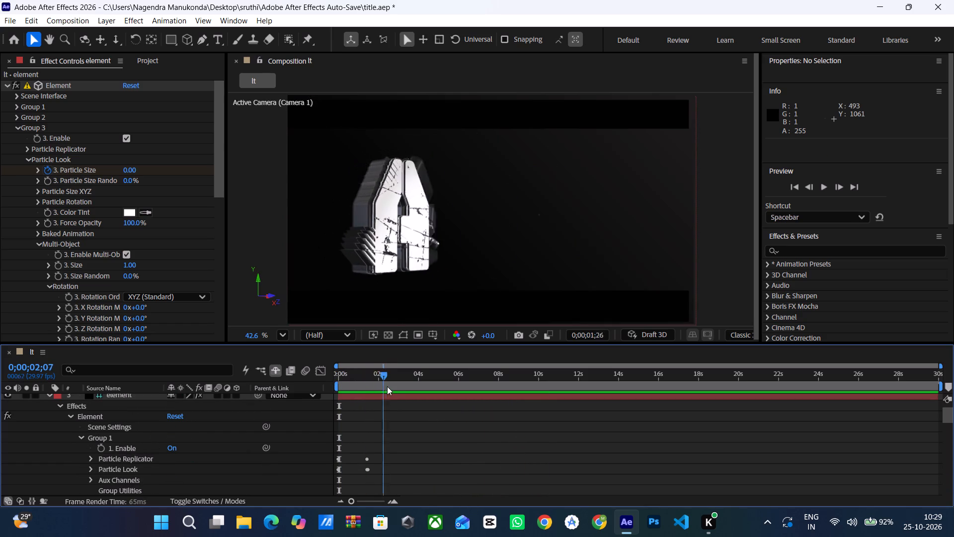
{"action": "left_click_drag", "start_coordinate": [387, 386], "coordinate": [314, 382]}
{"action": "key", "text": "space"}
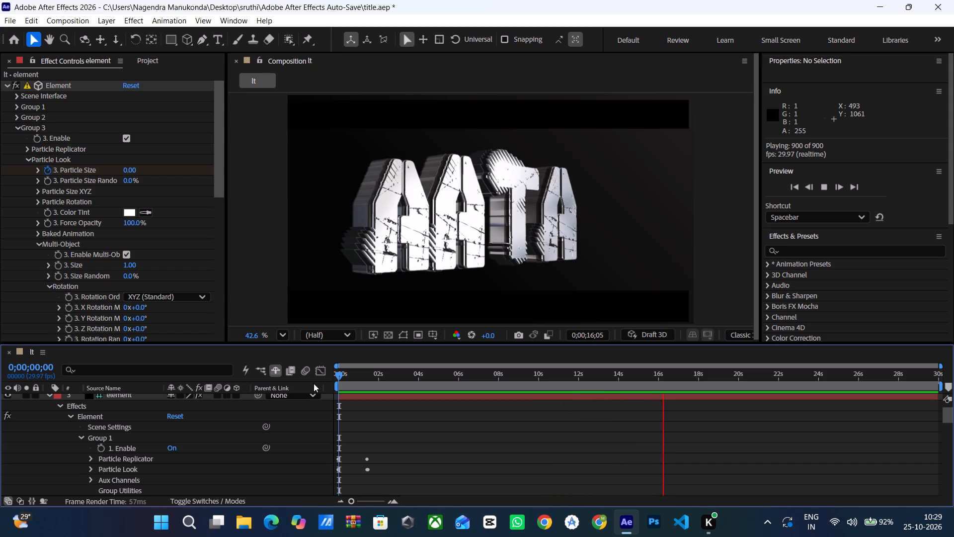
Collapse the element layer and lock the Dark Red Solid 2, element and Dark Red Solid 1 layers.
{"action": "scroll", "coordinate": [42, 436], "scroll_direction": "up", "scroll_amount": 3}
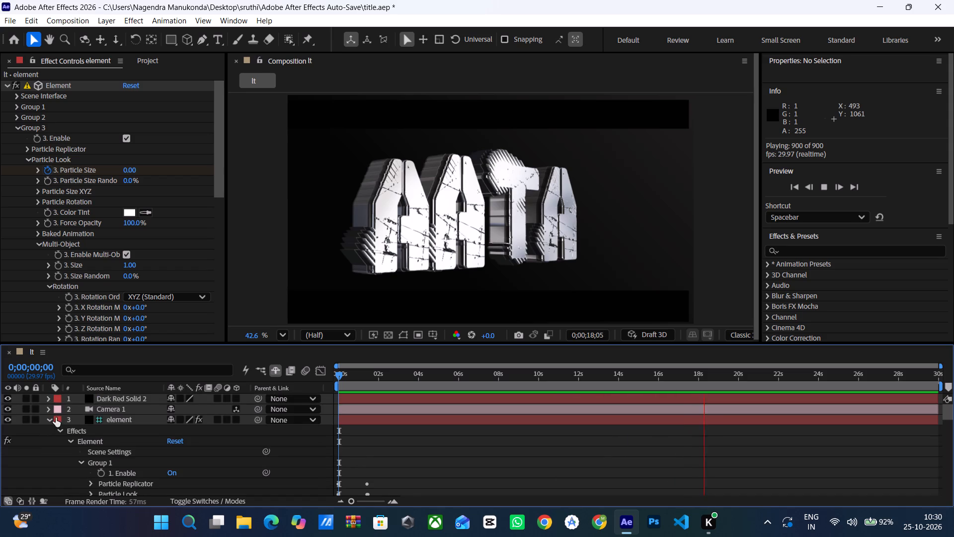
{"action": "left_click", "coordinate": [50, 418]}
{"action": "scroll", "coordinate": [62, 432], "scroll_direction": "up", "scroll_amount": 1}
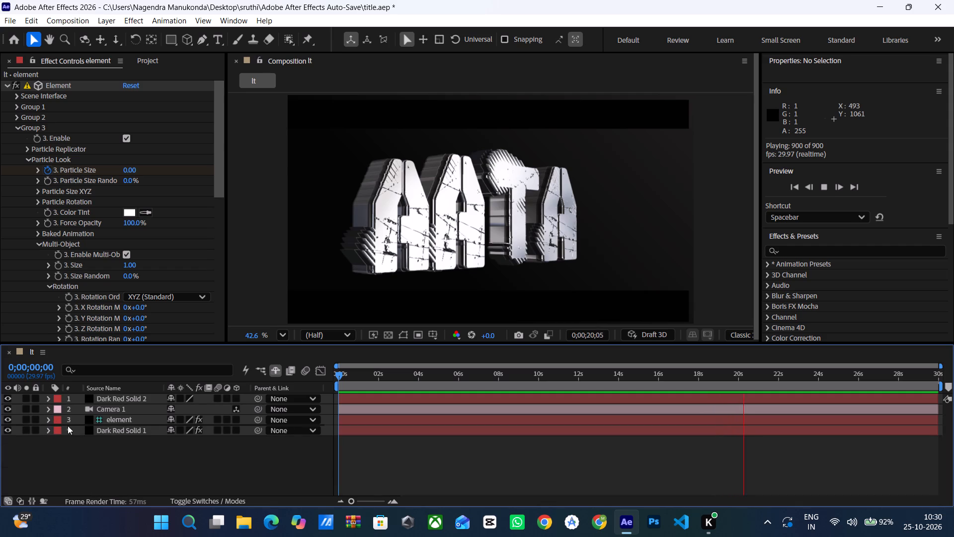
{"action": "left_click", "coordinate": [35, 398]}
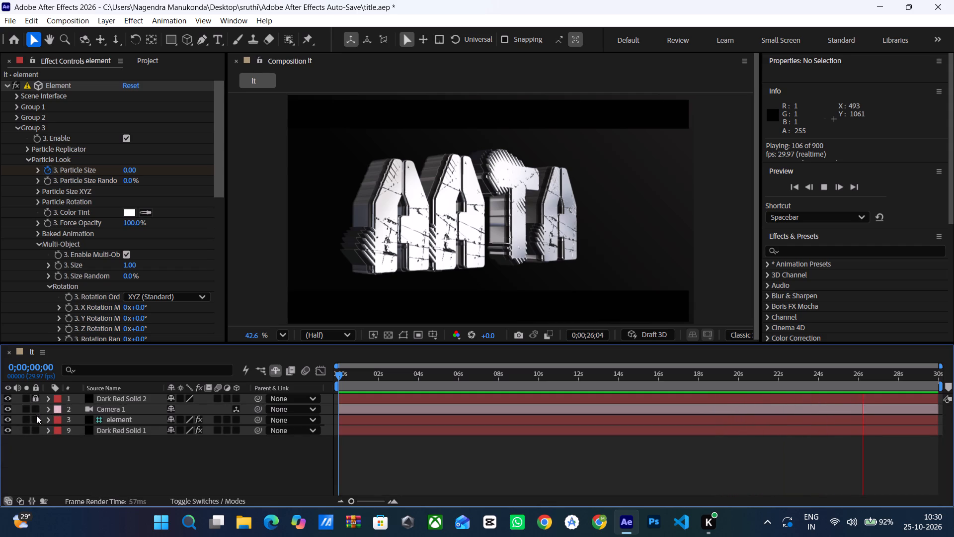
{"action": "left_click", "coordinate": [36, 418]}
{"action": "left_click", "coordinate": [36, 428]}
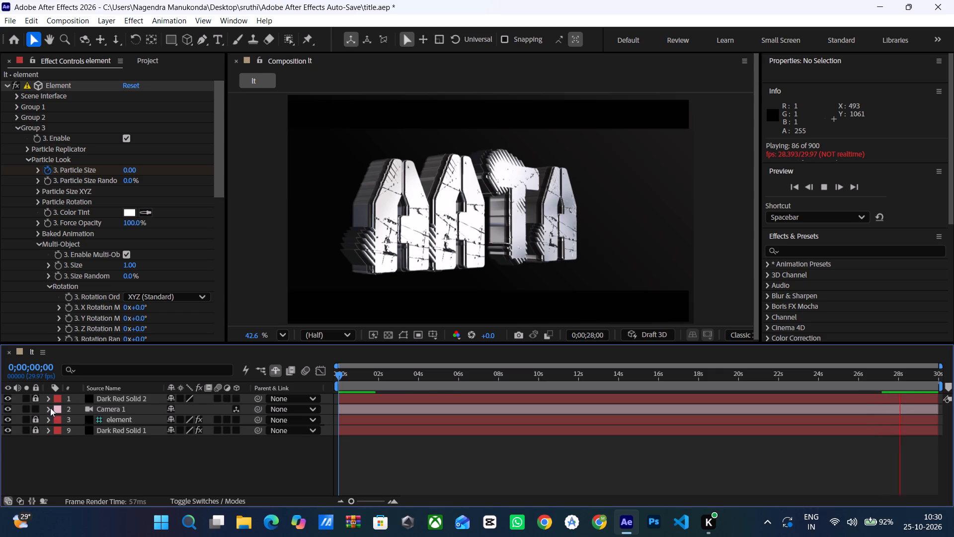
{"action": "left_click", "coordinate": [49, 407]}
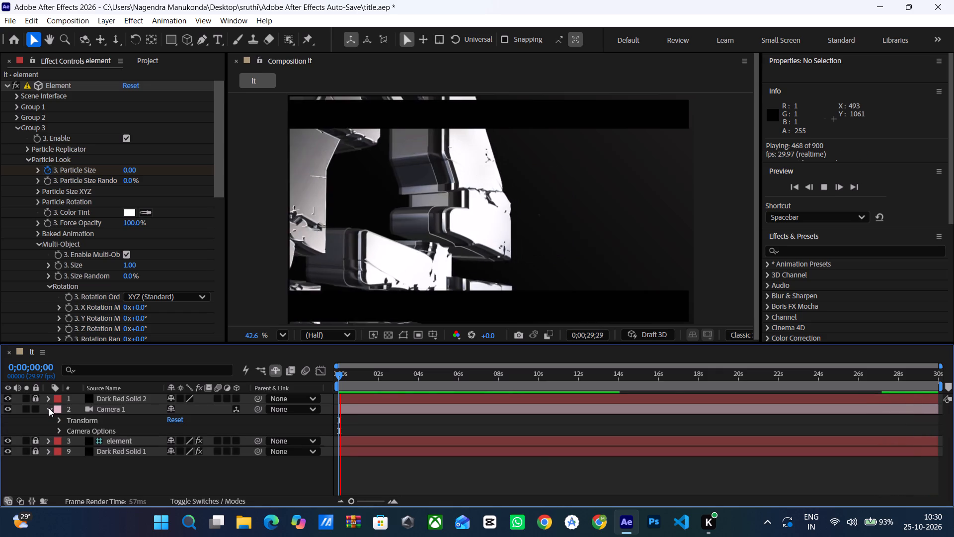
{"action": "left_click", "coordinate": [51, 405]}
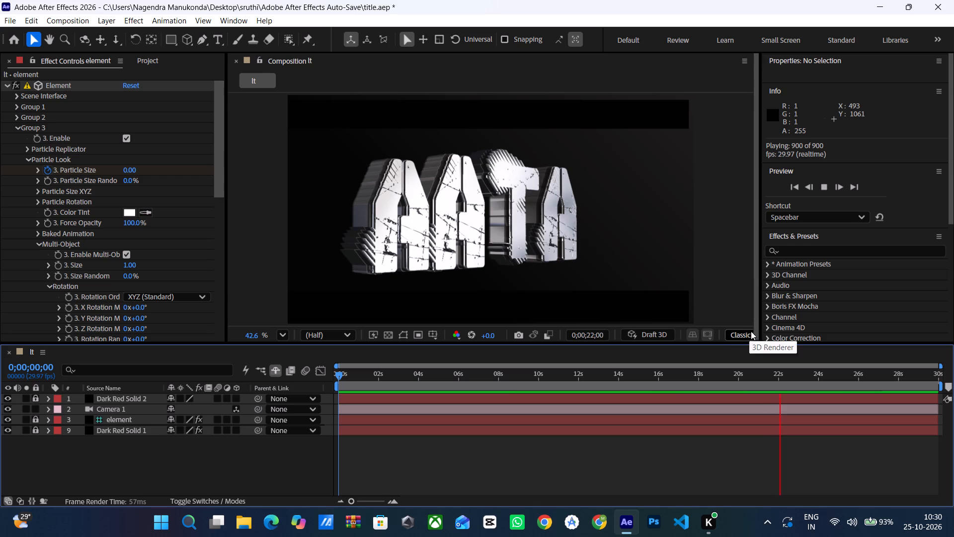
Widen the Composition viewer, enable Share View Options and set the view layout to 2 Views after trying 4 Views.
{"action": "left_click_drag", "start_coordinate": [761, 337], "coordinate": [846, 338]}
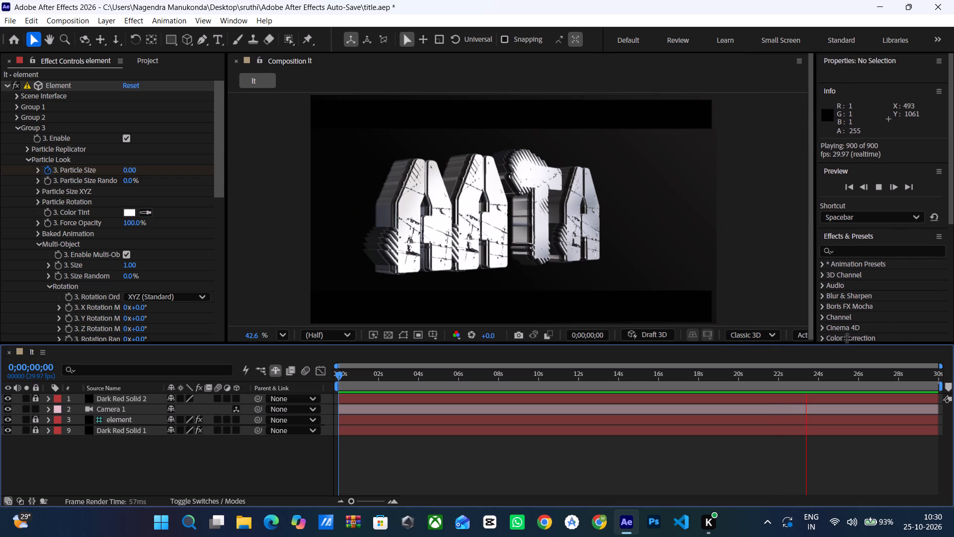
{"action": "left_click_drag", "start_coordinate": [846, 338], "coordinate": [912, 329]}
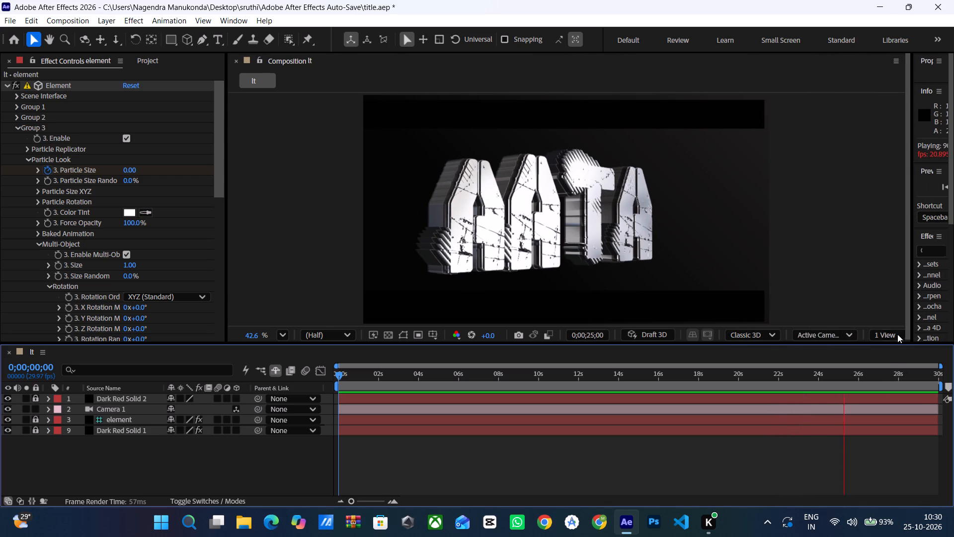
{"action": "left_click", "coordinate": [890, 335]}
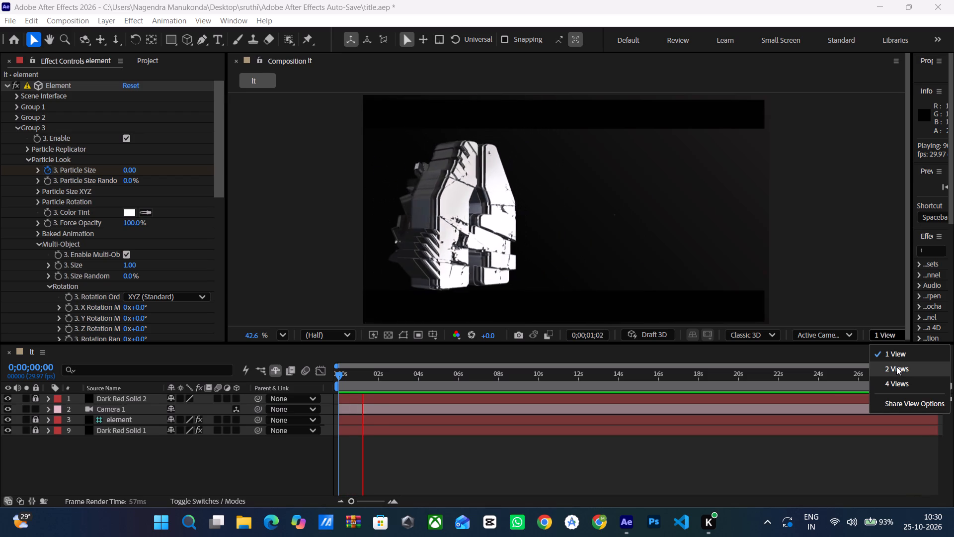
{"action": "left_click", "coordinate": [901, 402]}
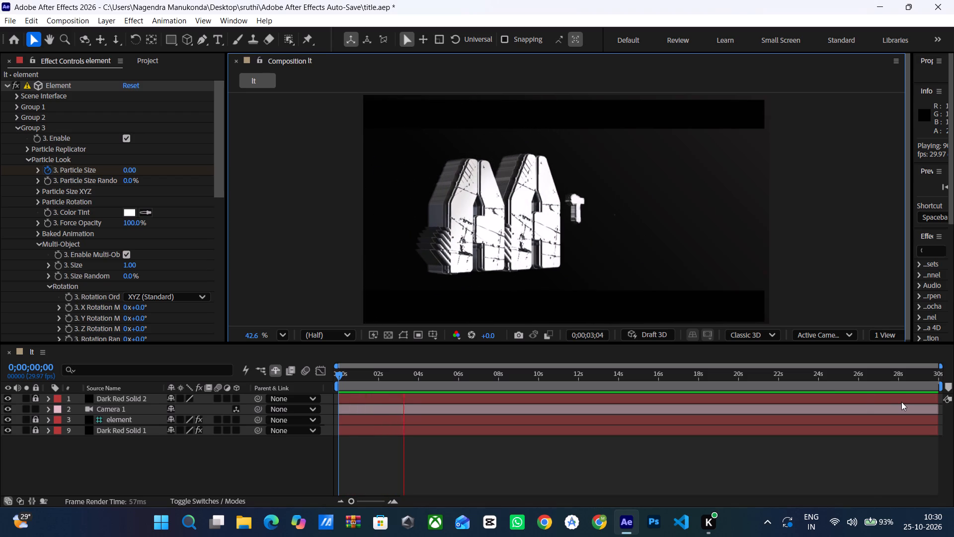
{"action": "left_click", "coordinate": [877, 331]}
{"action": "left_click", "coordinate": [894, 382]}
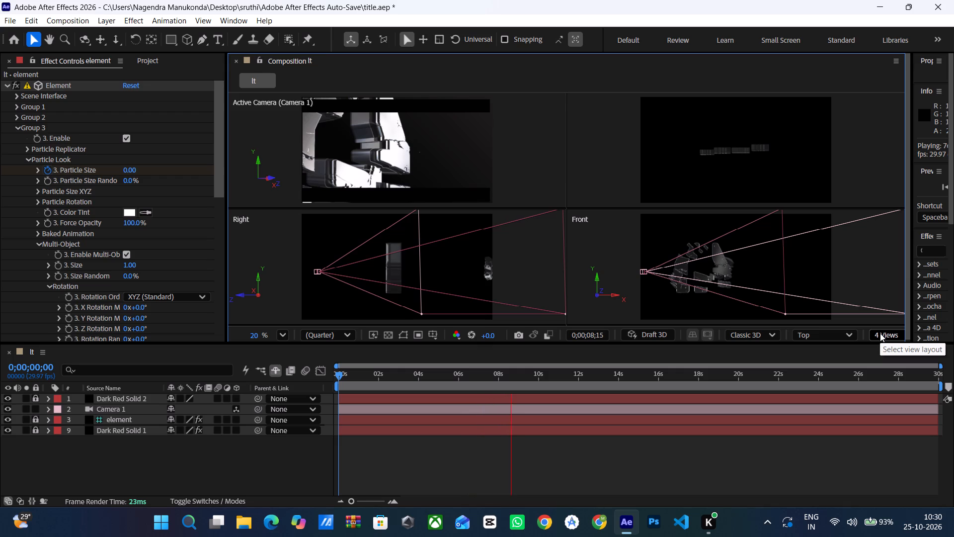
{"action": "left_click", "coordinate": [880, 333]}
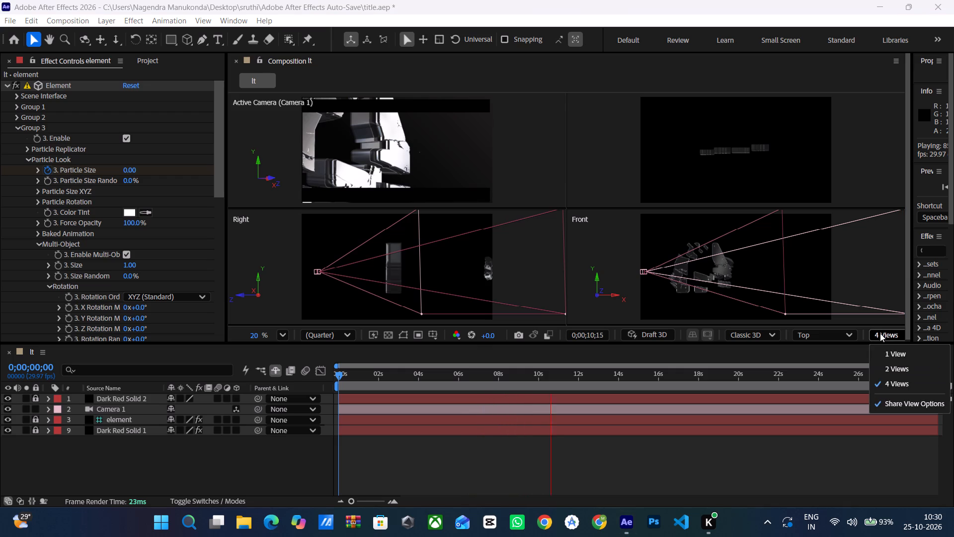
{"action": "left_click", "coordinate": [892, 365]}
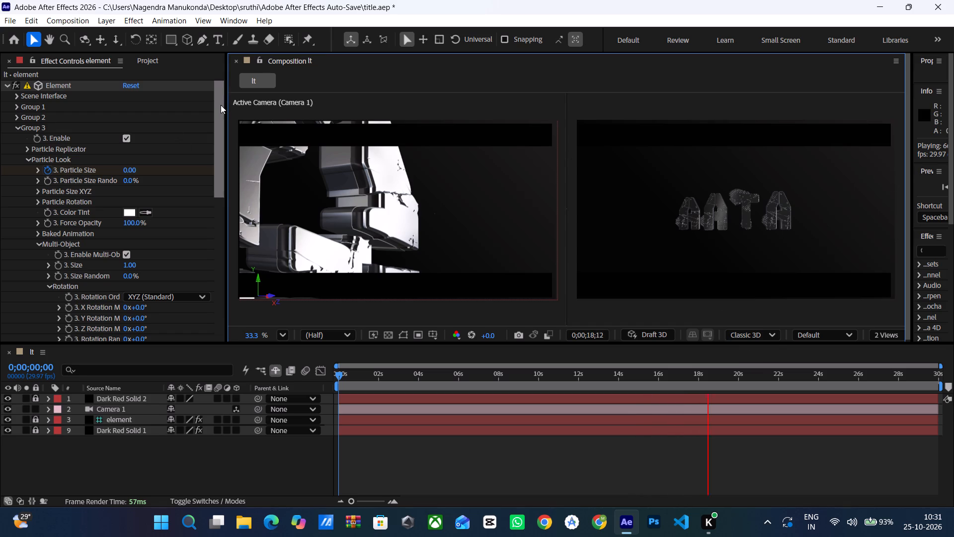
Narrow the Effect Controls area and shrink the Composition viewer to give the Info, Preview and Effects & Presets area more width.
{"action": "left_click_drag", "start_coordinate": [226, 115], "coordinate": [230, 118]}
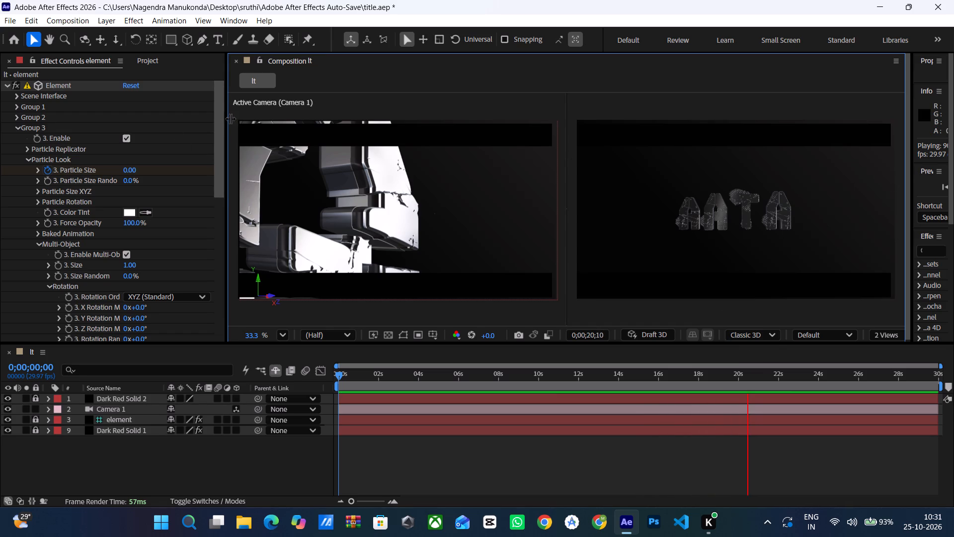
{"action": "left_click_drag", "start_coordinate": [230, 118], "coordinate": [154, 142]}
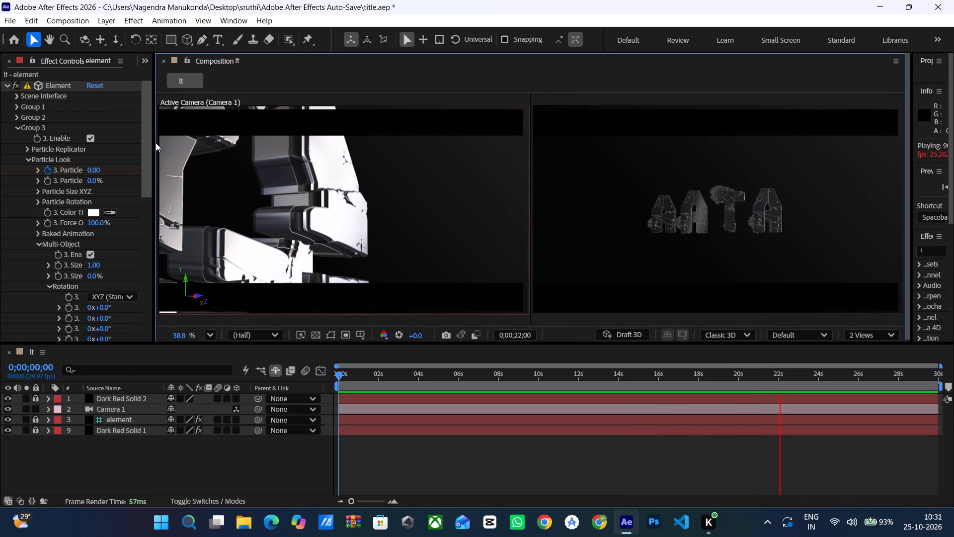
{"action": "left_click_drag", "start_coordinate": [906, 164], "coordinate": [884, 169]}
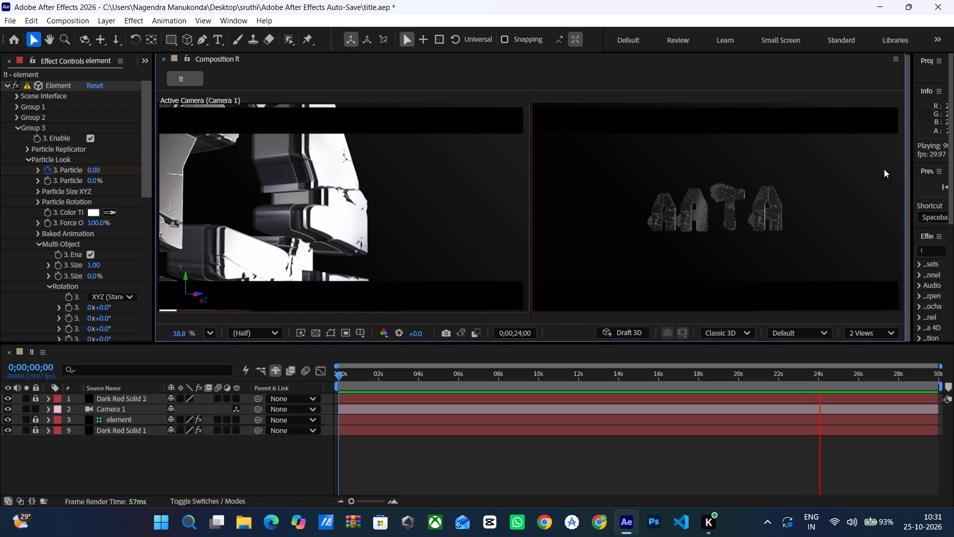
{"action": "left_click_drag", "start_coordinate": [884, 169], "coordinate": [871, 174]}
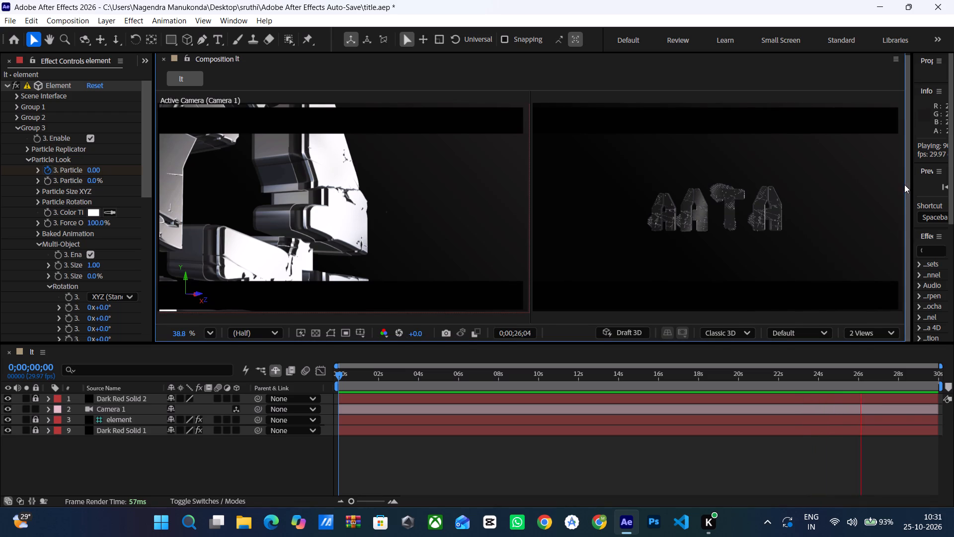
{"action": "left_click_drag", "start_coordinate": [910, 186], "coordinate": [852, 193]}
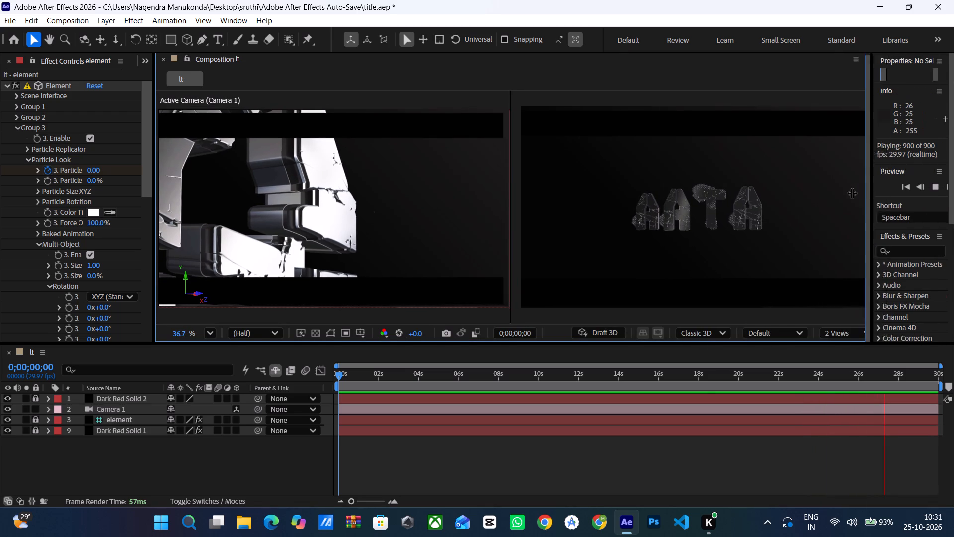
{"action": "left_click_drag", "start_coordinate": [852, 193], "coordinate": [794, 203]}
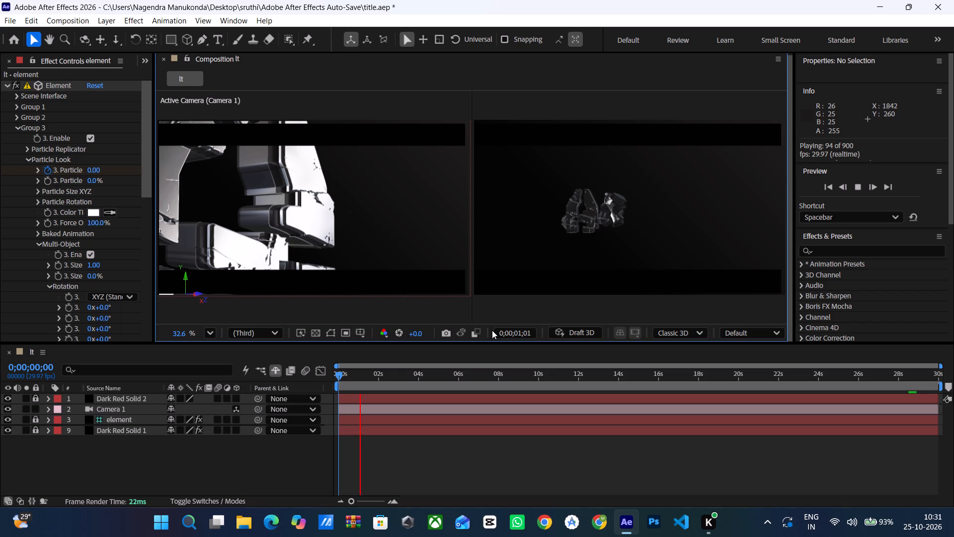
Reduce the Composition viewer's magnification to 28% so the full frames fit in both views.
{"action": "left_click", "coordinate": [213, 332]}
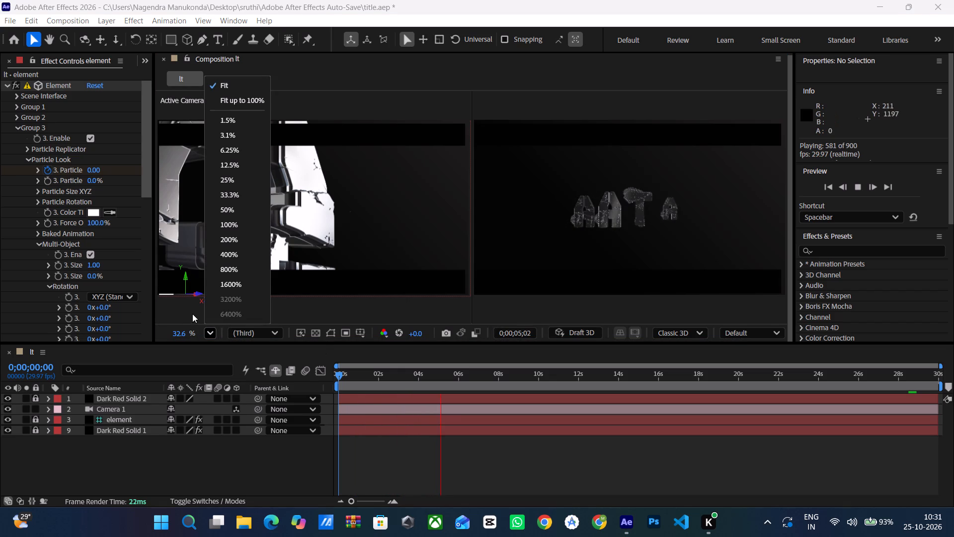
{"action": "left_click", "coordinate": [178, 314]}
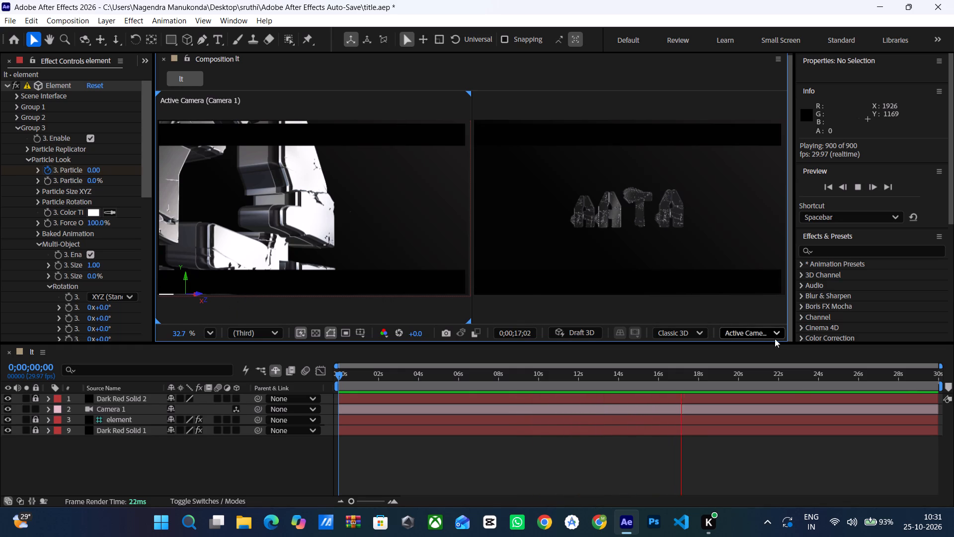
{"action": "left_click", "coordinate": [186, 334]}
{"action": "left_click", "coordinate": [179, 333]}
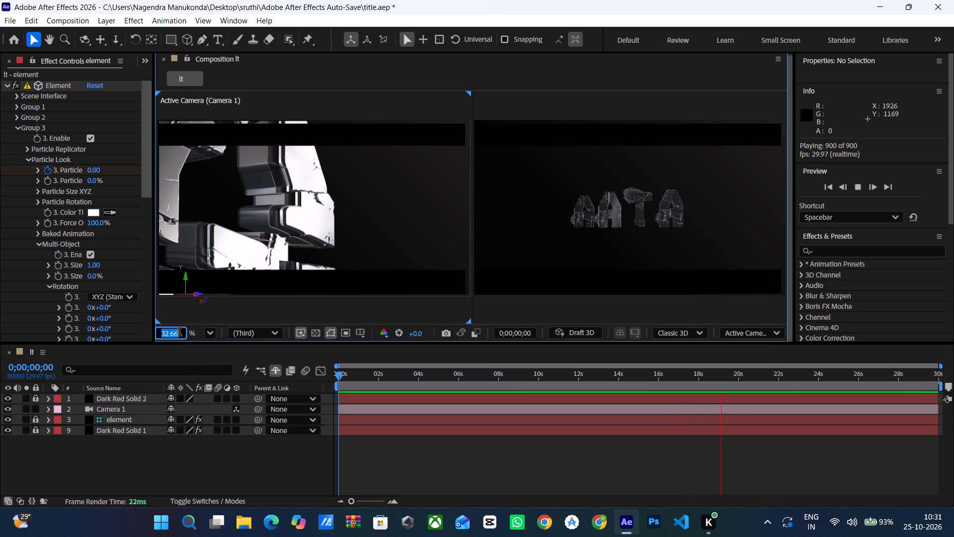
{"action": "left_click", "coordinate": [180, 333]}
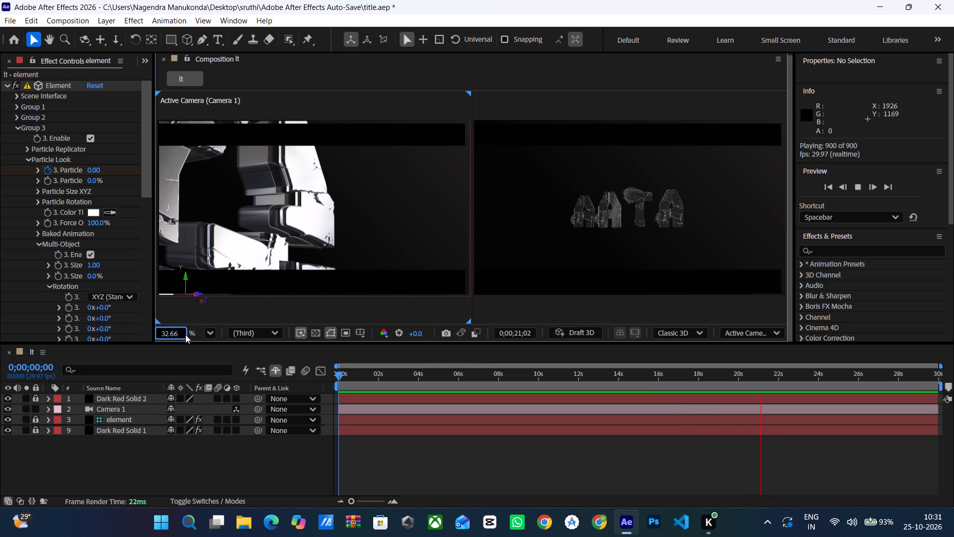
{"action": "left_click", "coordinate": [200, 317]}
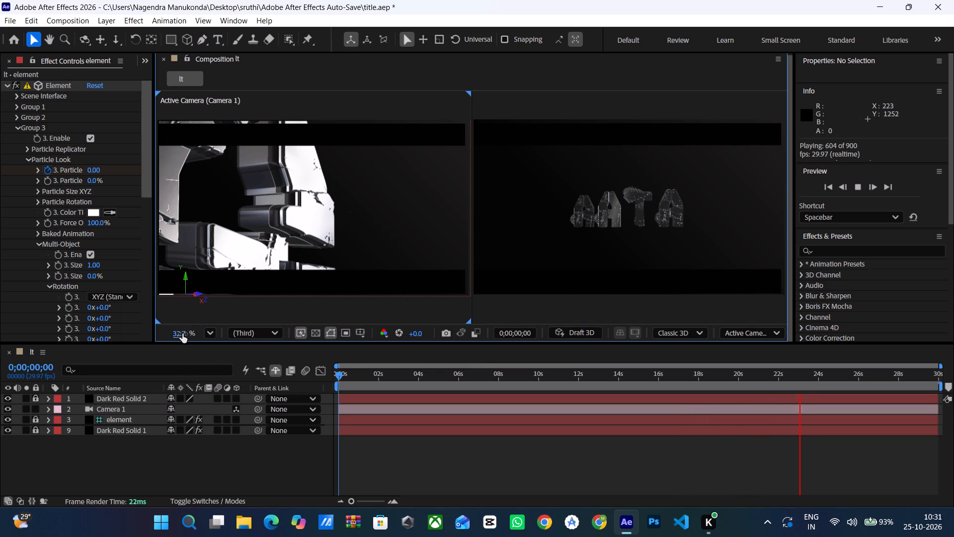
{"action": "left_click_drag", "start_coordinate": [182, 334], "coordinate": [184, 340]}
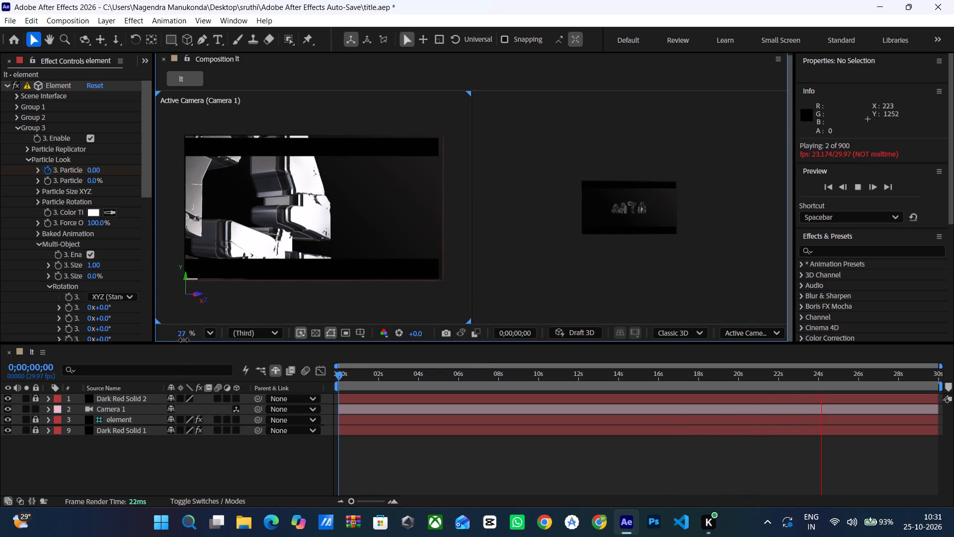
{"action": "left_click_drag", "start_coordinate": [184, 340], "coordinate": [184, 340]}
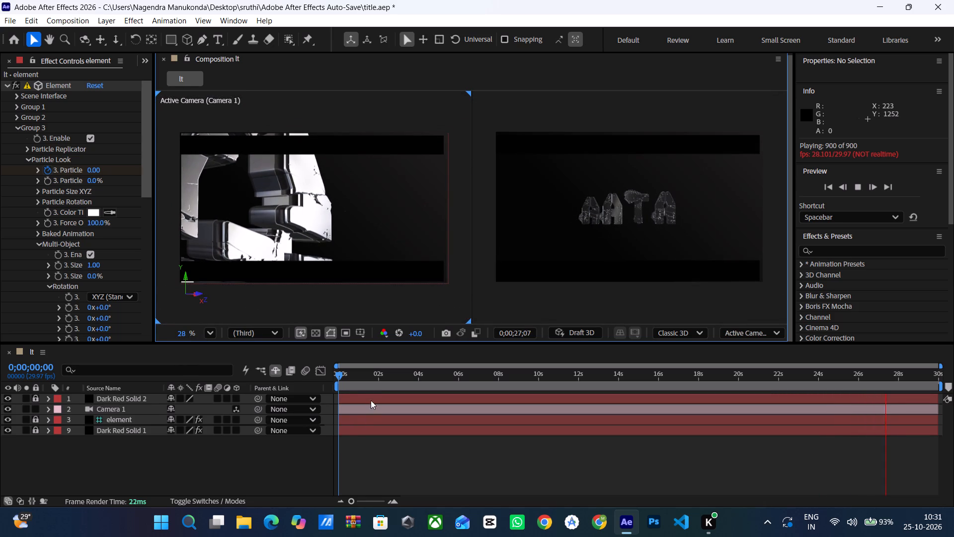
Stop the preview with the time at 0;00;00;00 and switch the Active Camera view to Top.
{"action": "left_click_drag", "start_coordinate": [338, 374], "coordinate": [299, 390]}
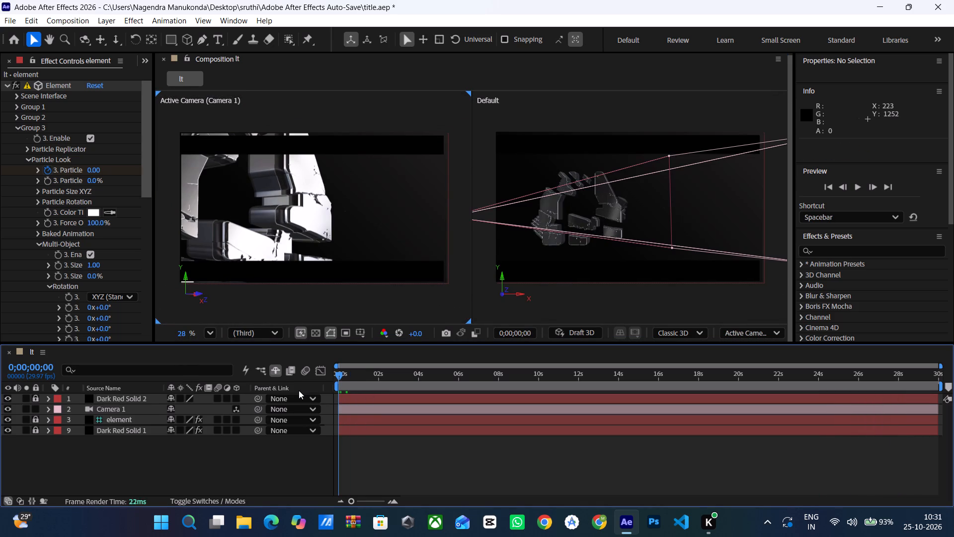
{"action": "left_click_drag", "start_coordinate": [299, 390], "coordinate": [296, 390]}
{"action": "left_click", "coordinate": [773, 333]}
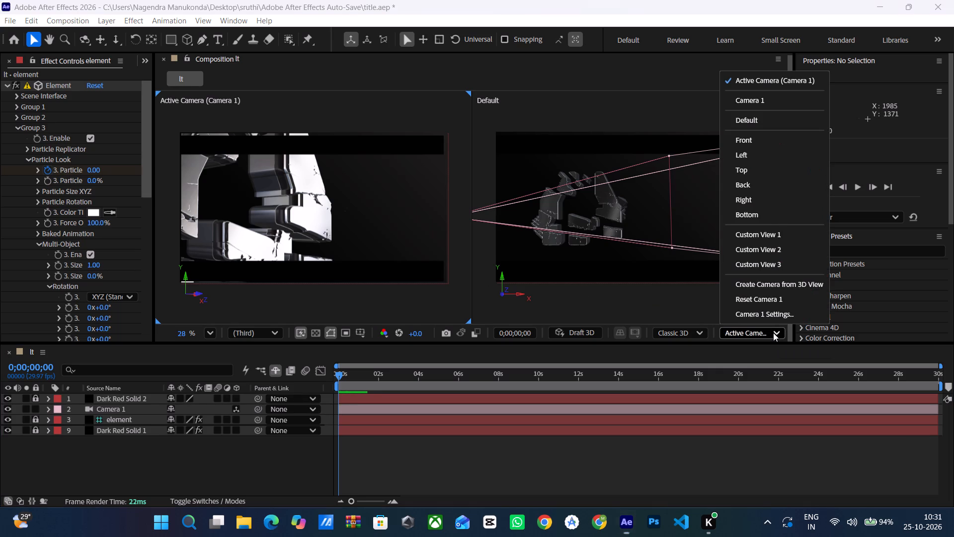
{"action": "left_click", "coordinate": [744, 173]}
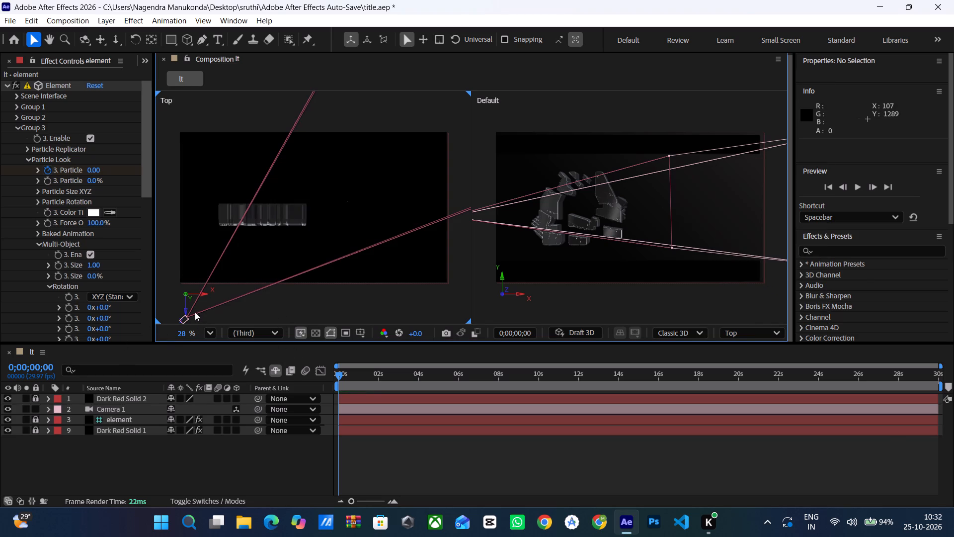
Move Camera 1 in the Top view to a position of about 528, 589, -858.
{"action": "left_click_drag", "start_coordinate": [182, 320], "coordinate": [249, 331]}
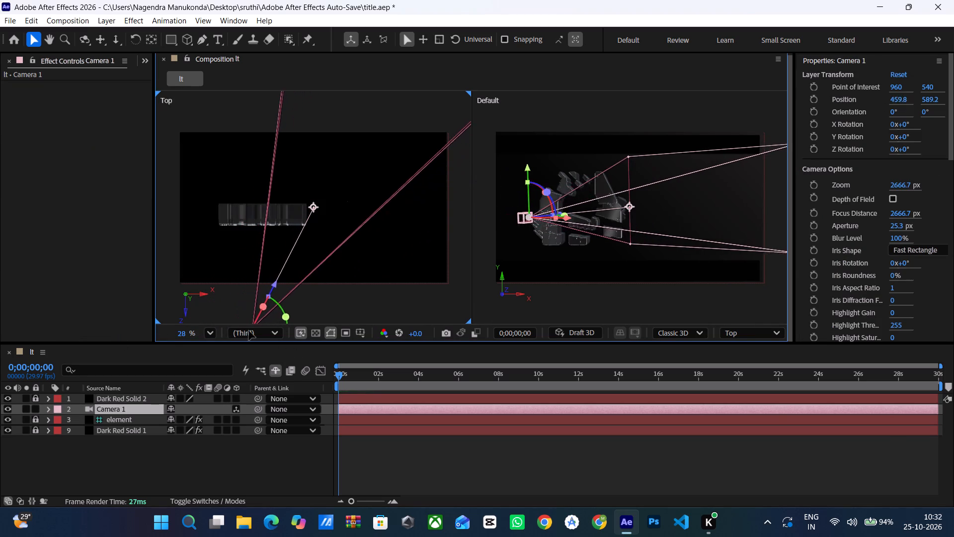
{"action": "left_click_drag", "start_coordinate": [249, 331], "coordinate": [253, 329]}
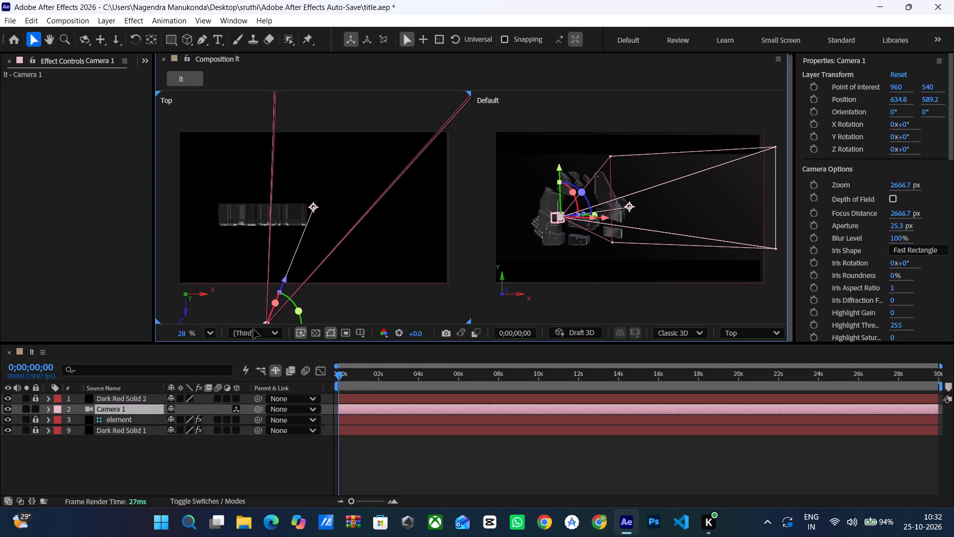
{"action": "left_click_drag", "start_coordinate": [253, 329], "coordinate": [249, 330]}
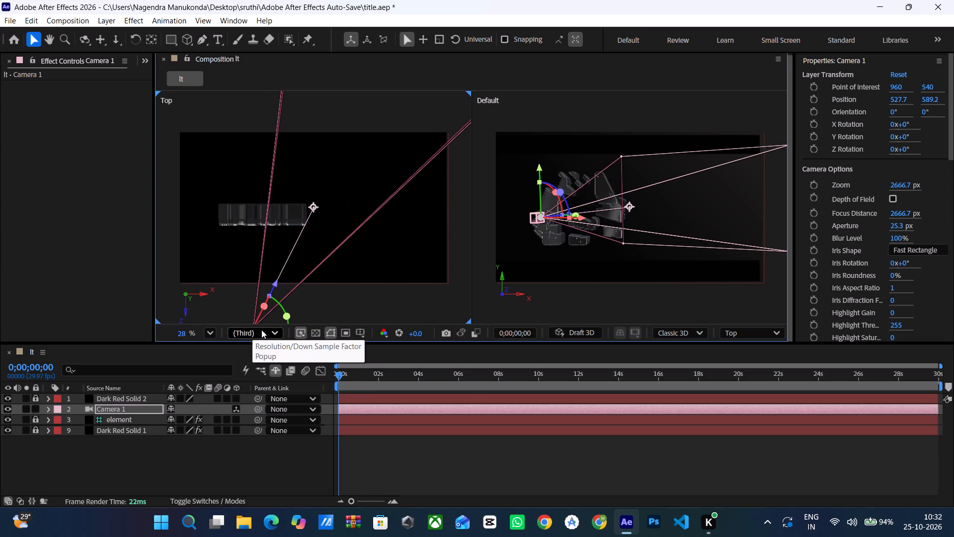
Reveal Camera 1's Position property and enable its animation with a first keyframe at 0;00;00;00.
{"action": "key", "text": "p"}
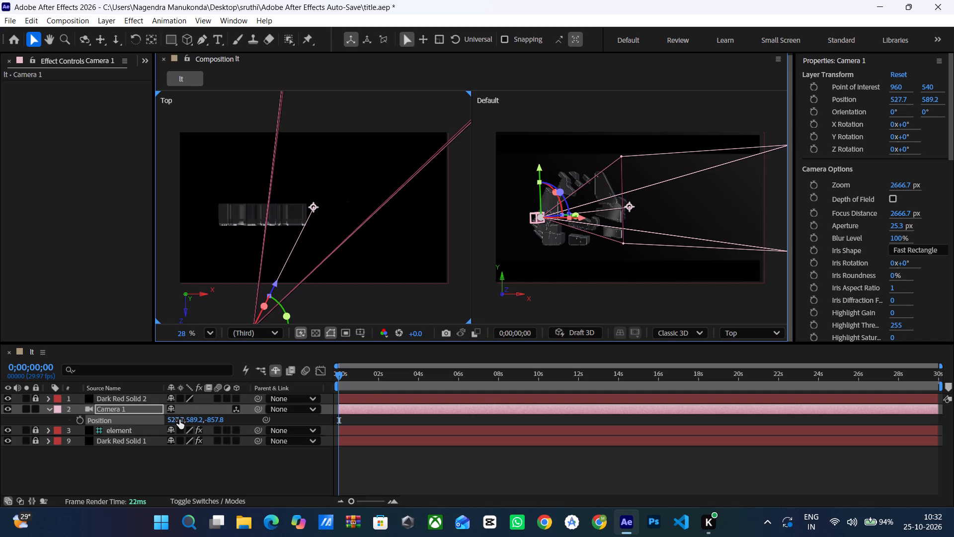
{"action": "left_click", "coordinate": [78, 420]}
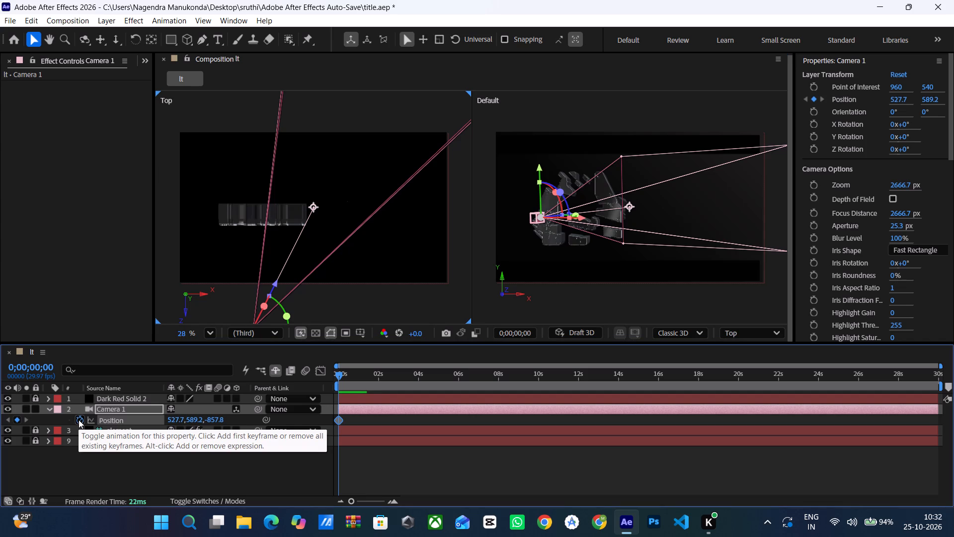
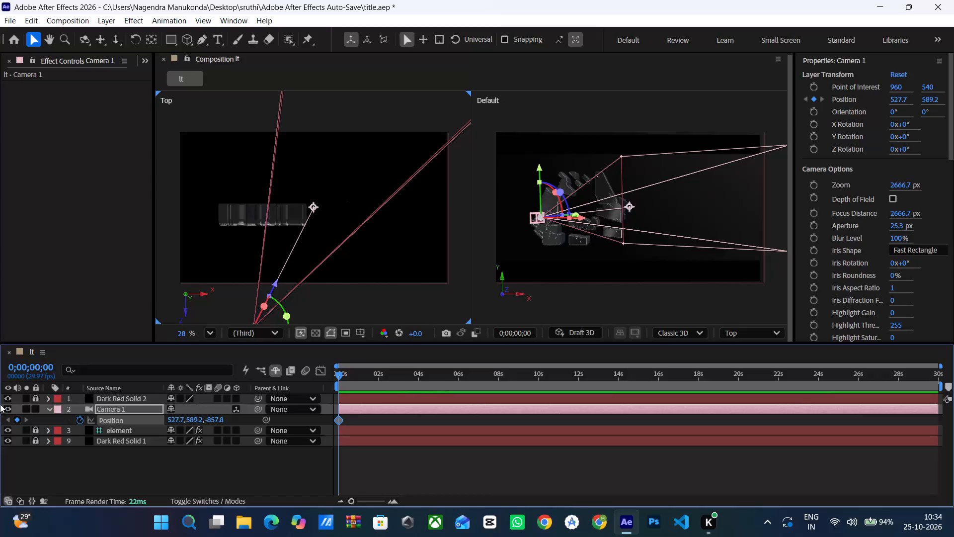
Save the title.aep project and close After Effects.
{"action": "key", "text": "ctrl+s"}
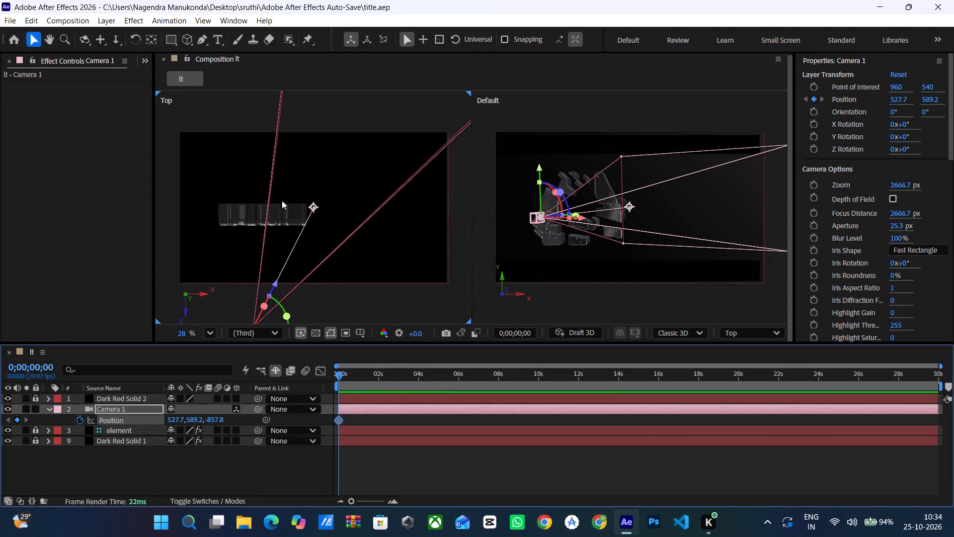
{"action": "left_click", "coordinate": [953, 0]}
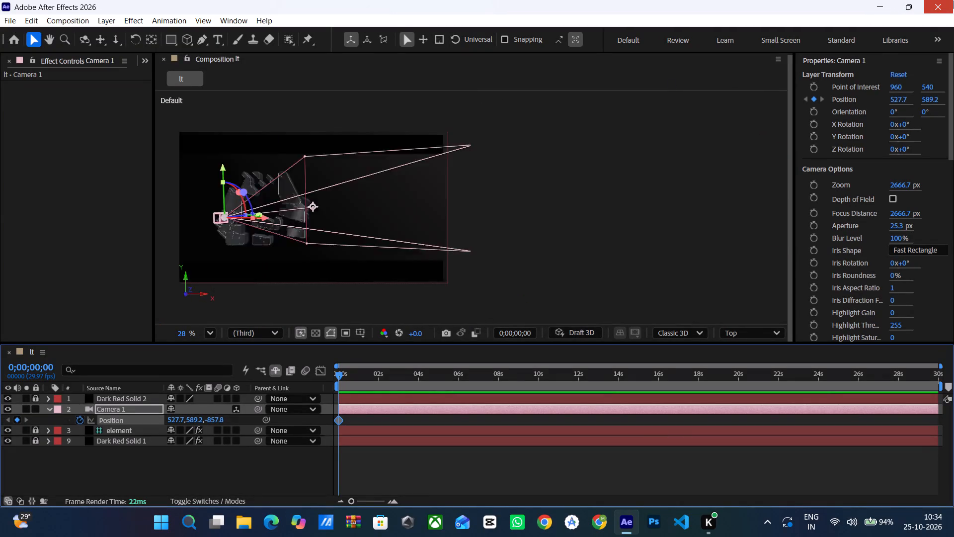